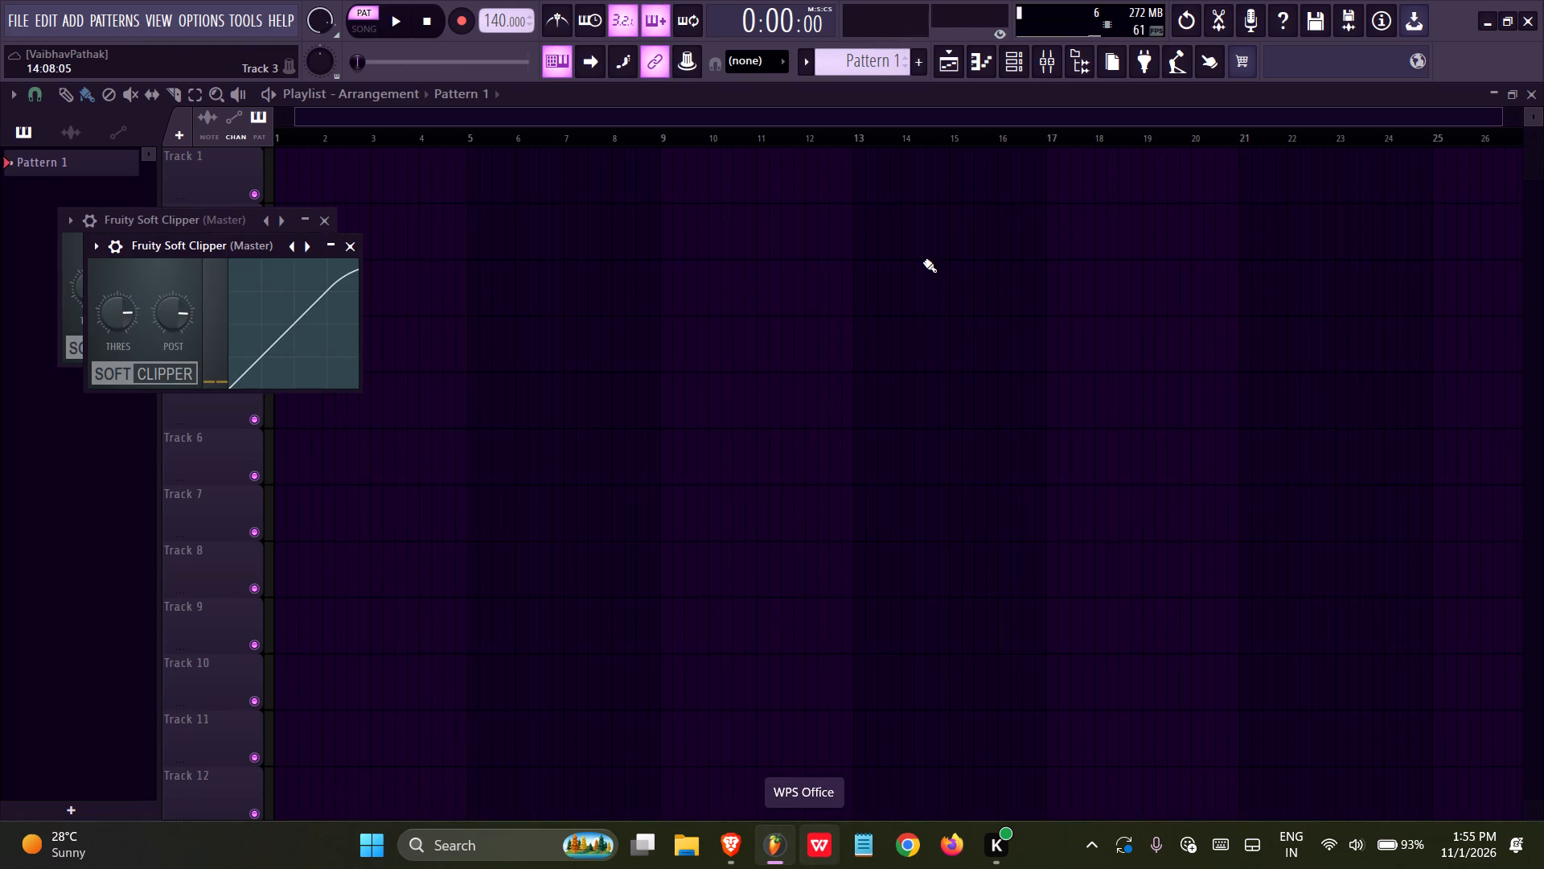
Show the sample browser and expand the SUNFLOWER Sample Pack folder inside CREATIVE KIT's GROOVE GARDEN Production Suite.
left_click(1080, 49)
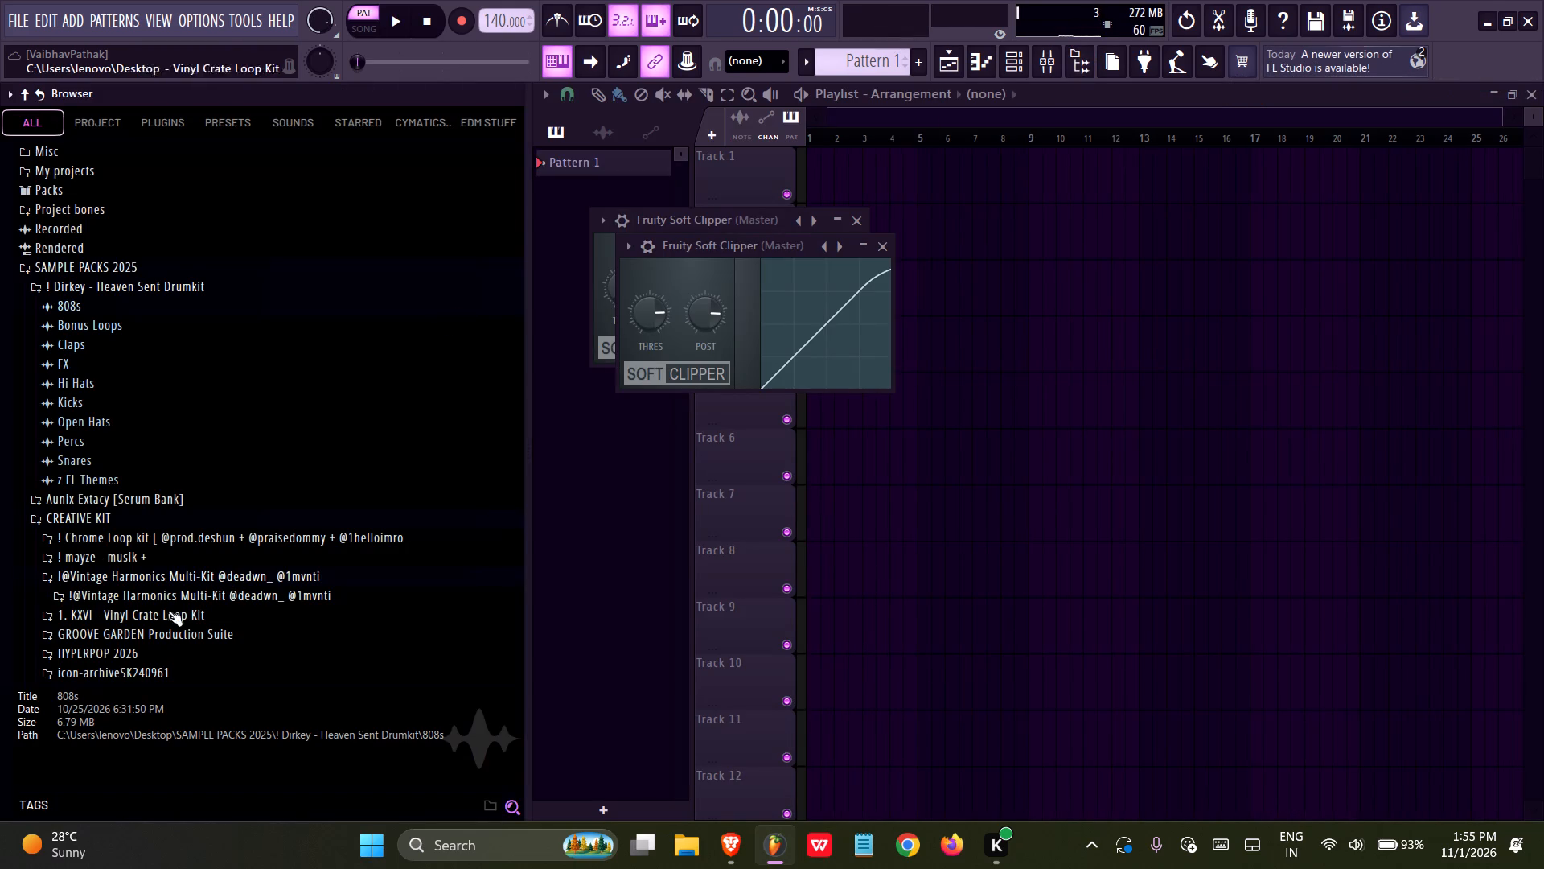
left_click(175, 575)
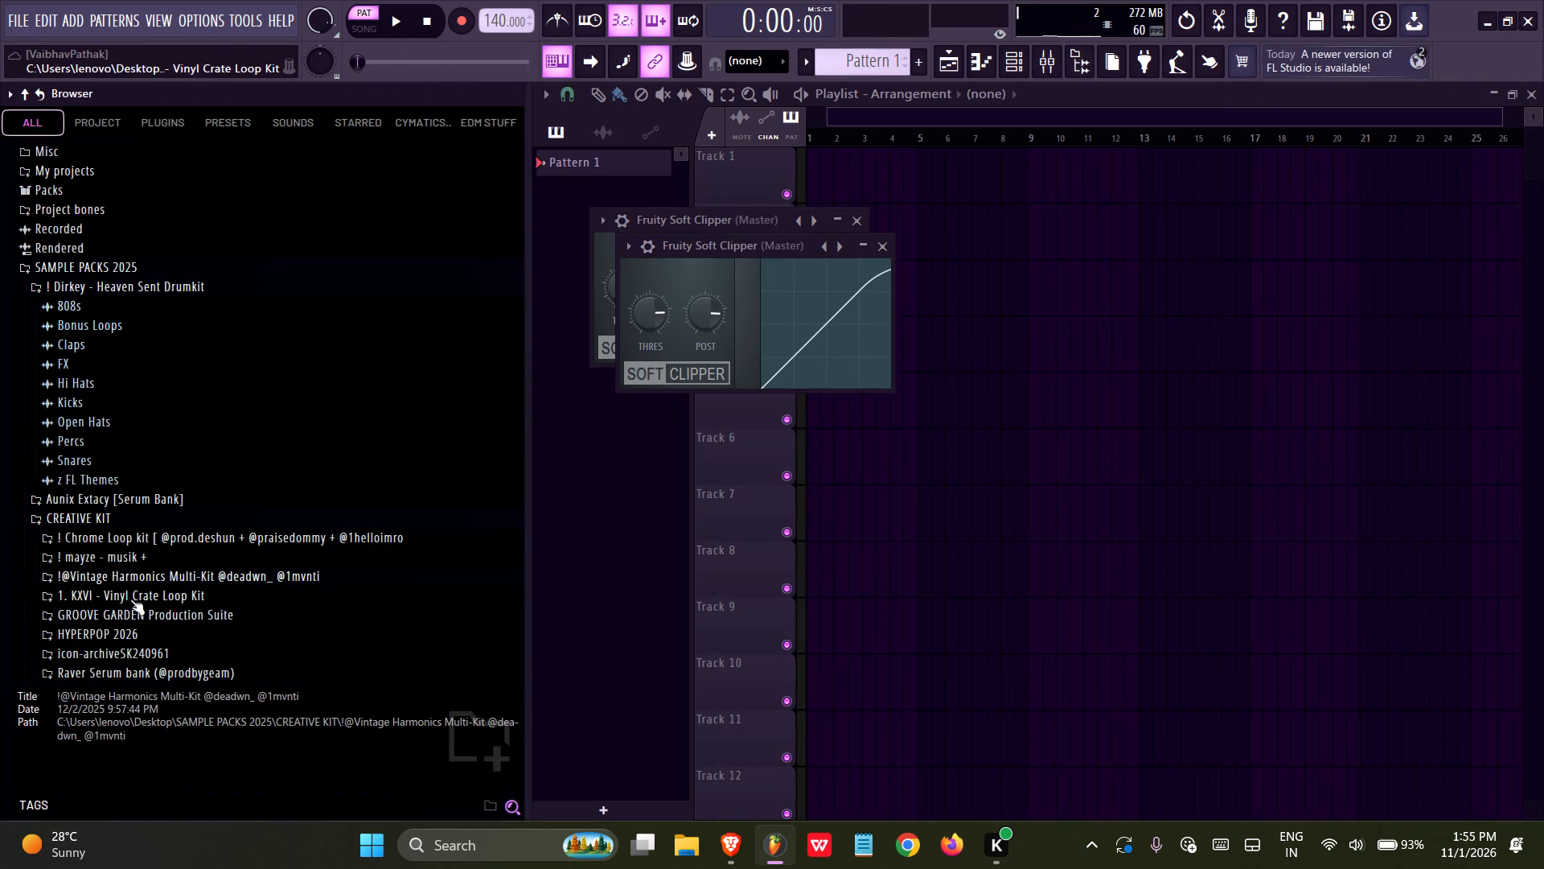
left_click(124, 619)
left_click(115, 634)
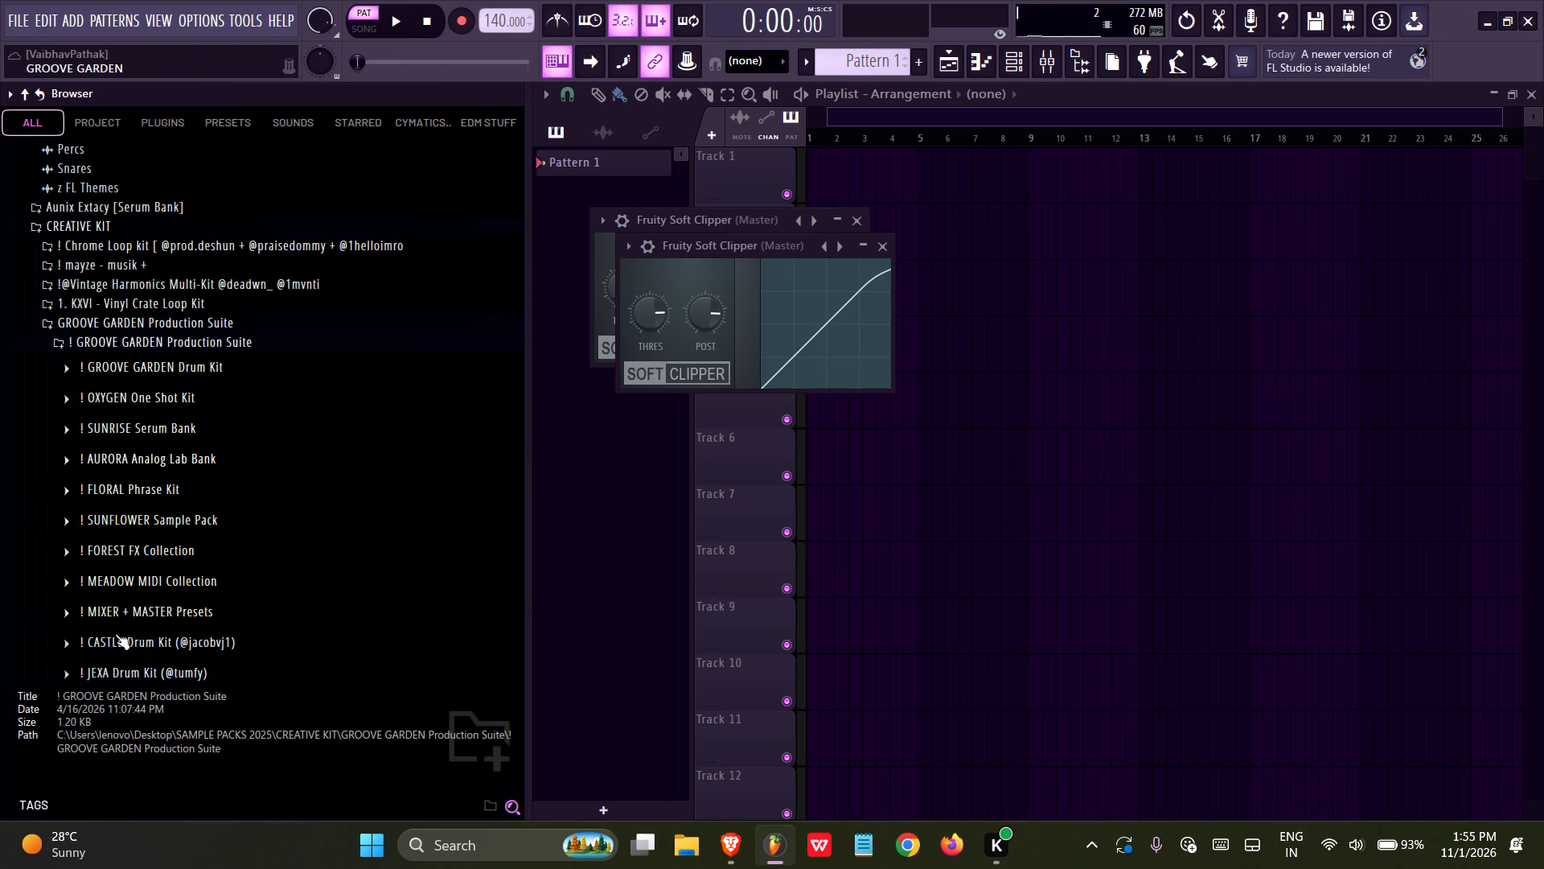
left_click(141, 513)
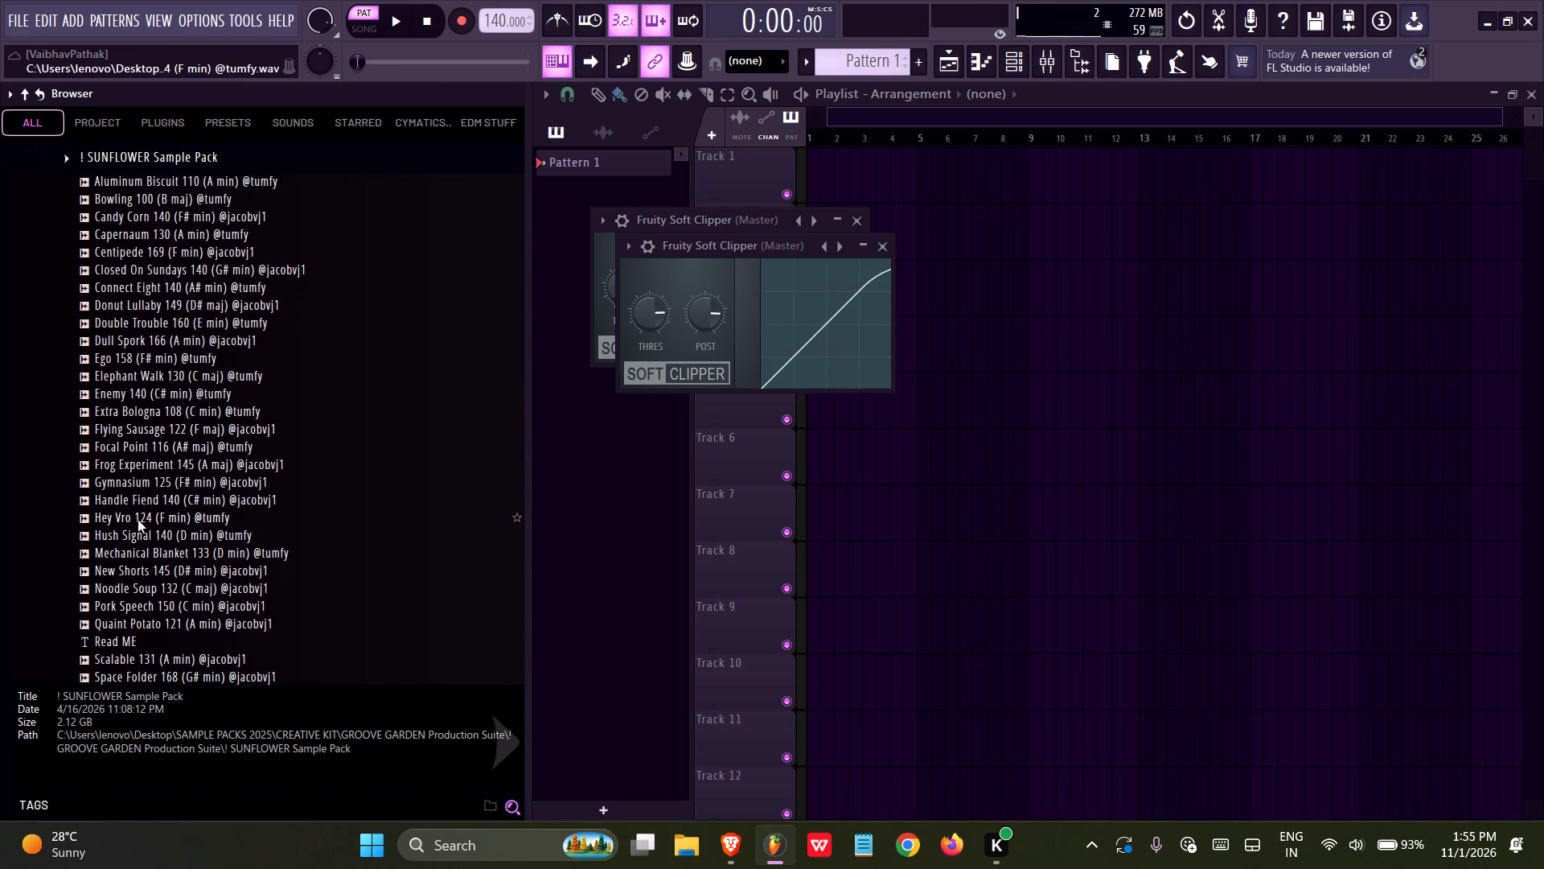
Preview the Hey Vro 124, Handle Fiend 140 and Gymnasium 125 samples from the SUNFLOWER Sample Pack.
left_click(138, 520)
left_click(163, 495)
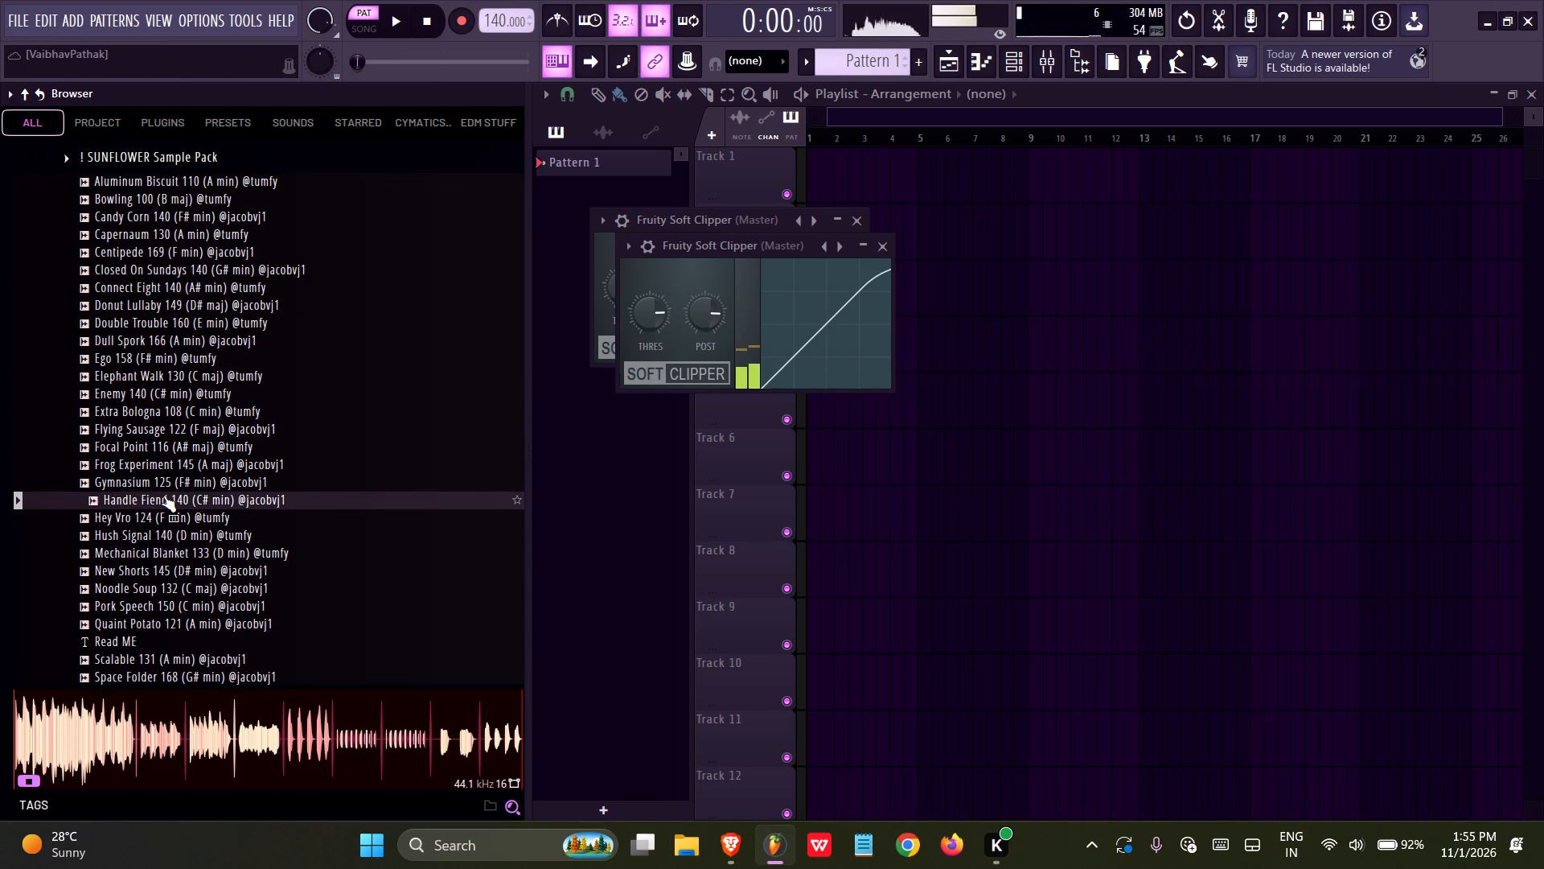
left_click(161, 487)
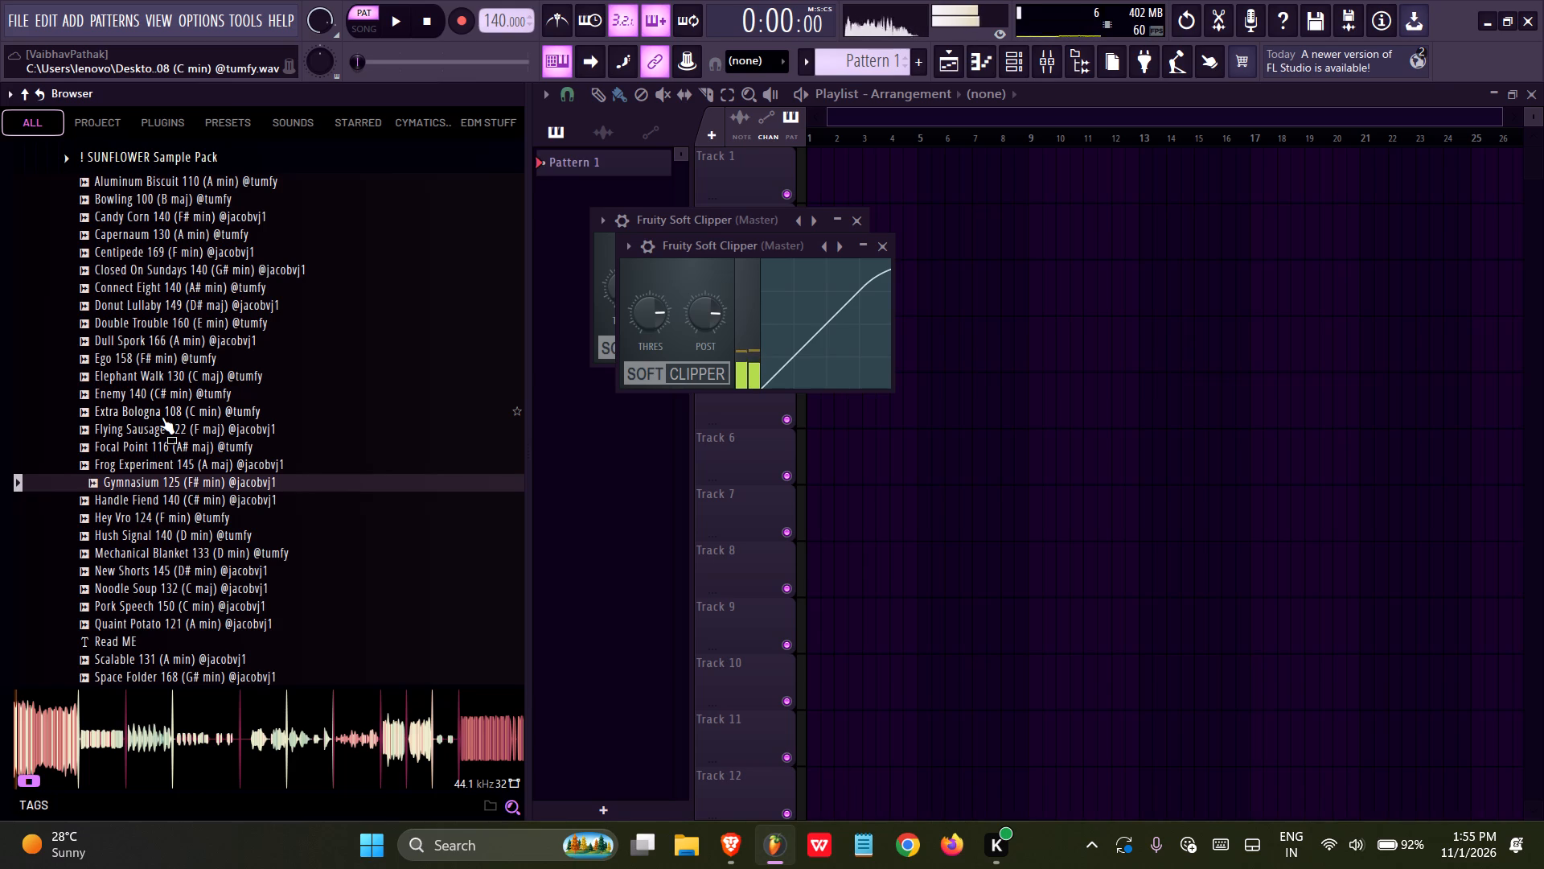
Start editing the project tempo.
left_click(498, 26)
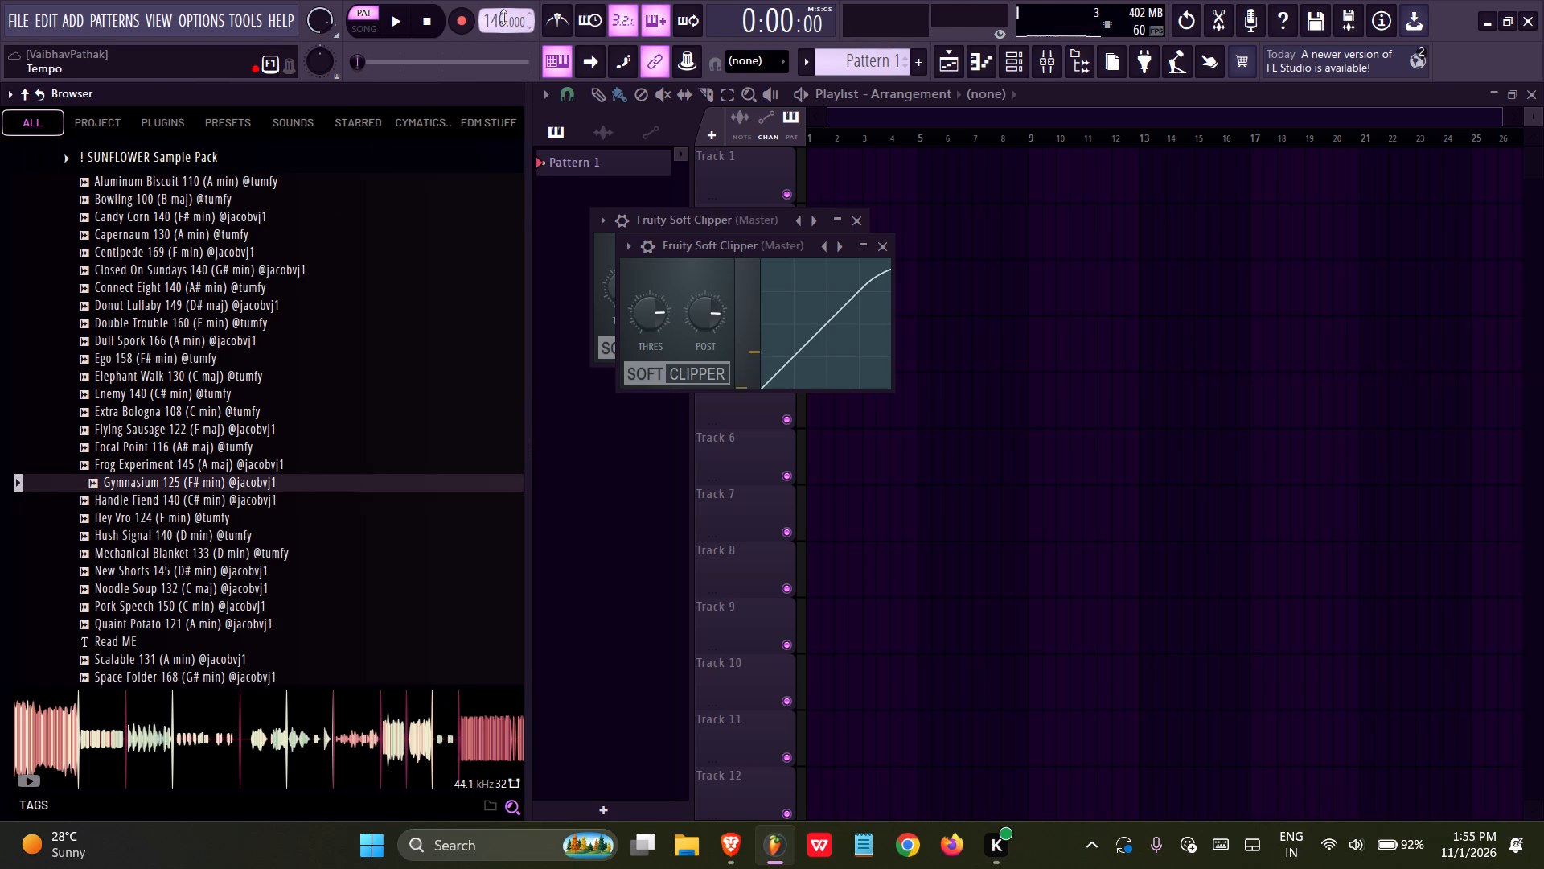
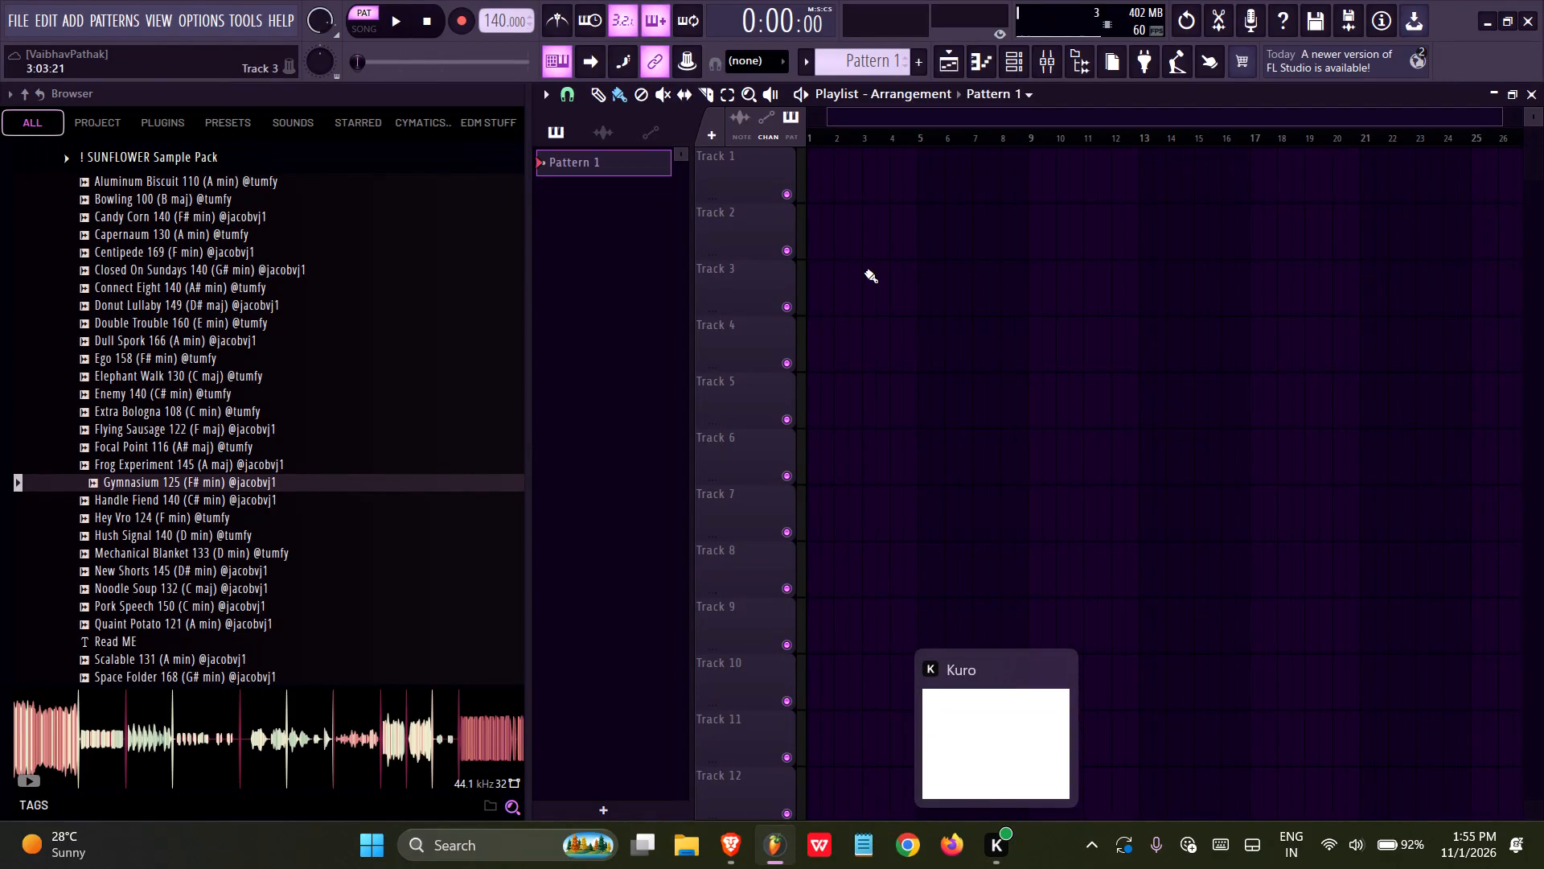
Set the project tempo to 125 BPM.
left_click(353, 489)
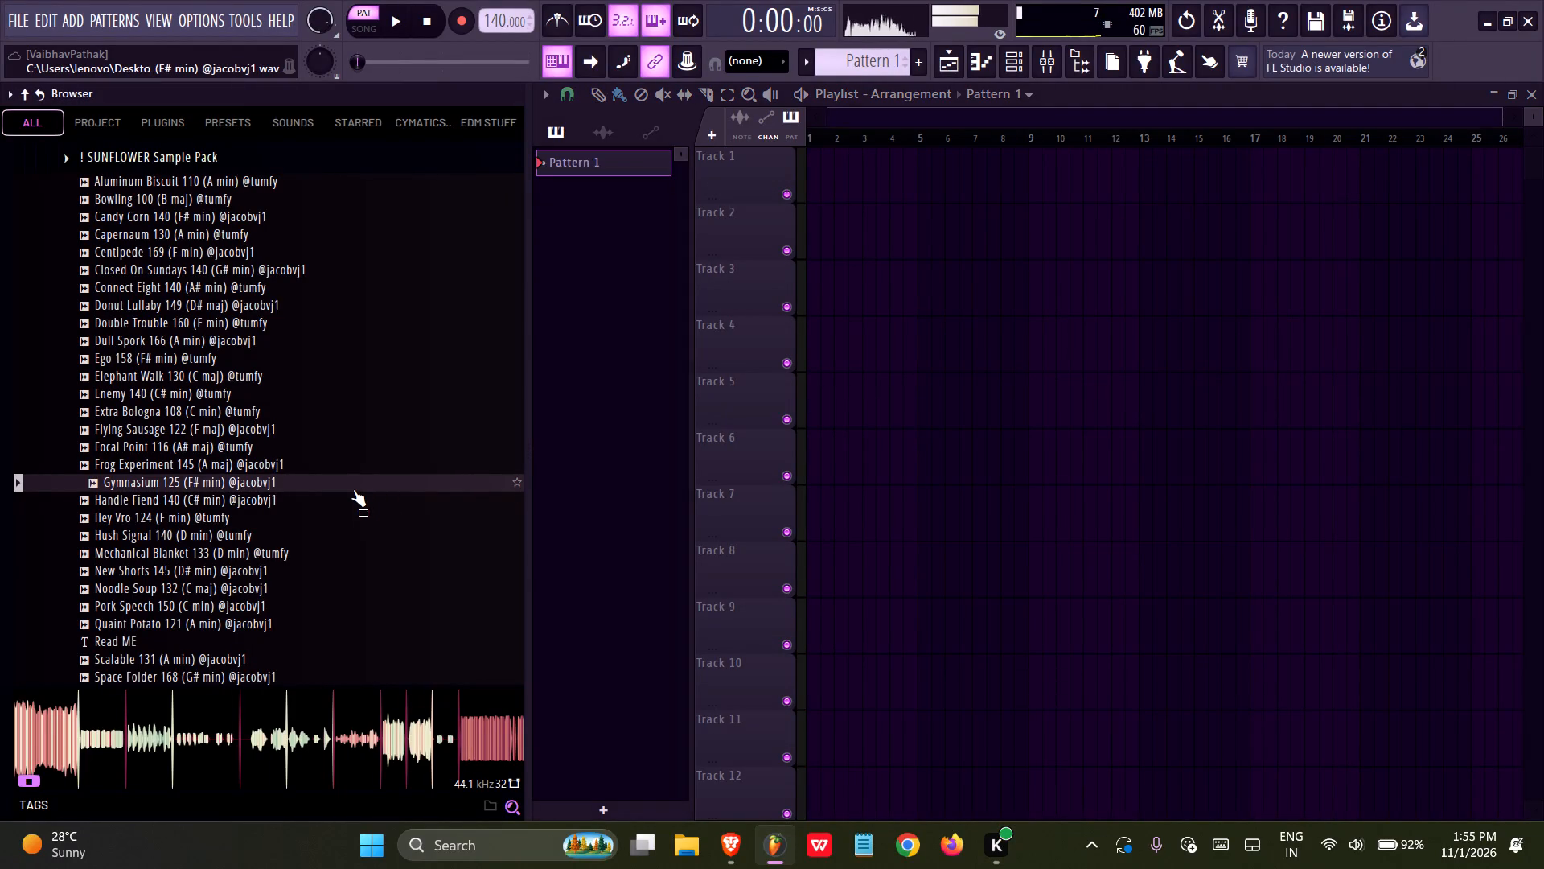
right_click(499, 17)
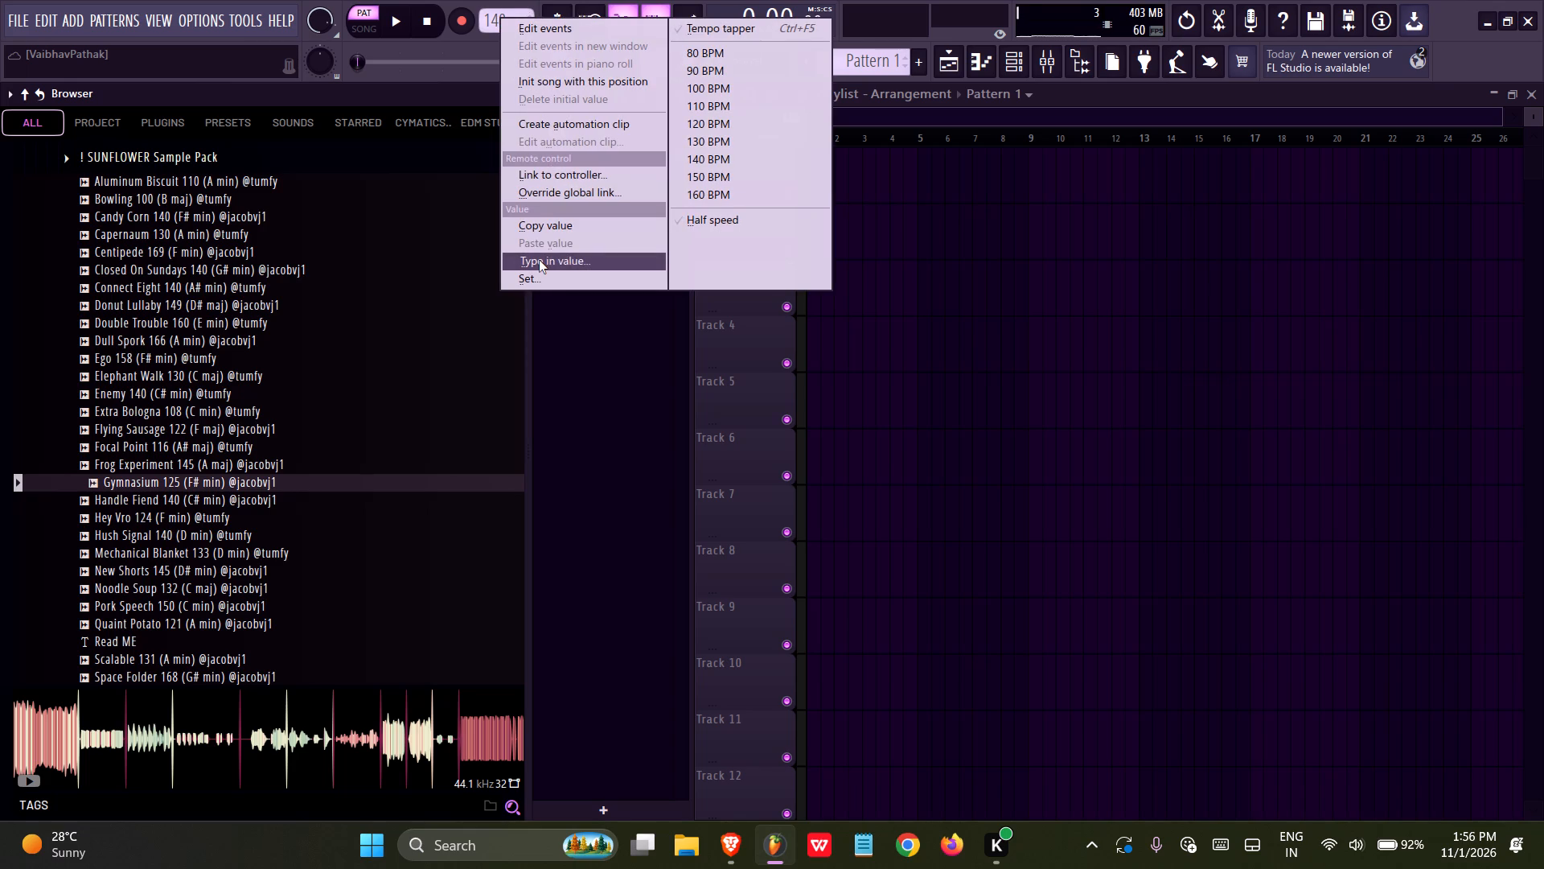
left_click(539, 260)
type("125")
key("Return")
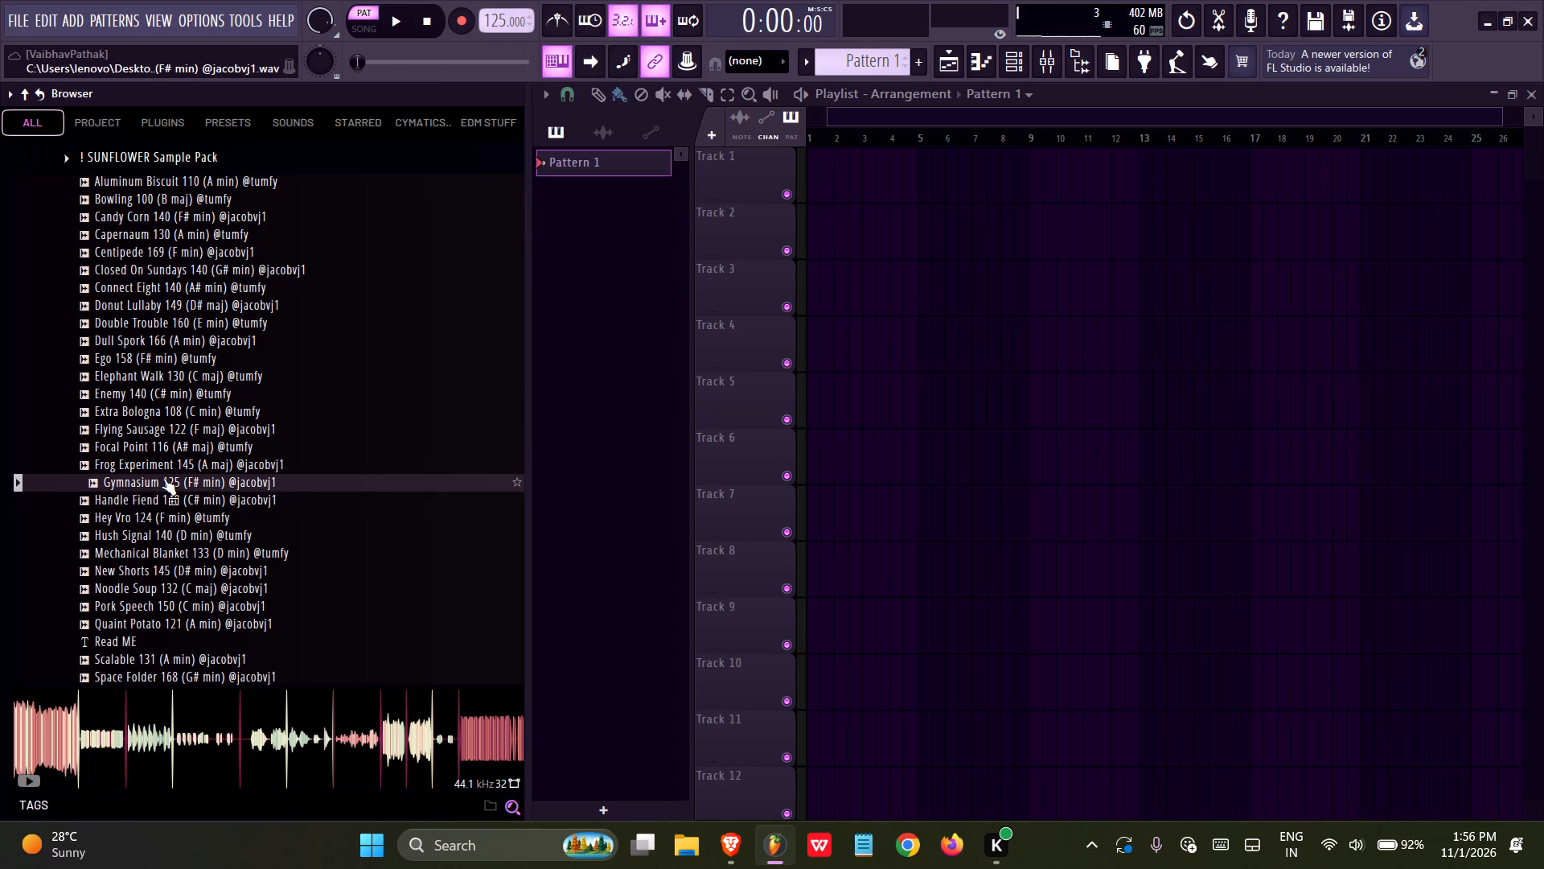
Place the Gymnasium 125 sample in the playlist at the start of Track 1 and start playback in song mode.
left_click_drag(163, 478, 835, 262)
left_click_drag(897, 301, 770, 154)
left_click_drag(368, 29, 405, 22)
left_click(405, 22)
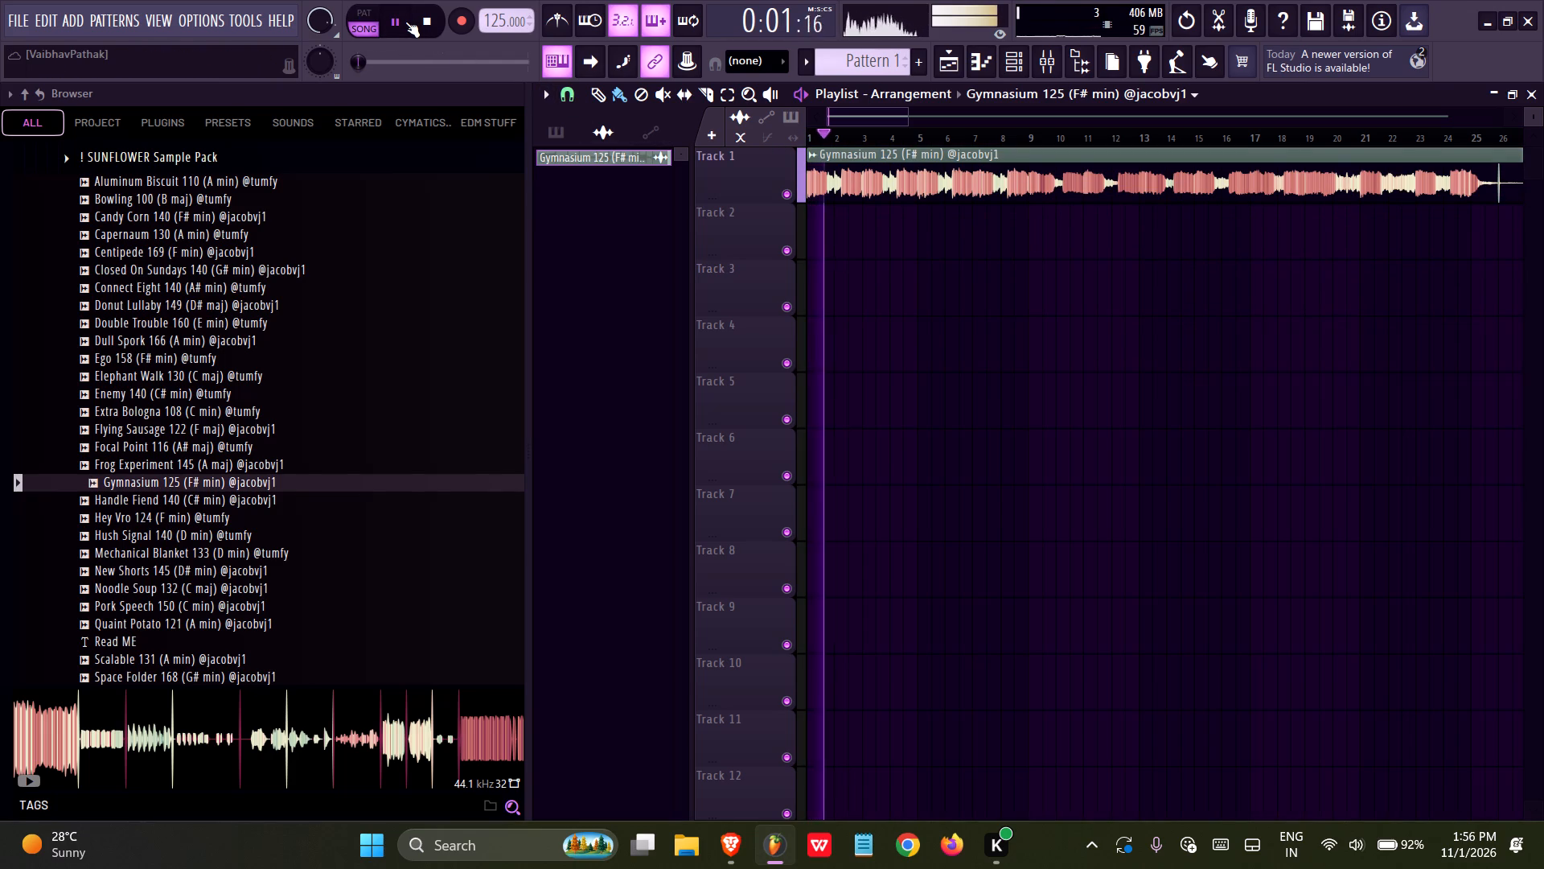
Save the project in a new project folder under the name GYMMM.
key("ctrl+s")
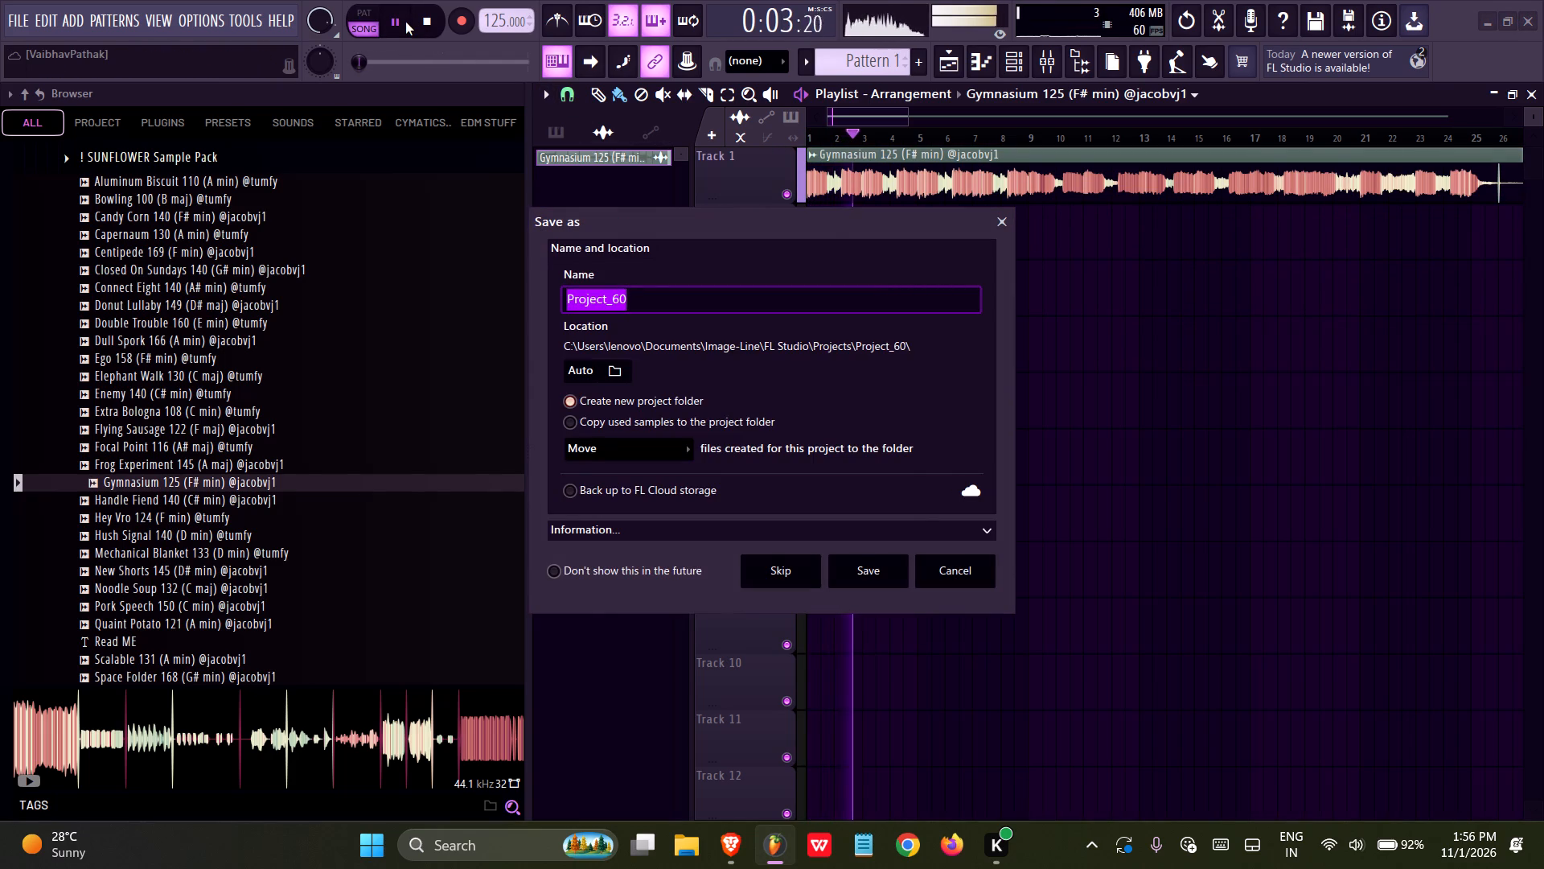
type("GYMMM")
key("Return")
Listen to the Gymnasium 125 clip from the start of the song, re-saving the project while it plays, and stop playback.
key("space")
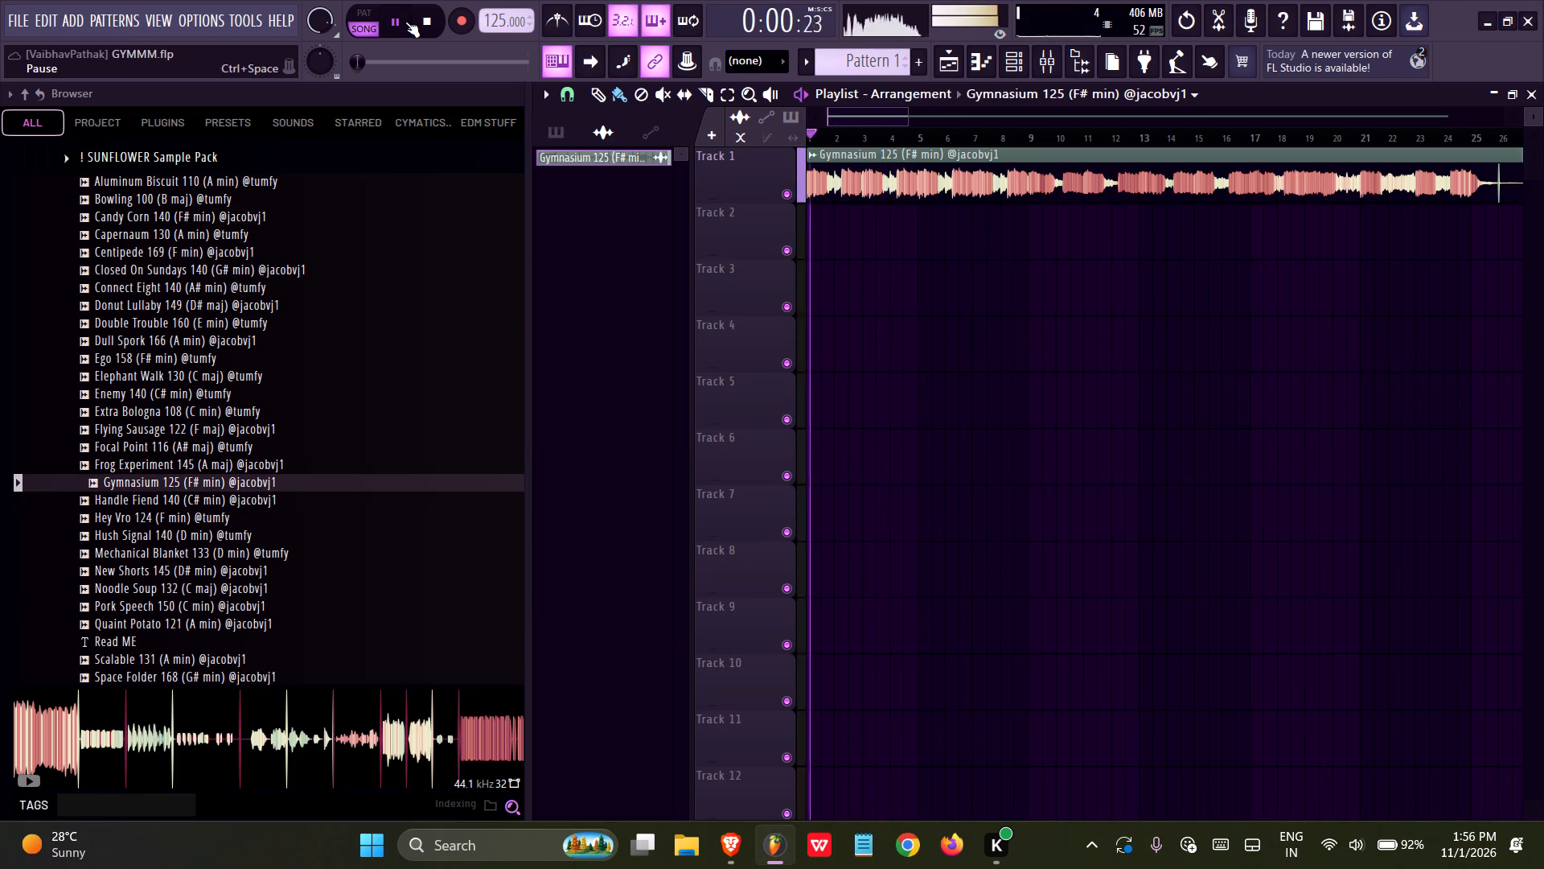
key("ctrl+s")
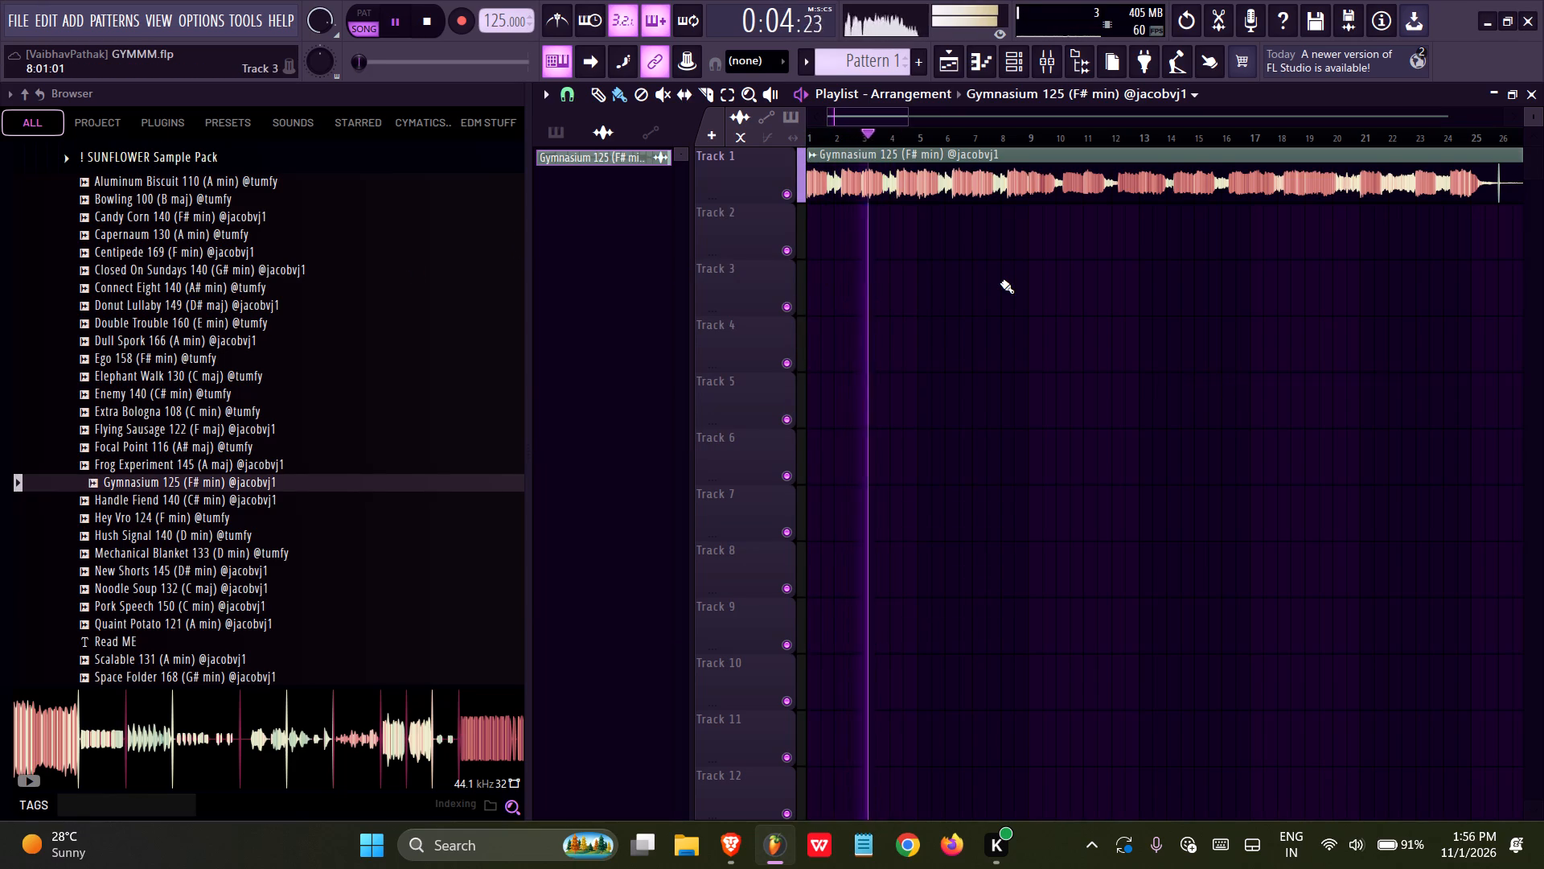
scroll(1000, 282, "up", 2, "ctrl")
key("ctrl+s")
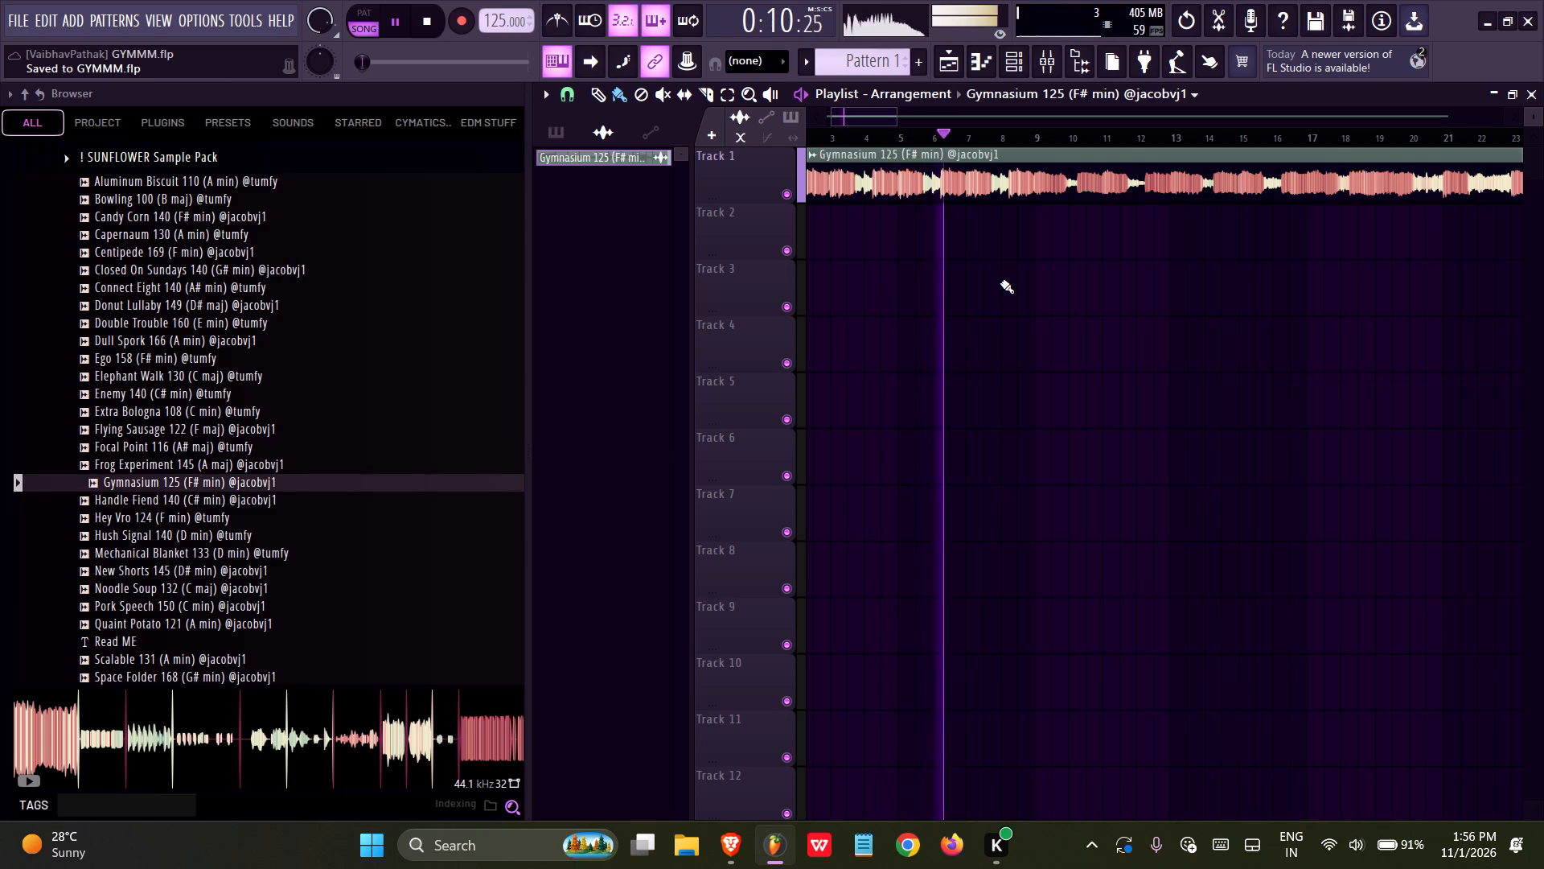
key("space")
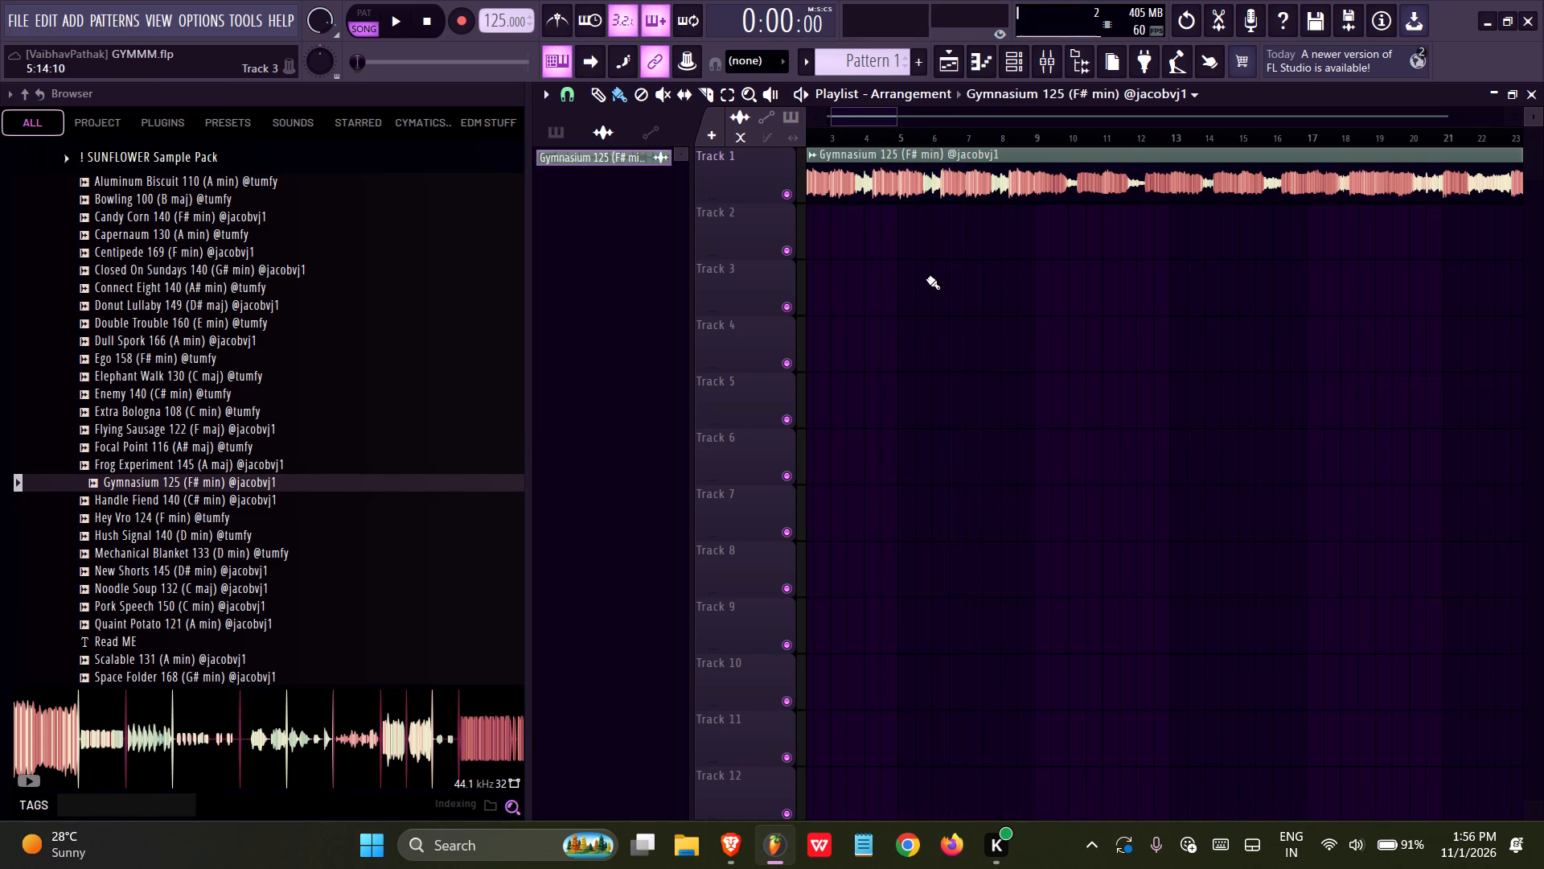
Preview the Donut Lullaby 149 and Double Trouble 160 samples from the SUNFLOWER Sample Pack.
left_click(335, 303)
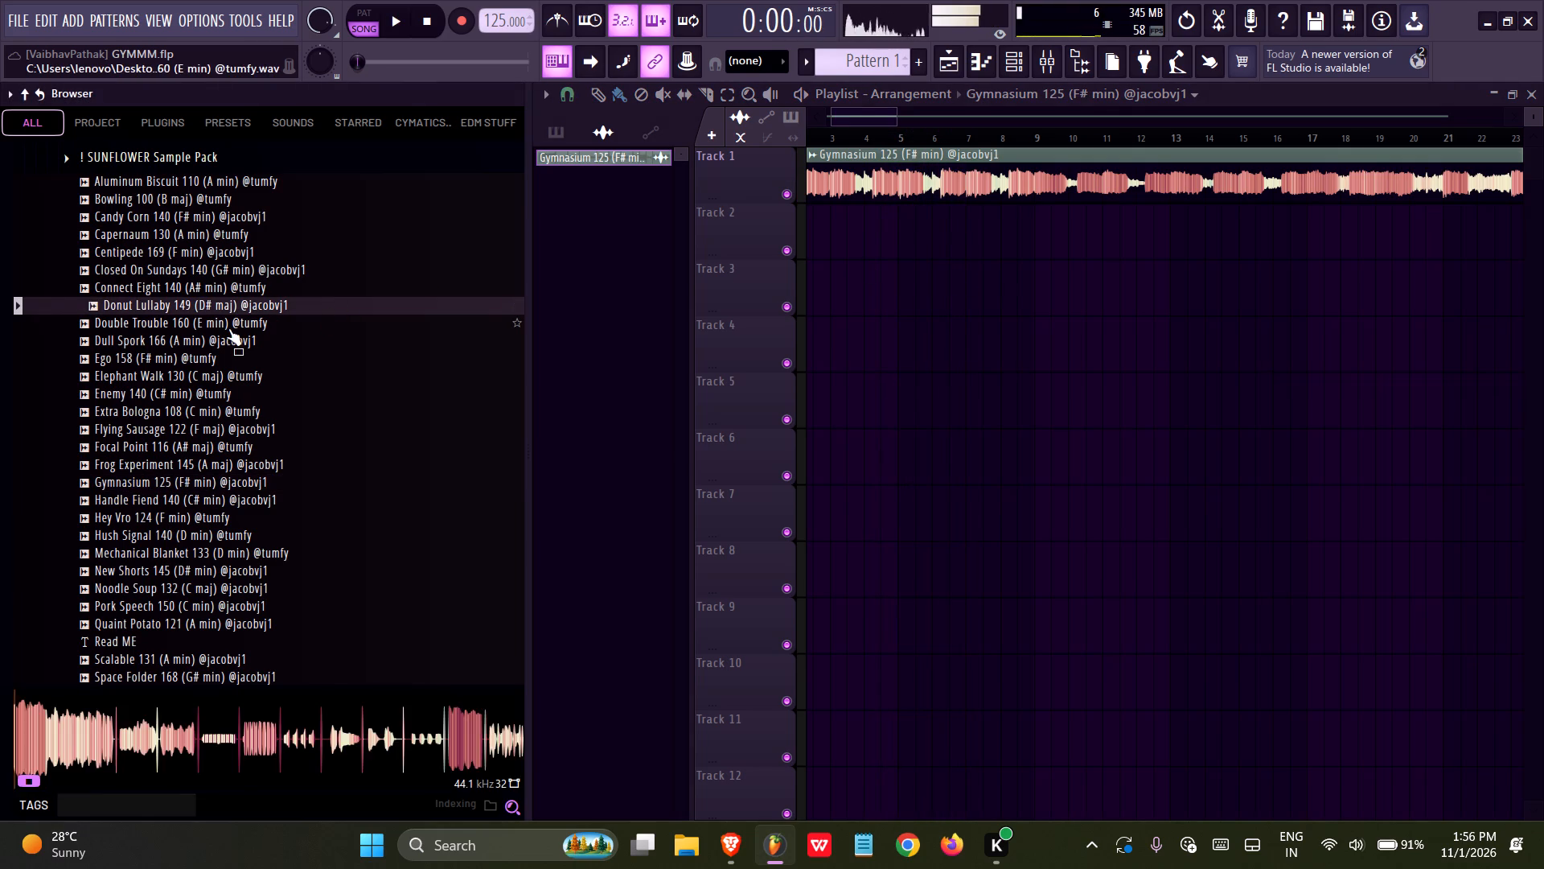
left_click(228, 328)
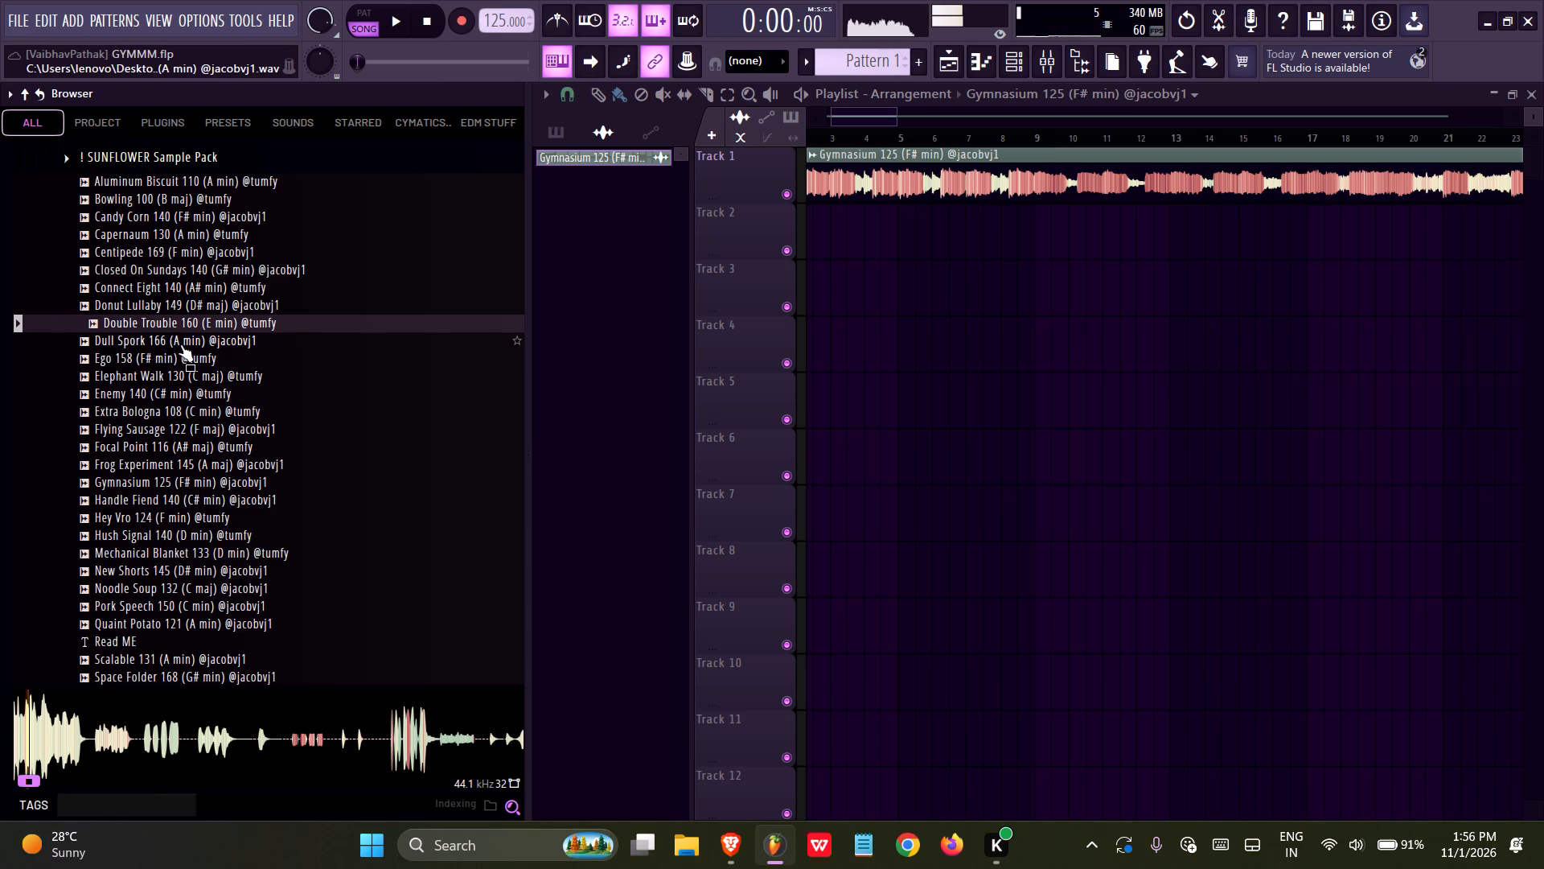
left_click(197, 324)
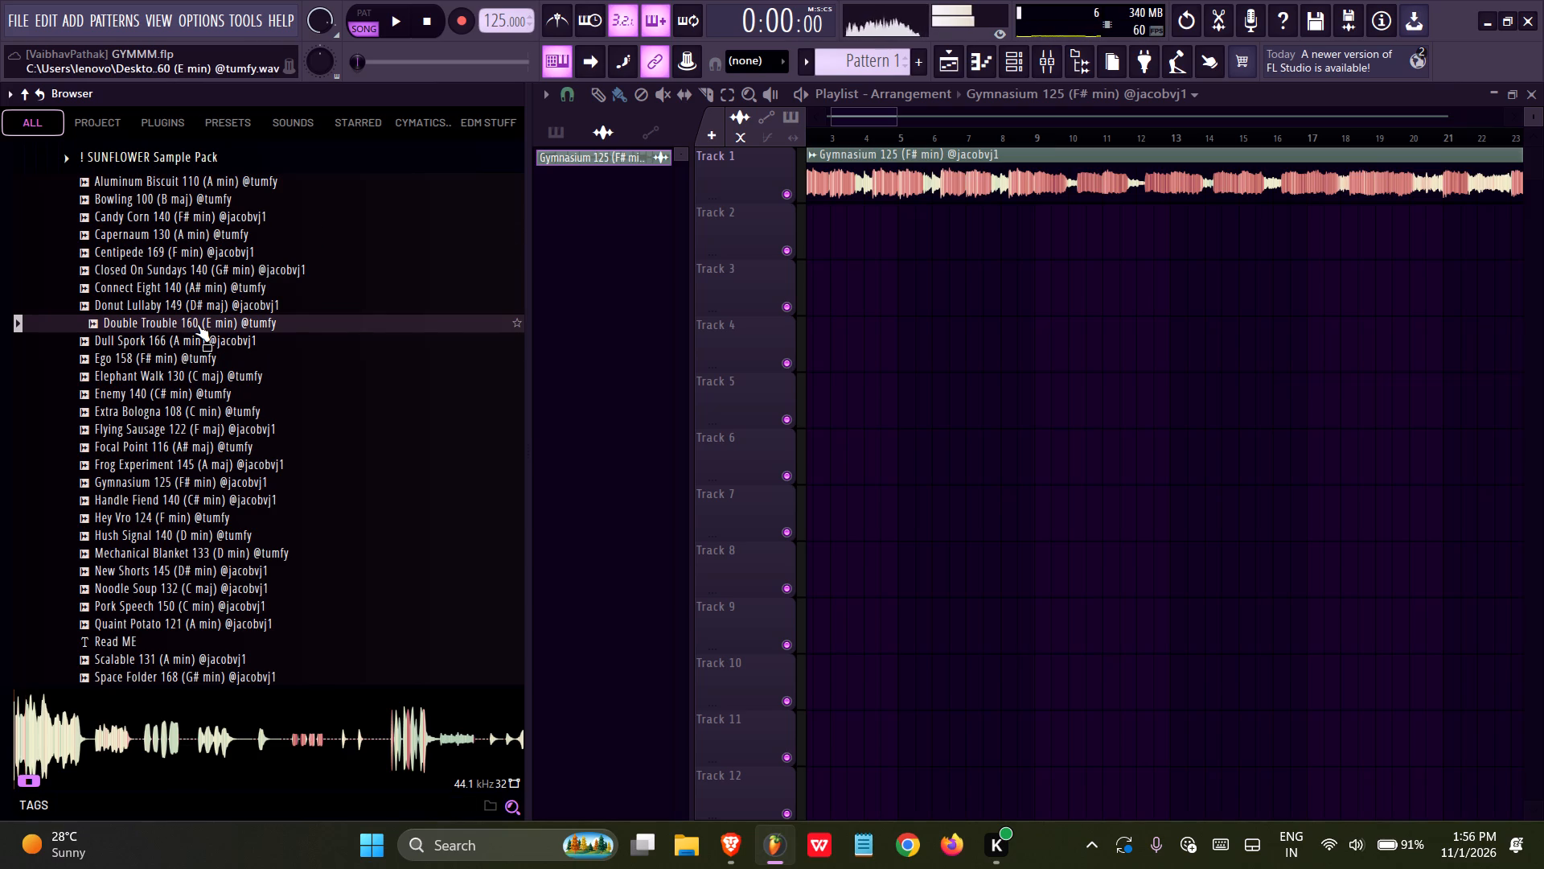
Preview Dark Soul, Feel The Light and Freedom Flow from the LOOPS folder of CREATIVE KIT's KXVI - Vinyl Crate Loop Kit, closing LOOPS when done.
scroll(197, 324, "up", 1)
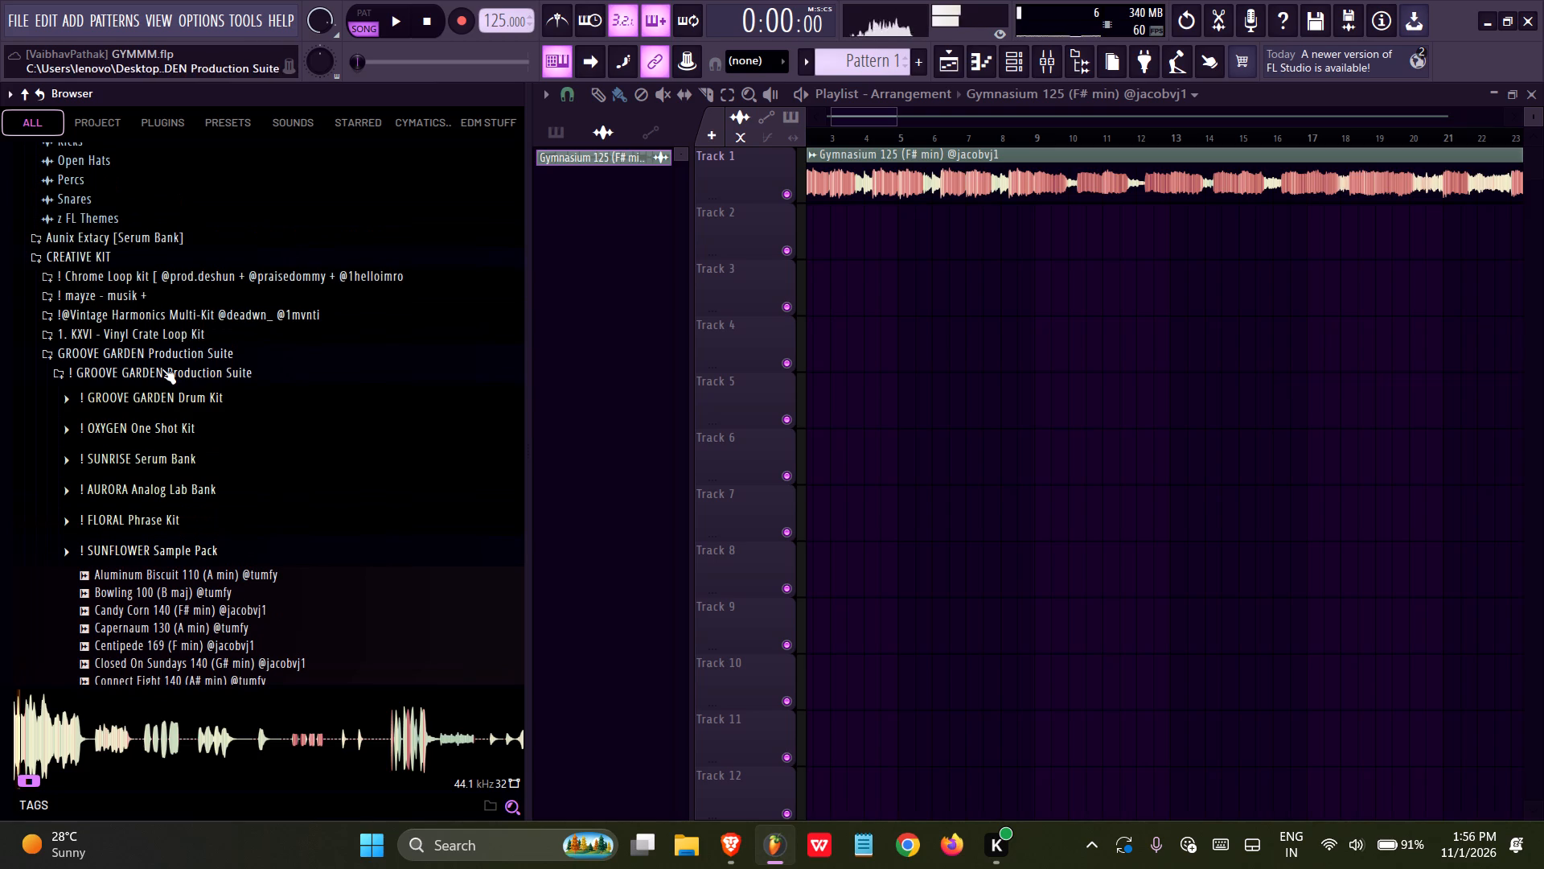
left_click(162, 370)
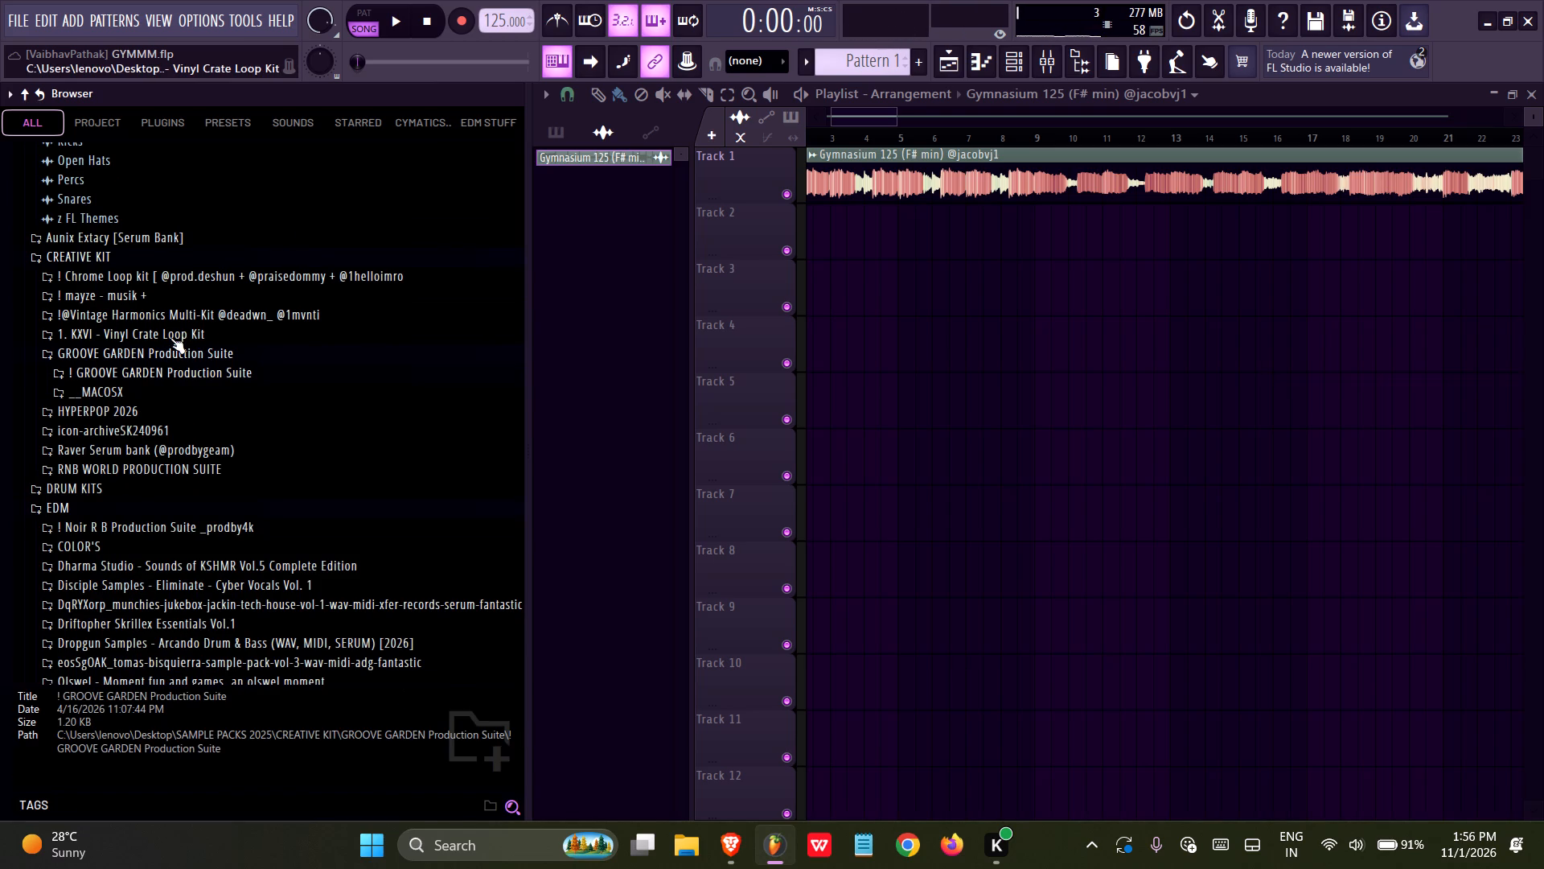
left_click(170, 338)
left_click(150, 358)
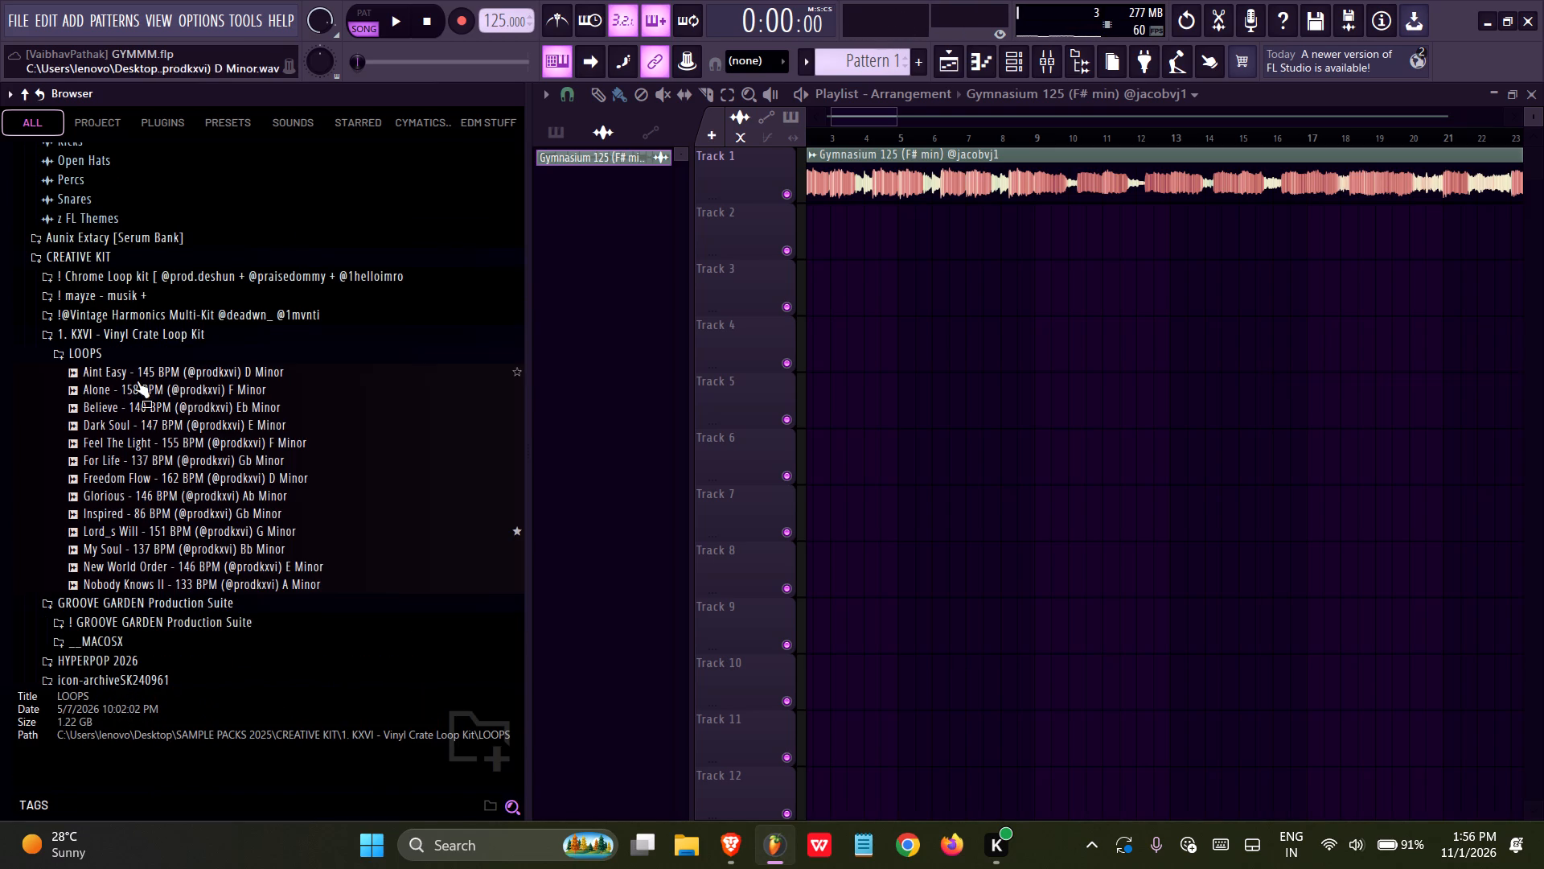
left_click(125, 421)
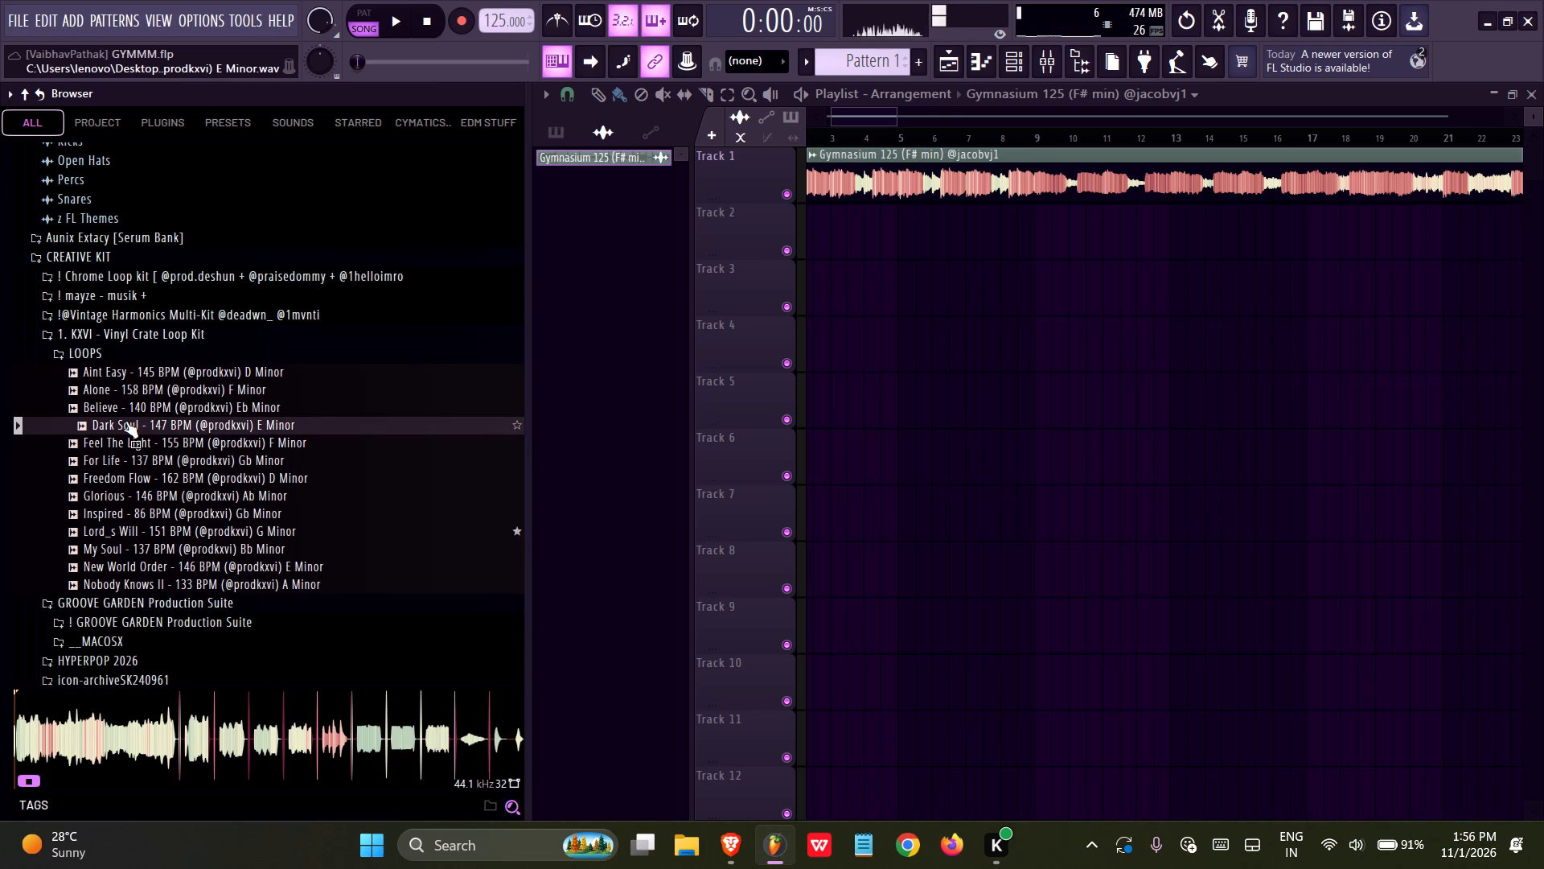
left_click(132, 434)
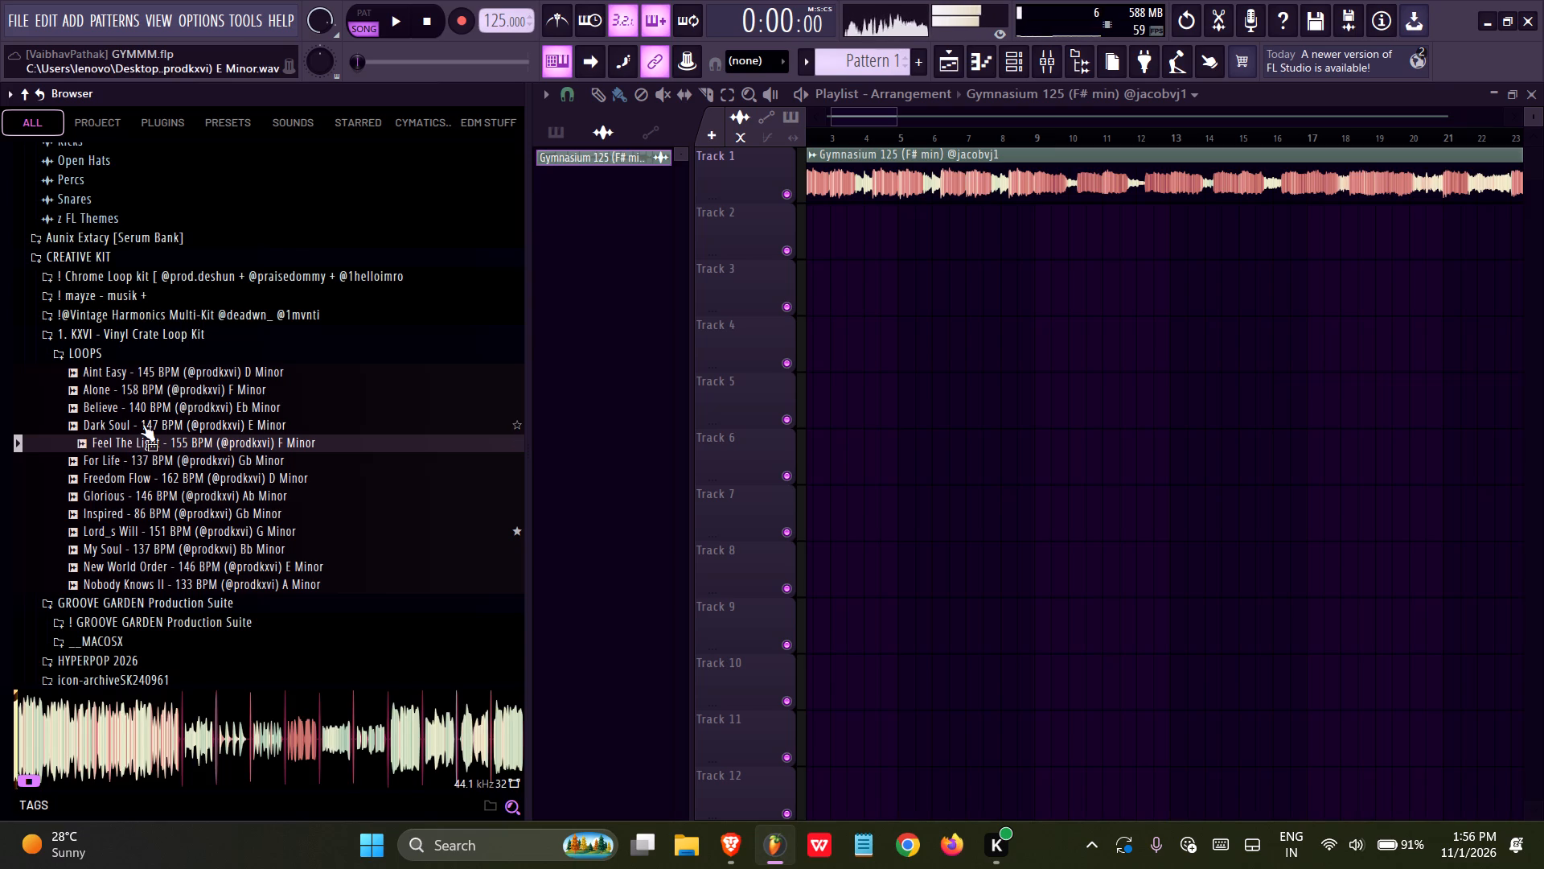
left_click(142, 424)
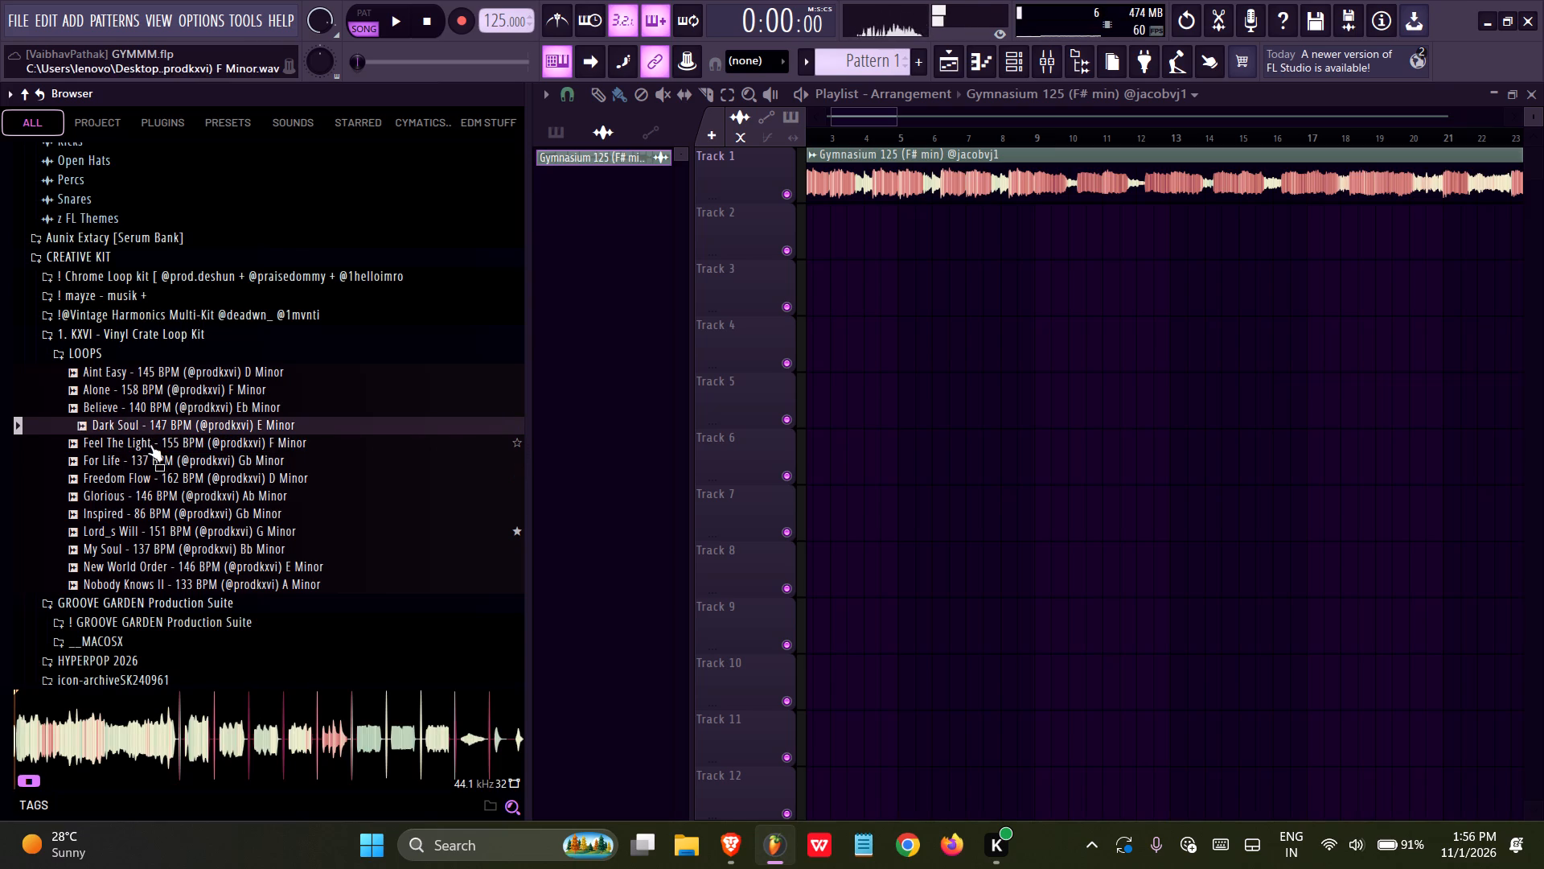
left_click(152, 443)
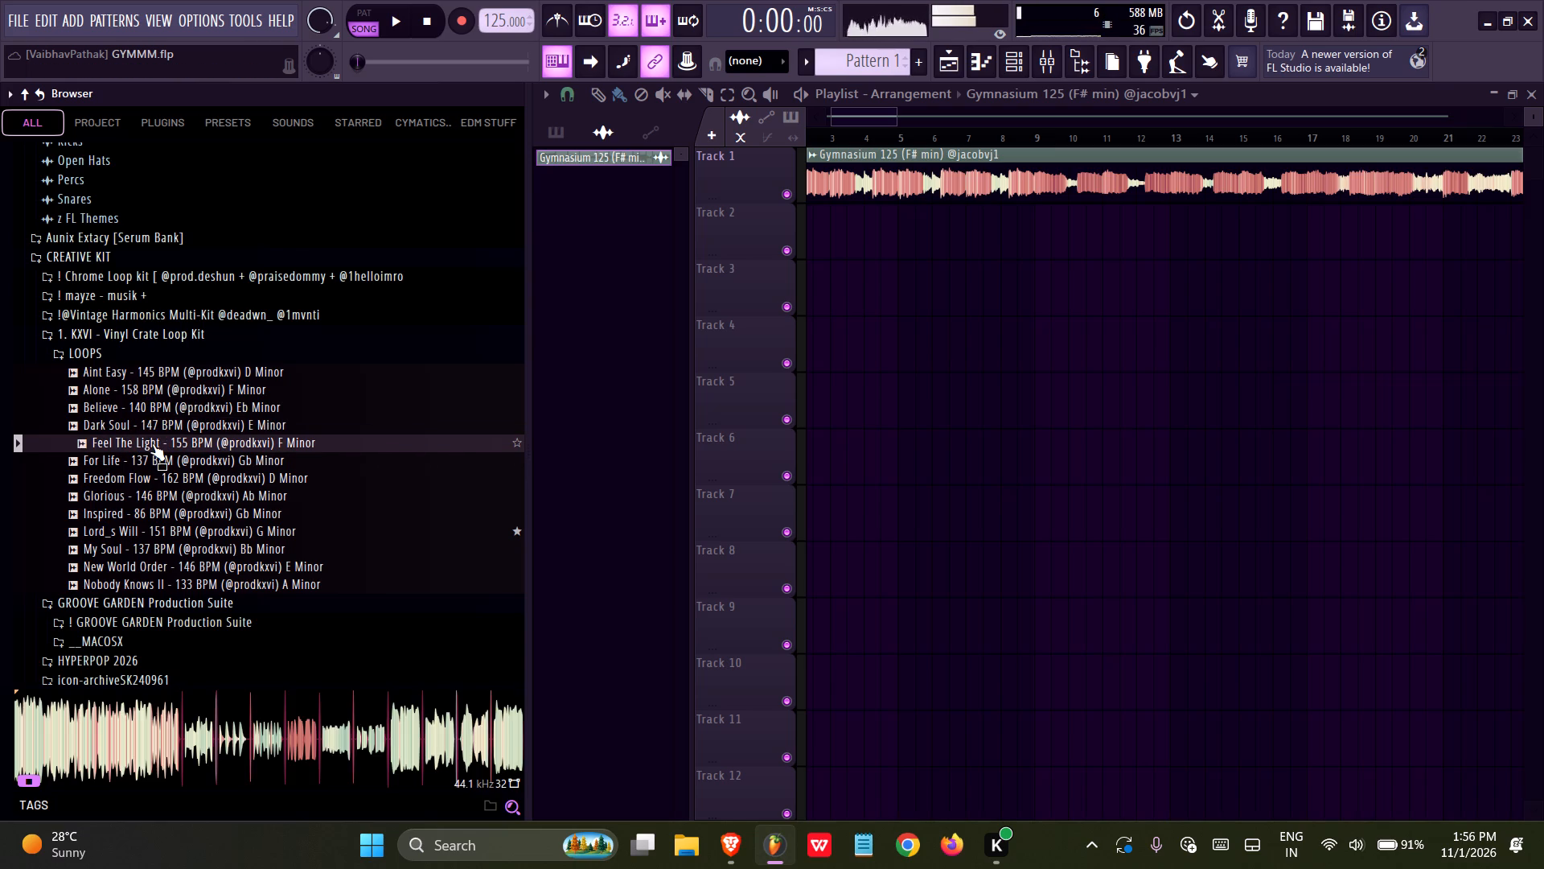
left_click(146, 480)
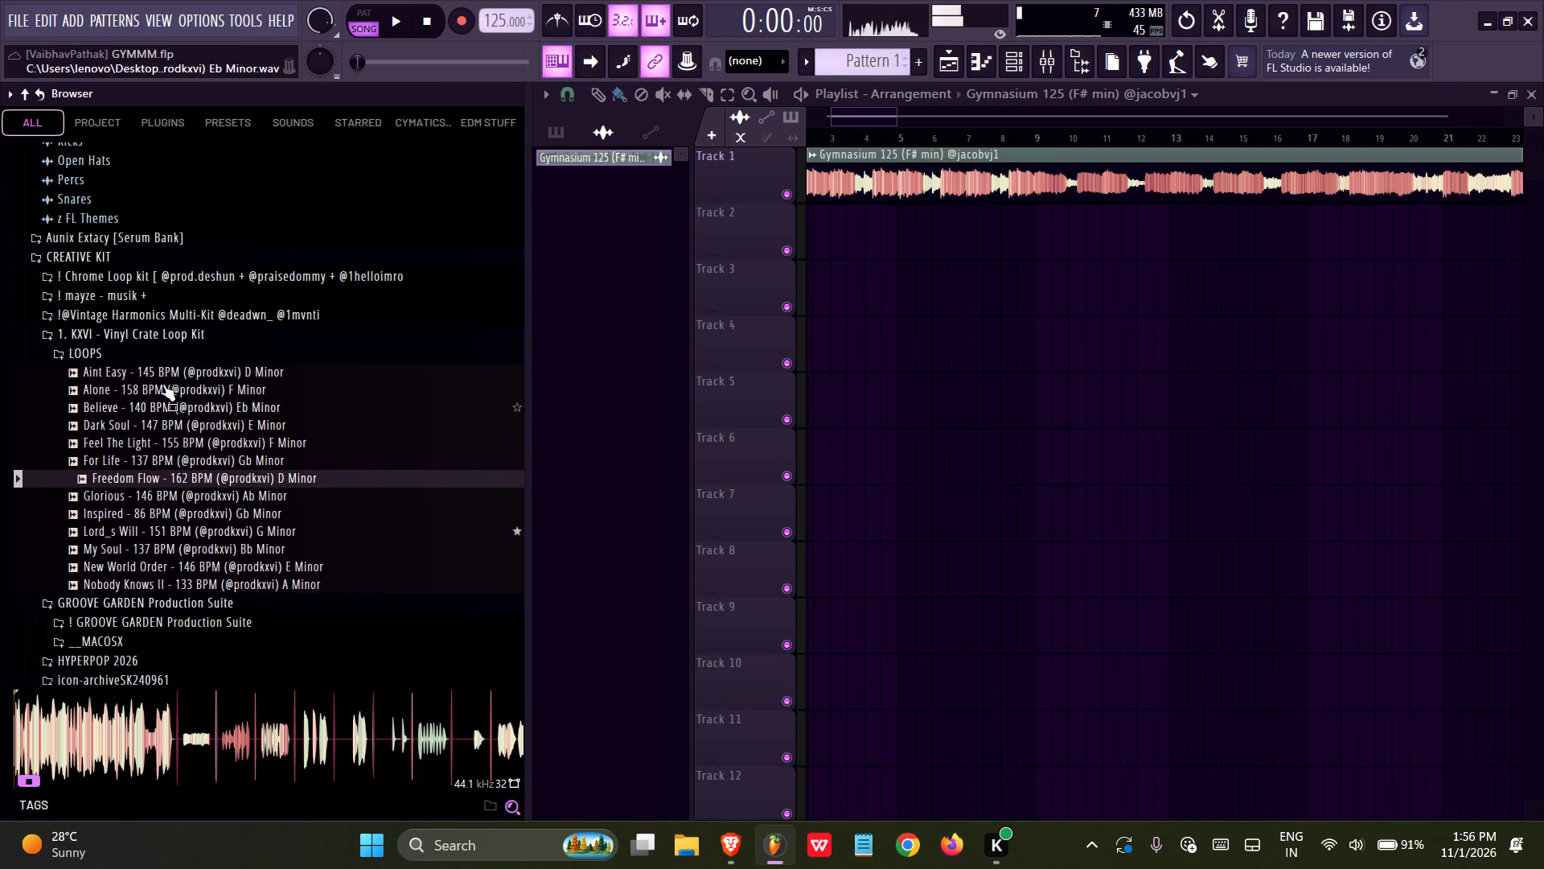
left_click(187, 344)
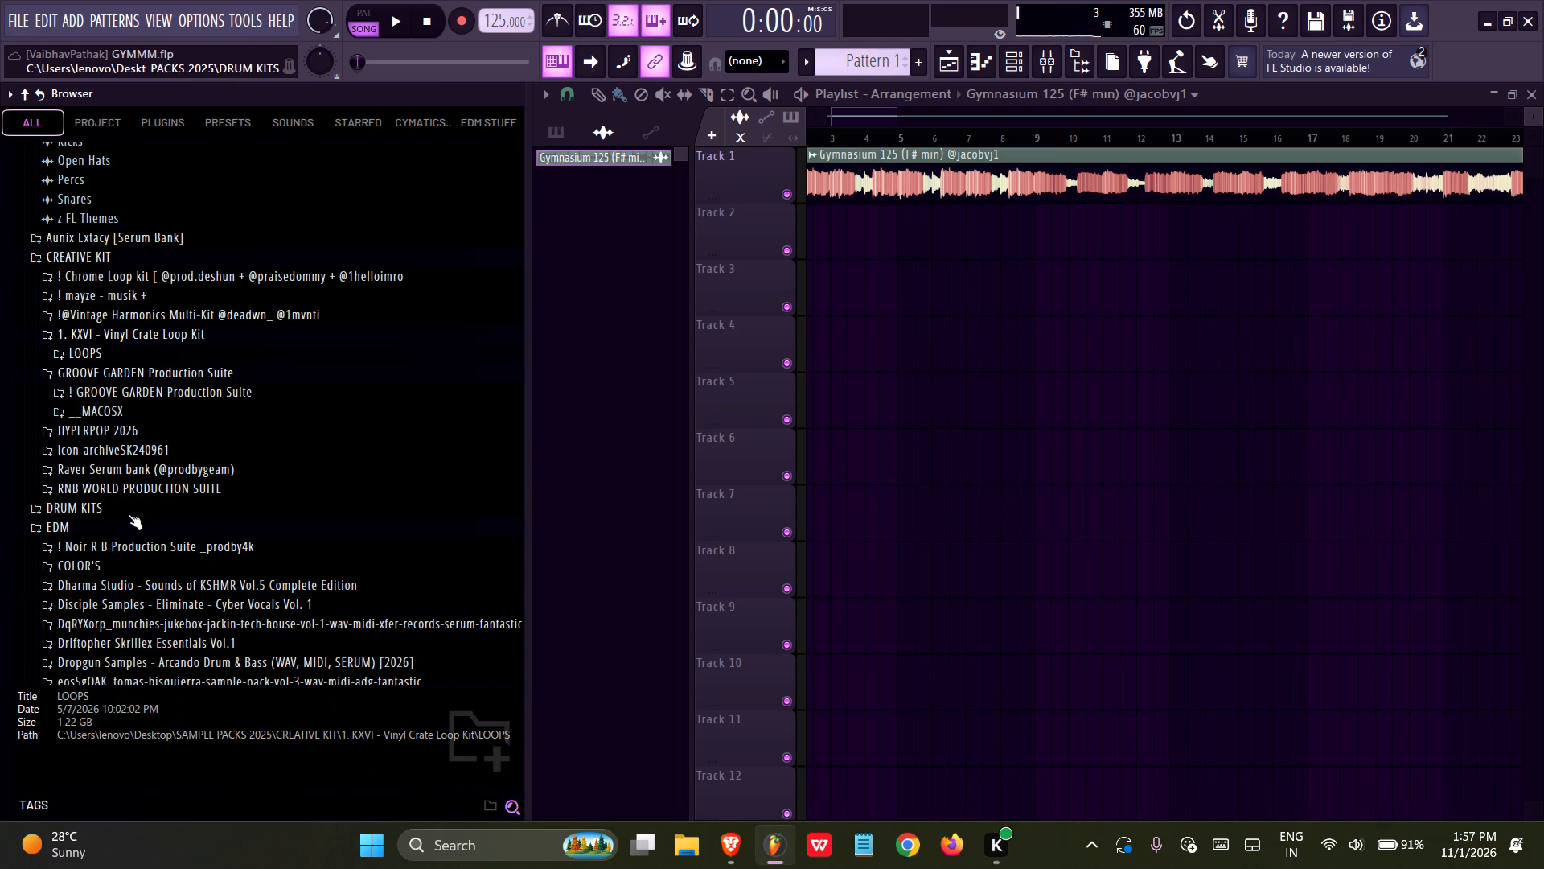
Browse the Hip Hop Songstarters samples inside EDM's Dharma Studio - Sounds of KSHMR Vol.5 Complete Edition.
left_click(125, 521)
left_click(125, 521)
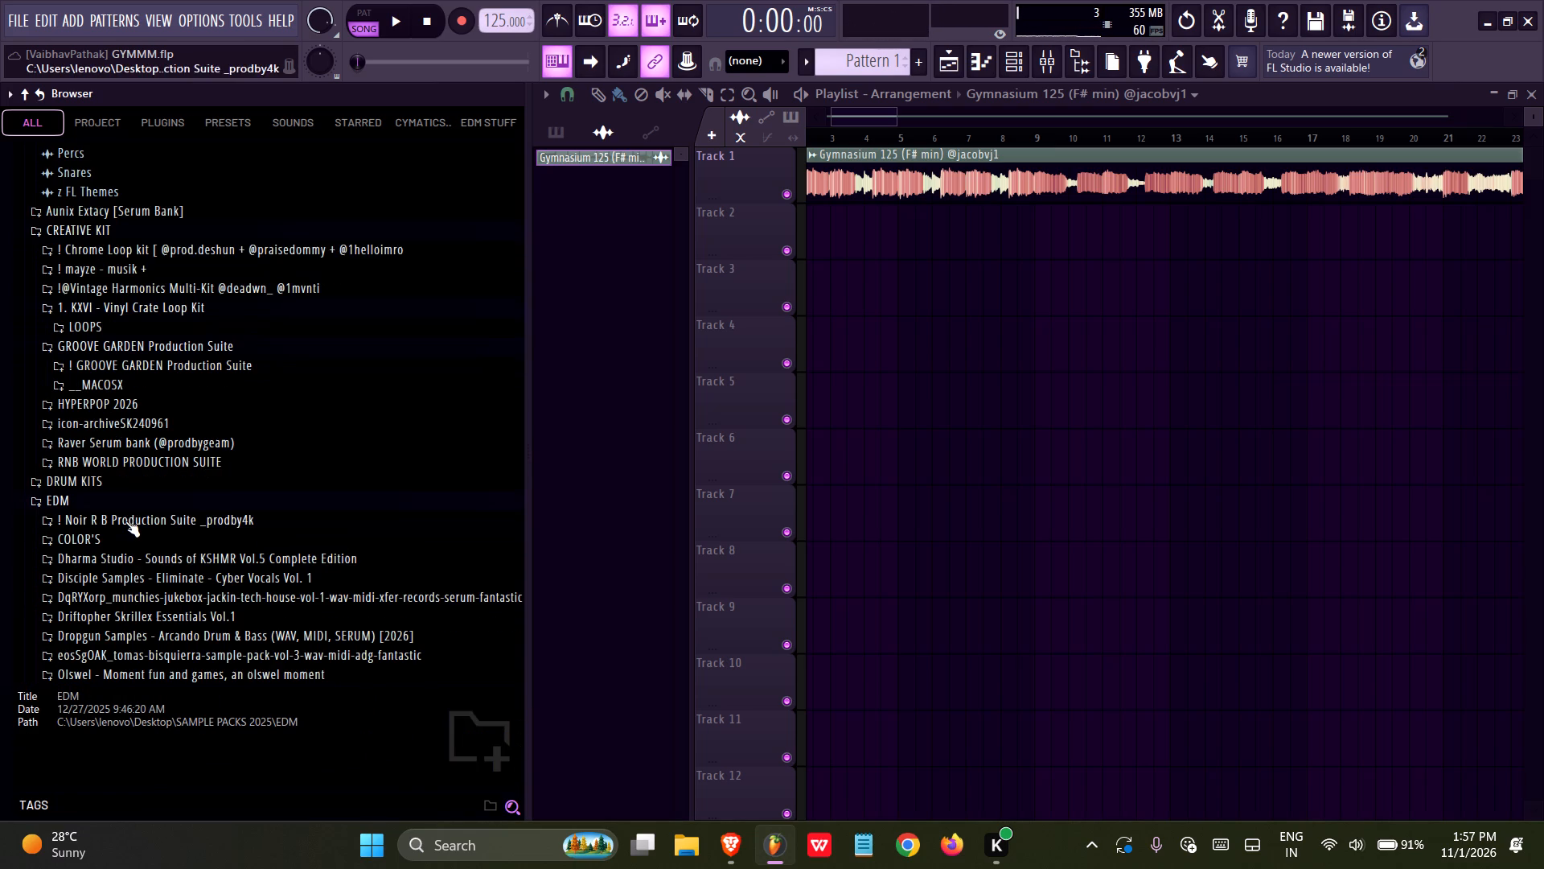
left_click(117, 561)
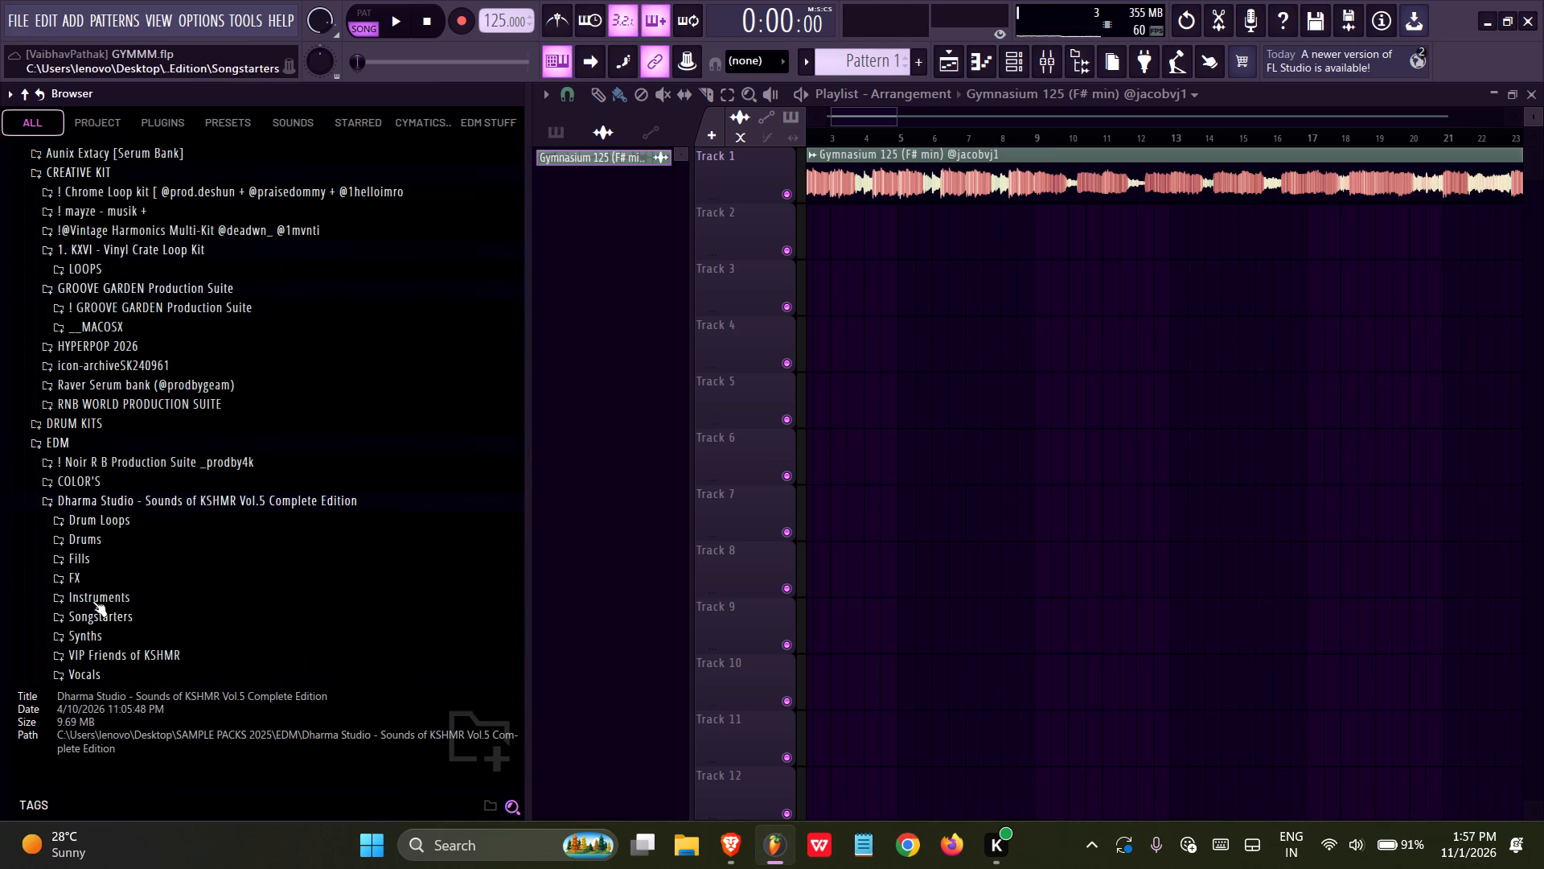
left_click(94, 612)
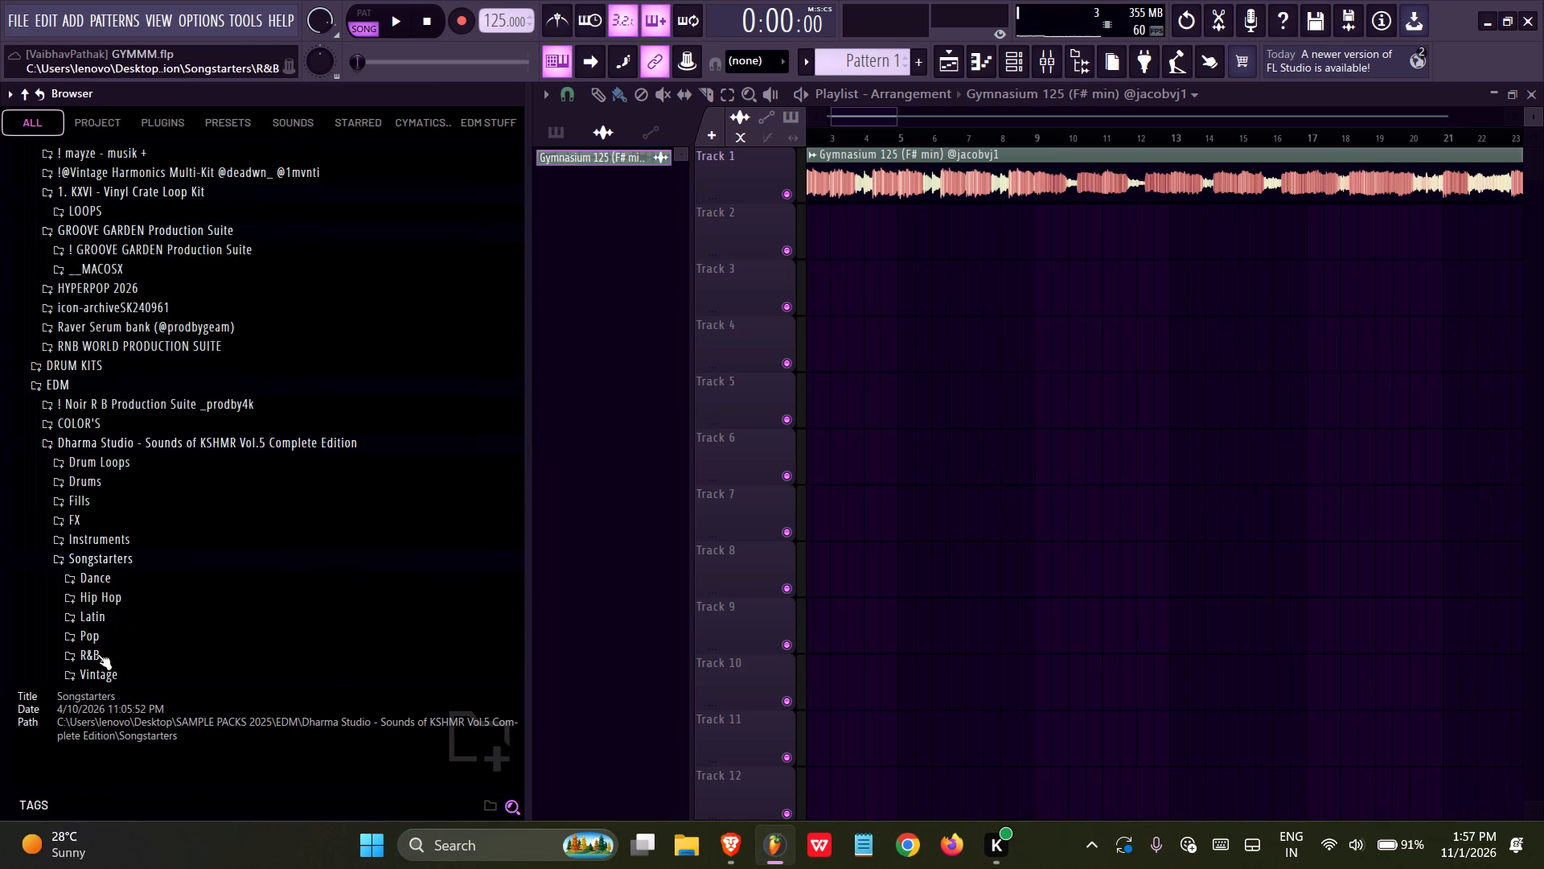
left_click(125, 595)
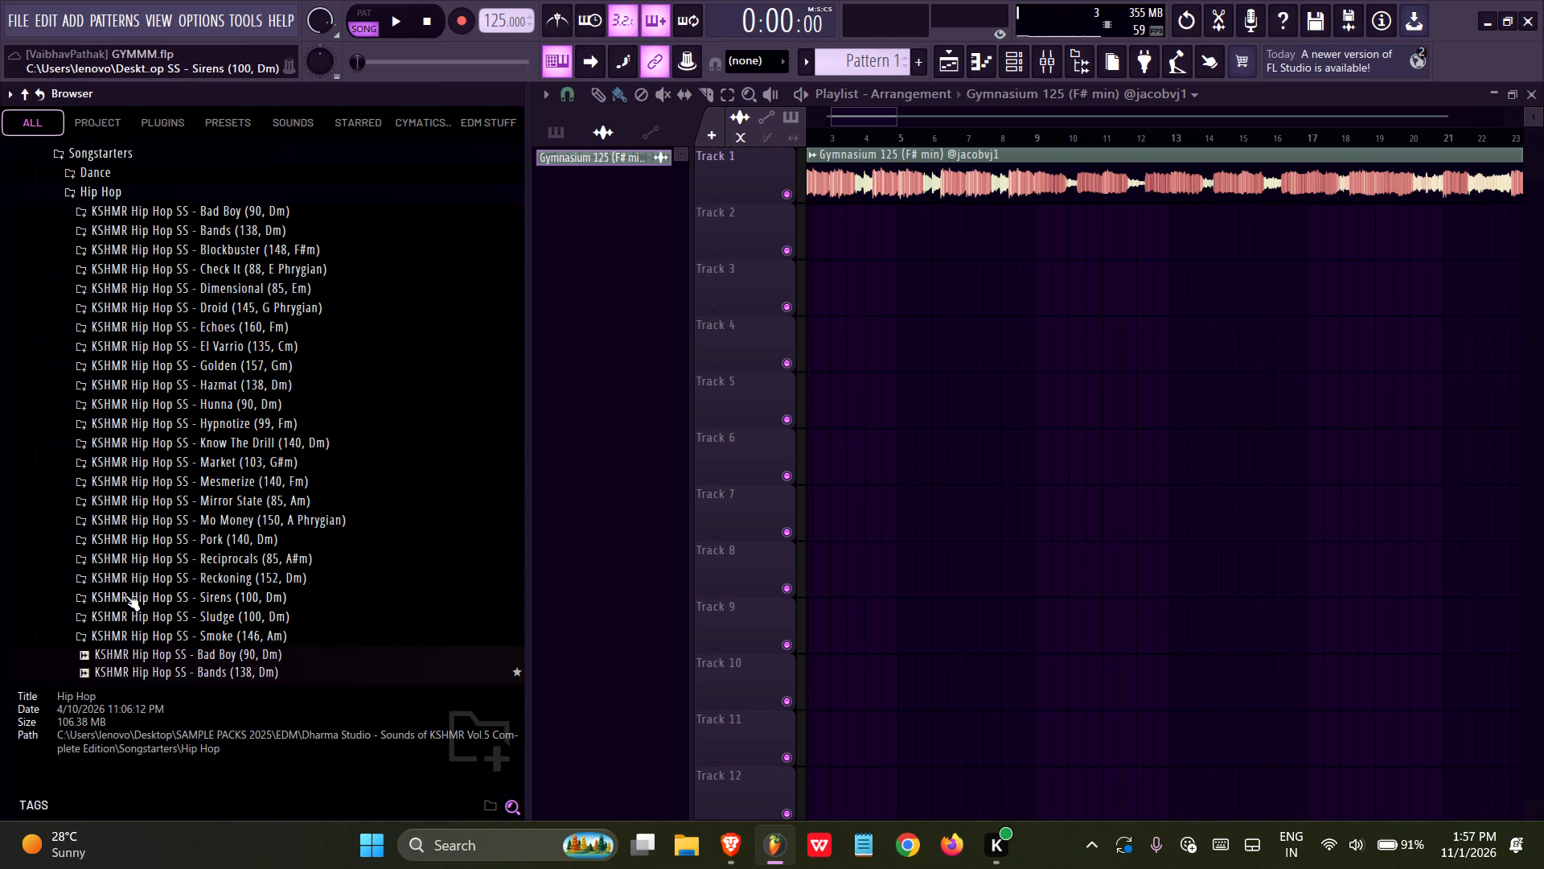
scroll(213, 551, "down", 2)
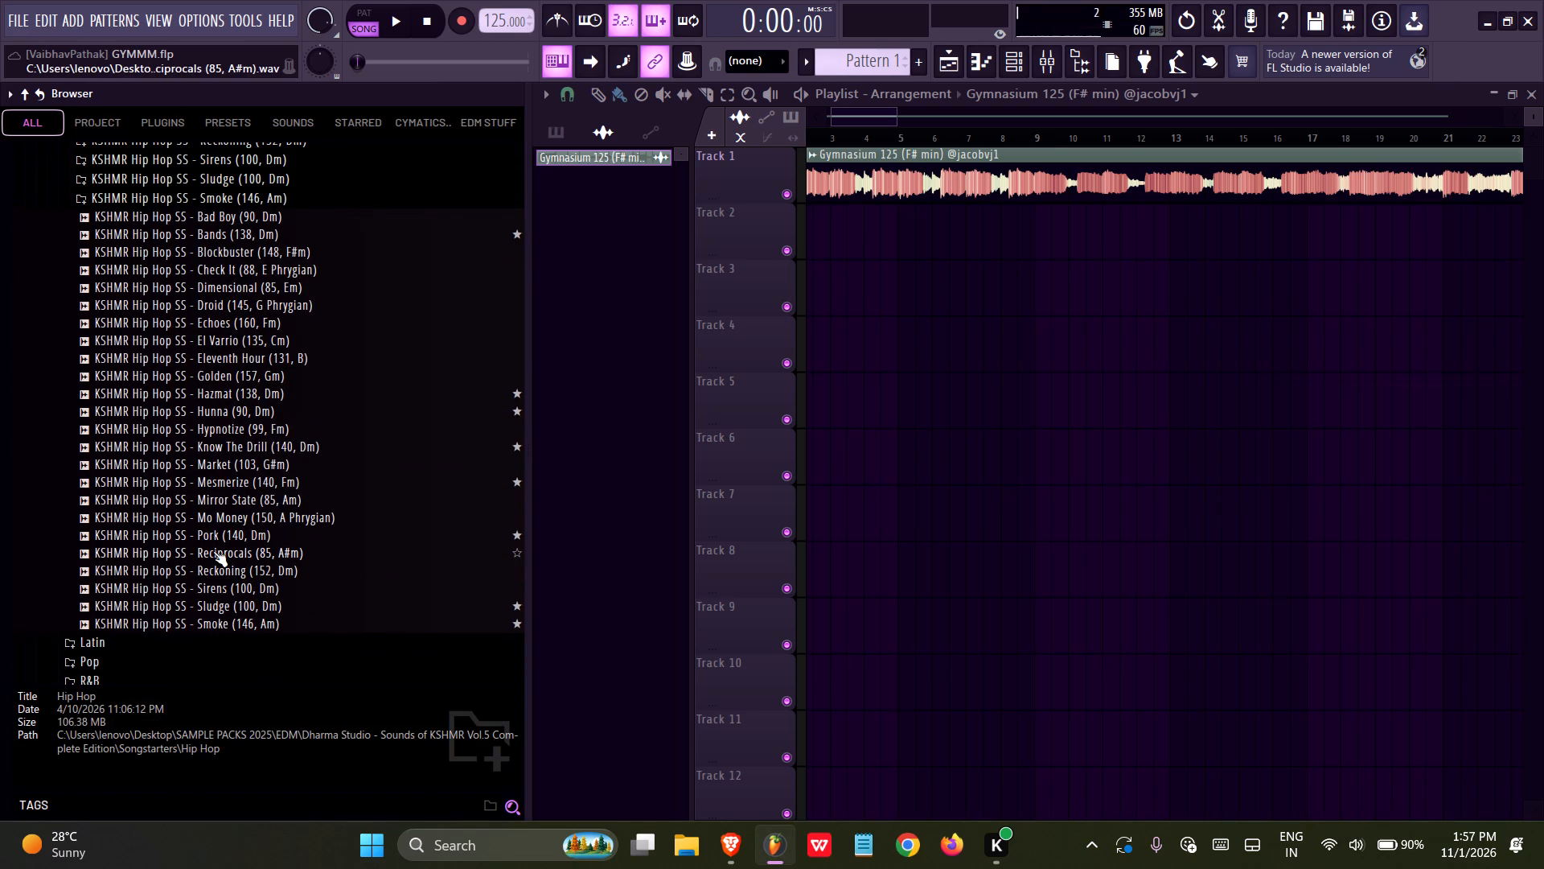
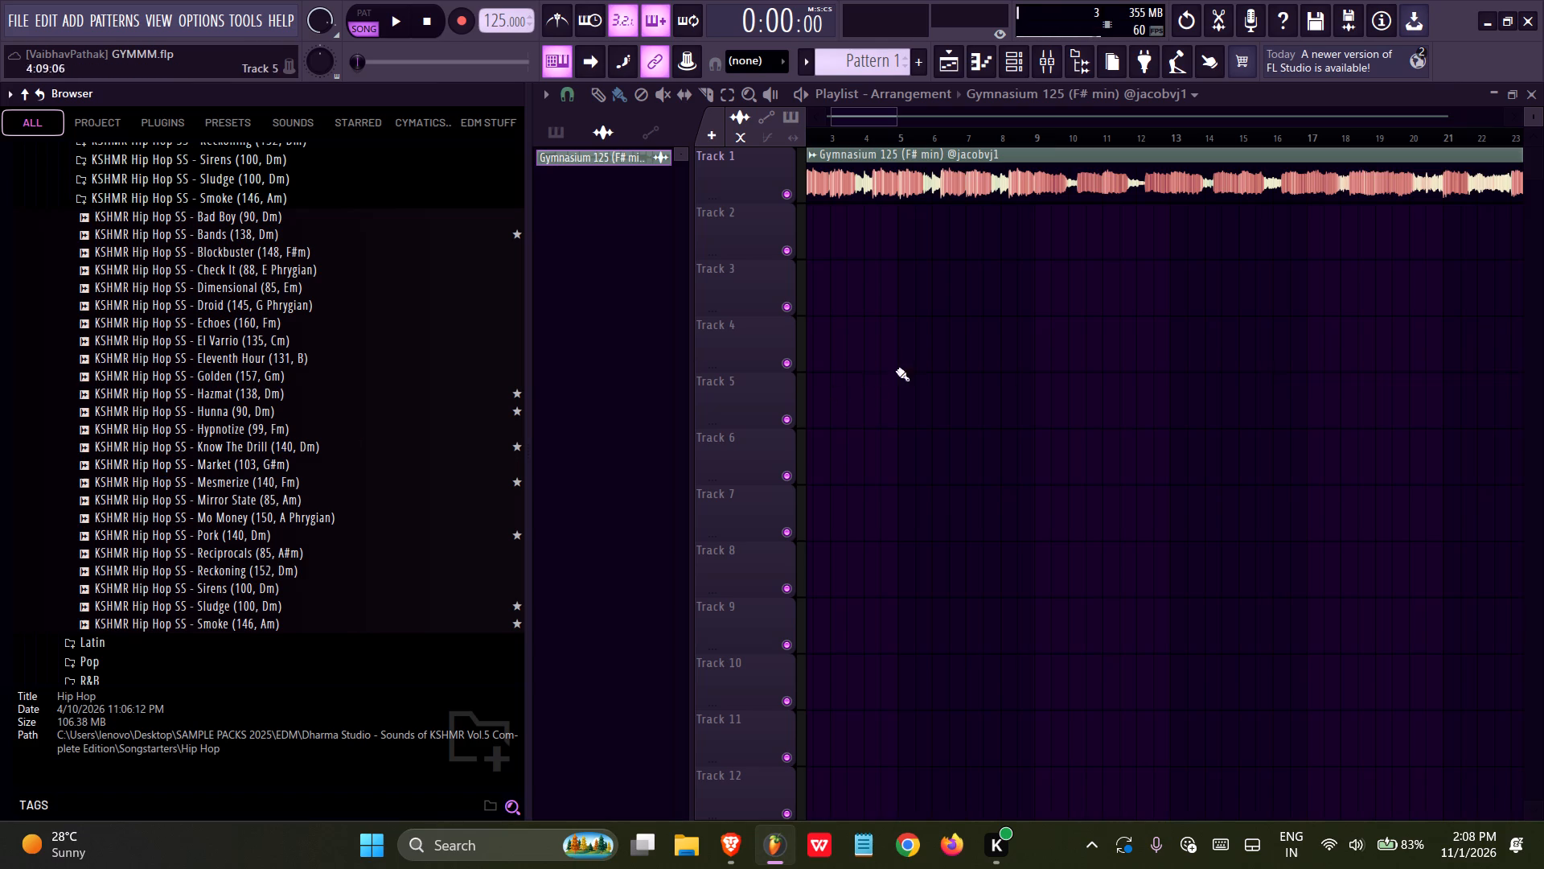
Play the Gymnasium 125 clip in the playlist from the start of the song and save the project during playback.
key("space")
scroll(815, 360, "up", 5)
middle_click_drag(922, 330, 1179, 364)
scroll(1054, 369, "down", 4, "ctrl")
key("ctrl+s")
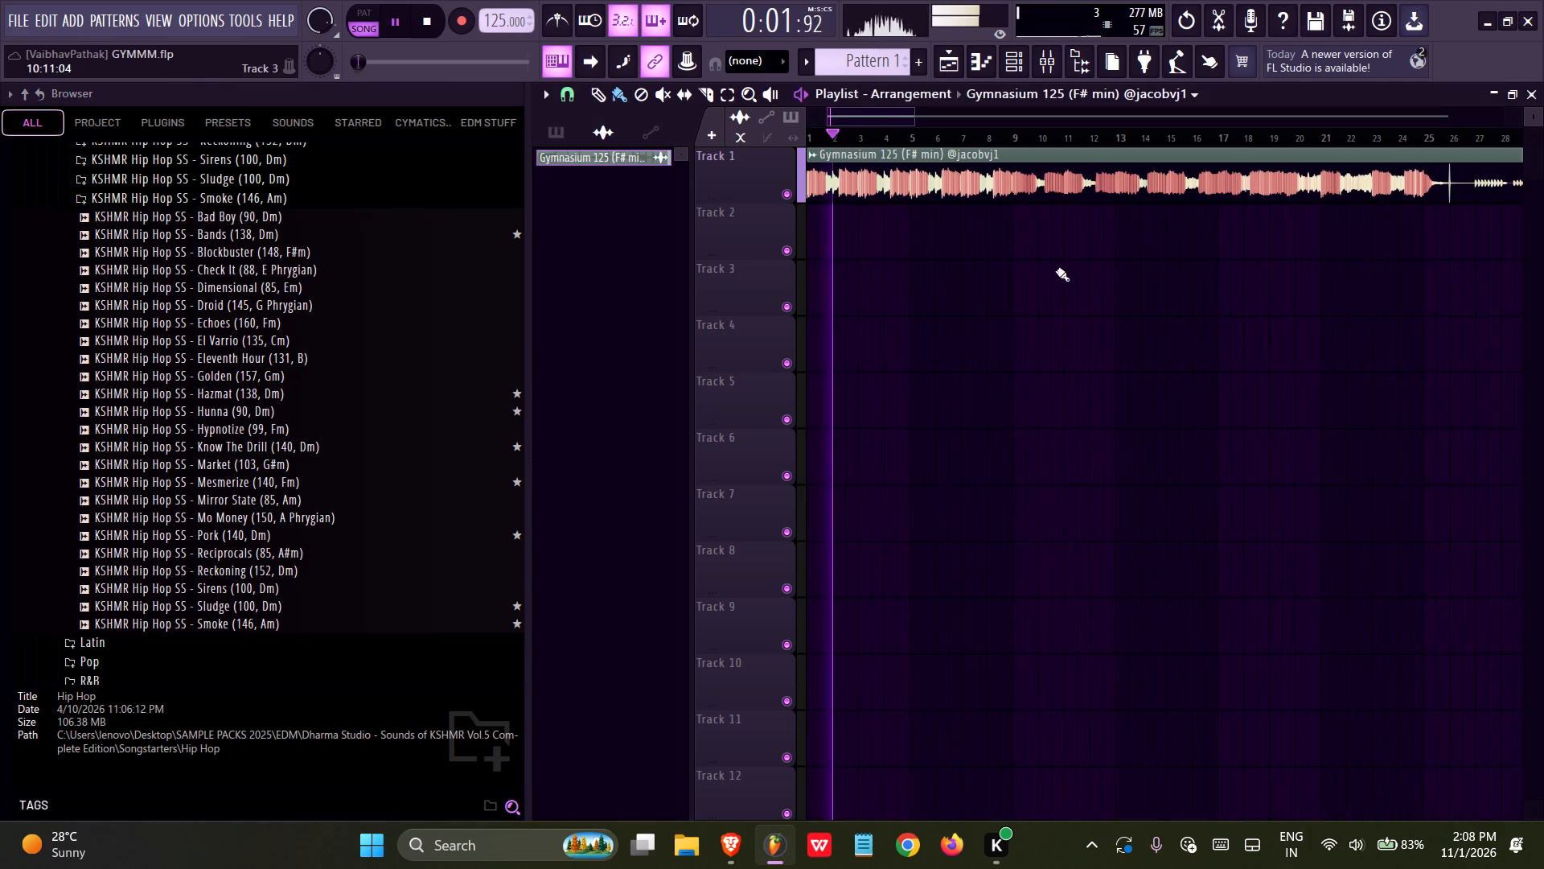
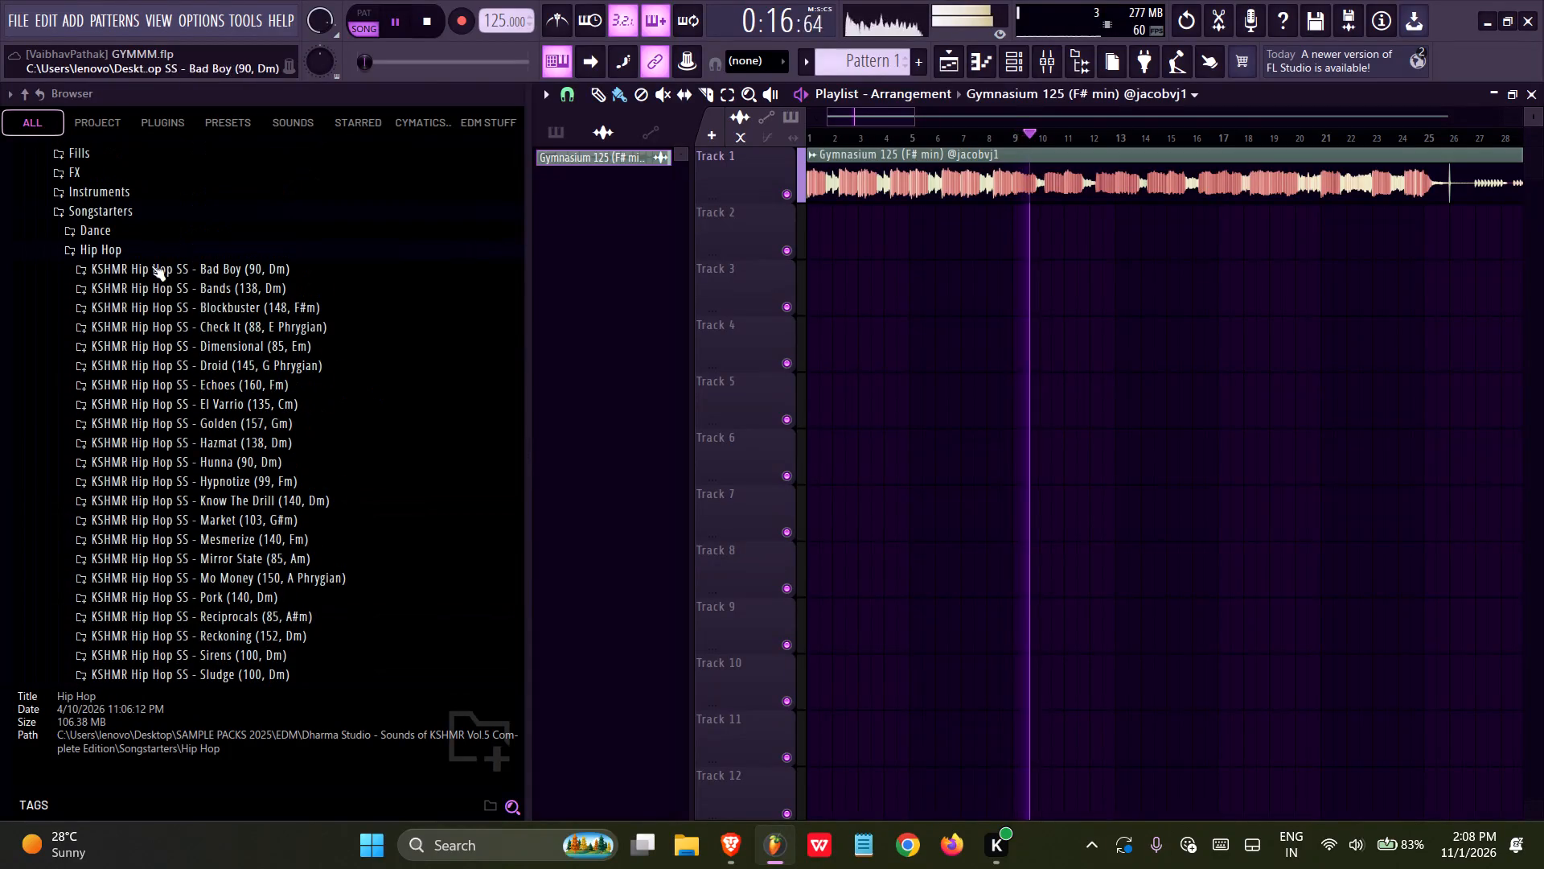
Close the Songstarters folder and open the Drum Loops folder of the Sounds of KSHMR Vol.5 pack.
left_click(140, 250)
left_click(128, 220)
scroll(118, 373, "up", 3)
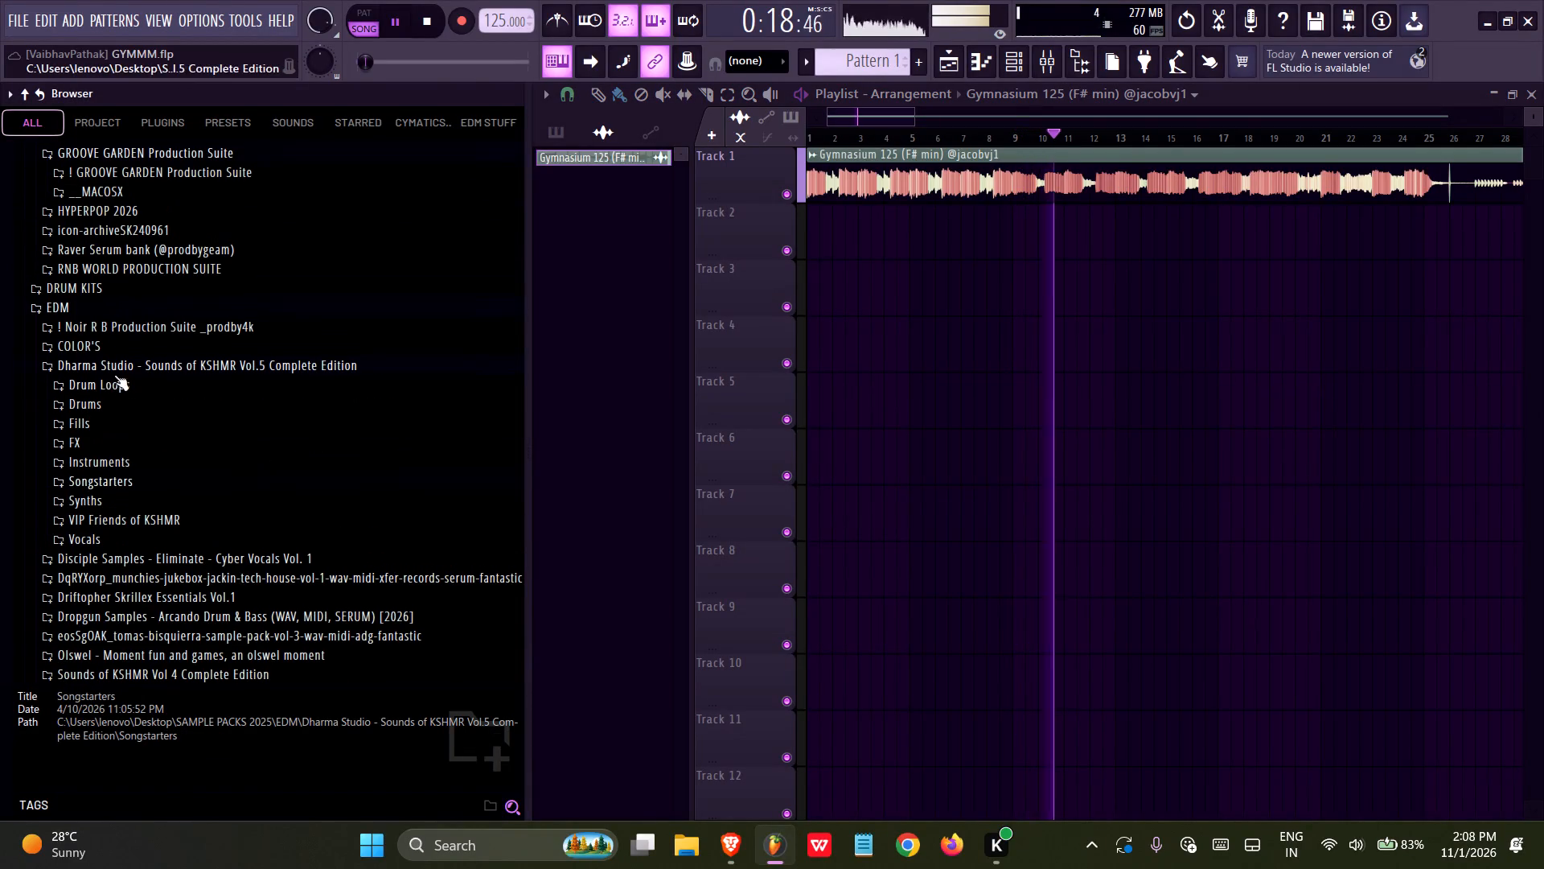
left_click(113, 387)
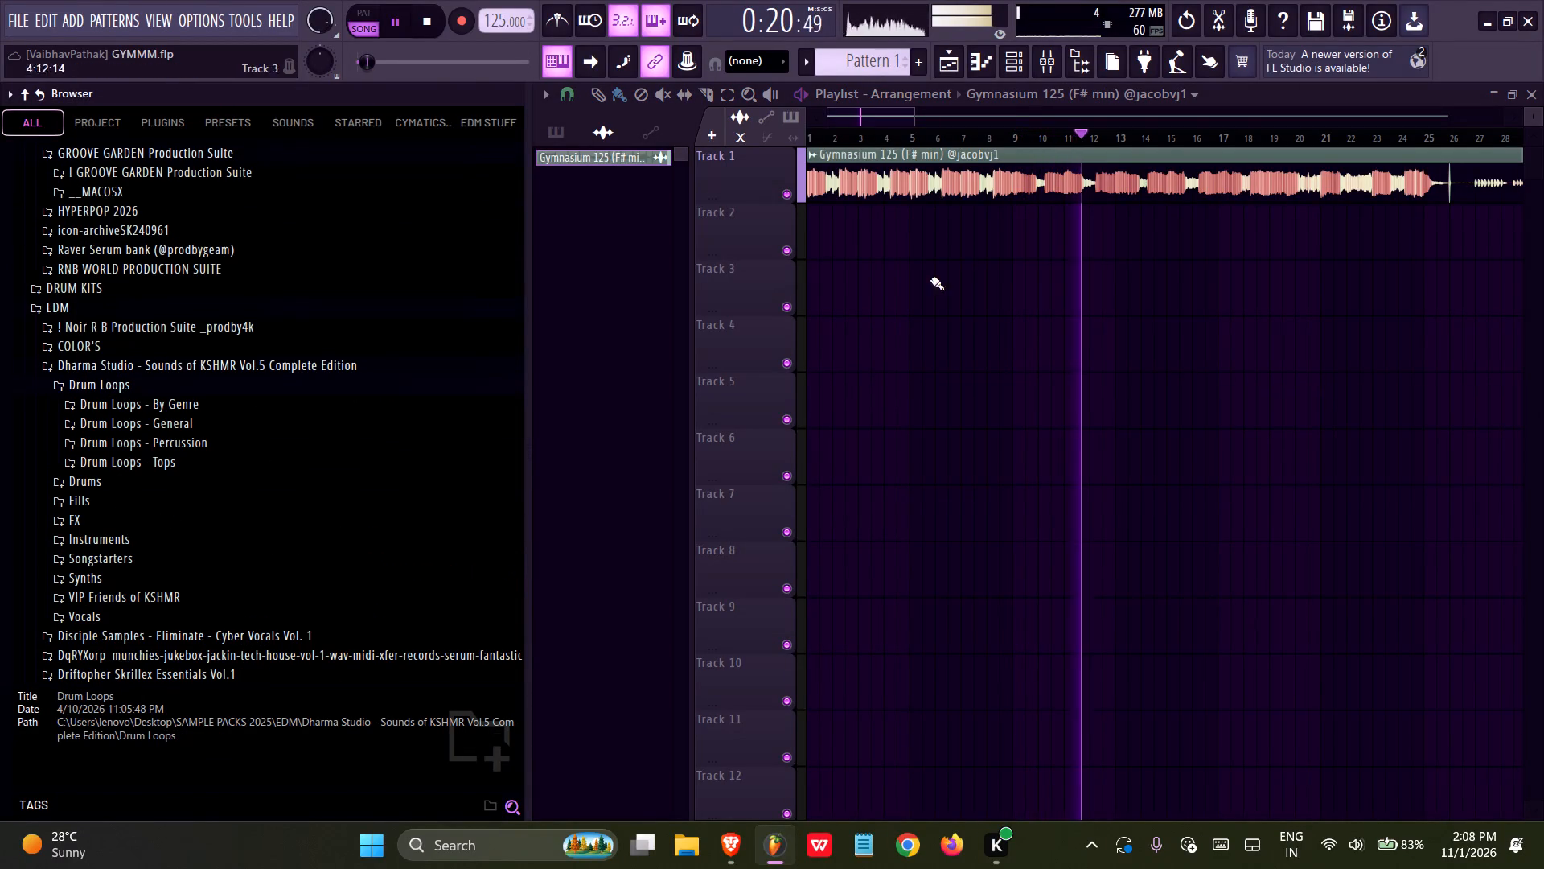
Replay the opening of the Gymnasium 125 clip from the start of the song.
key("space")
left_click_drag(864, 135, 565, 150)
key("space")
key("space")
key("space")
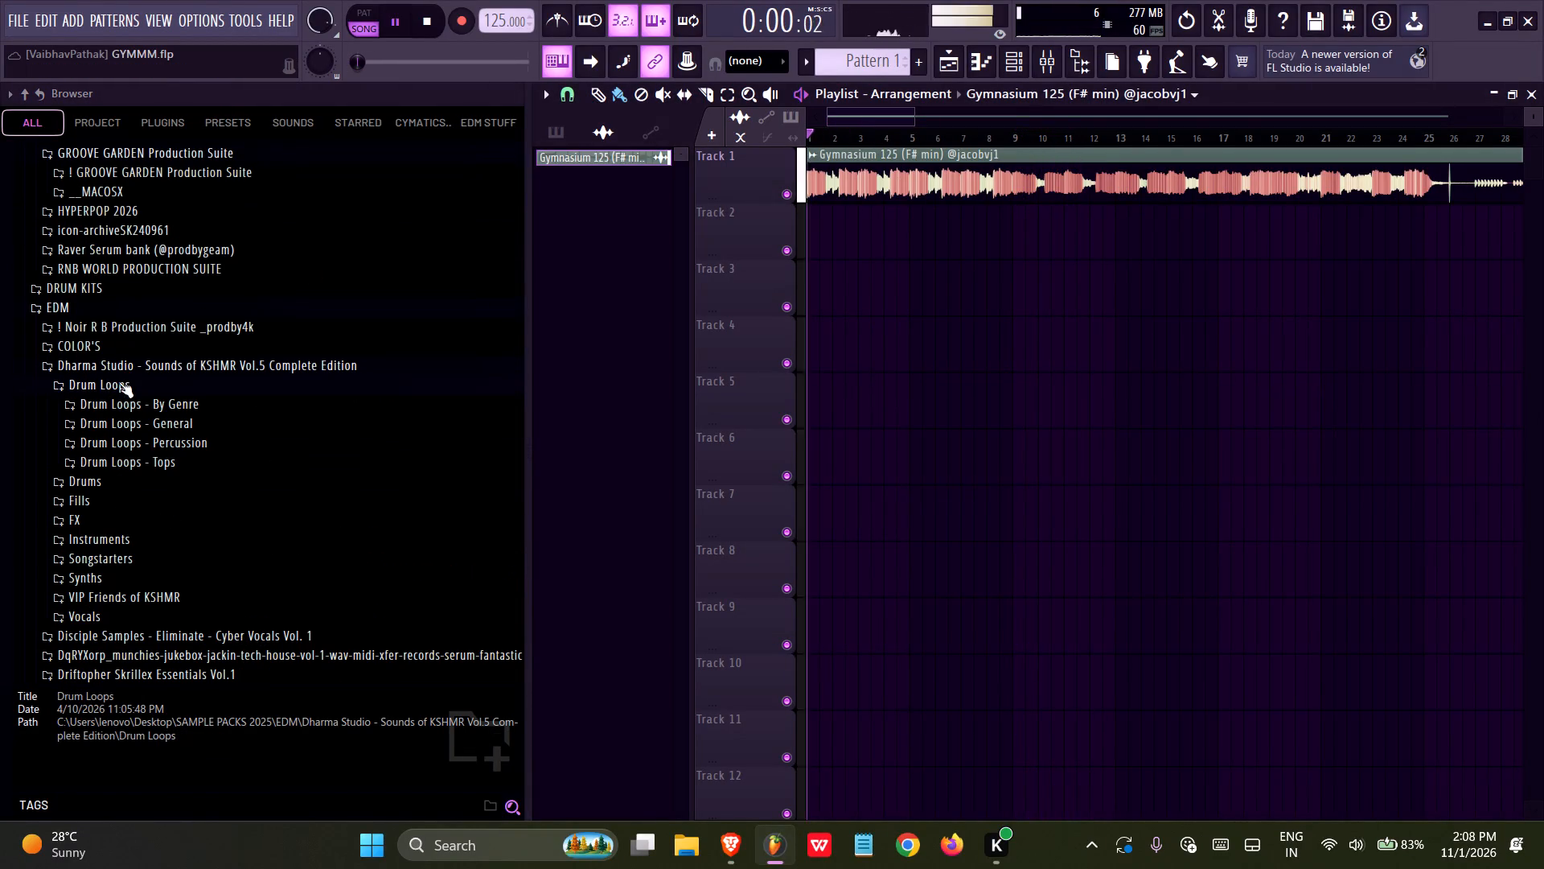
key("space")
key("space")
key("space")
Slice the Gymnasium 125 clip on Track 1 at 1:03:00 and move the remainder further along the timeline.
scroll(824, 260, "up", 19)
middle_click_drag(931, 254, 1485, 284)
scroll(1487, 284, "up", 1)
middle_click_drag(1485, 284, 1489, 282)
scroll(774, 181, "up", 12, "ctrl")
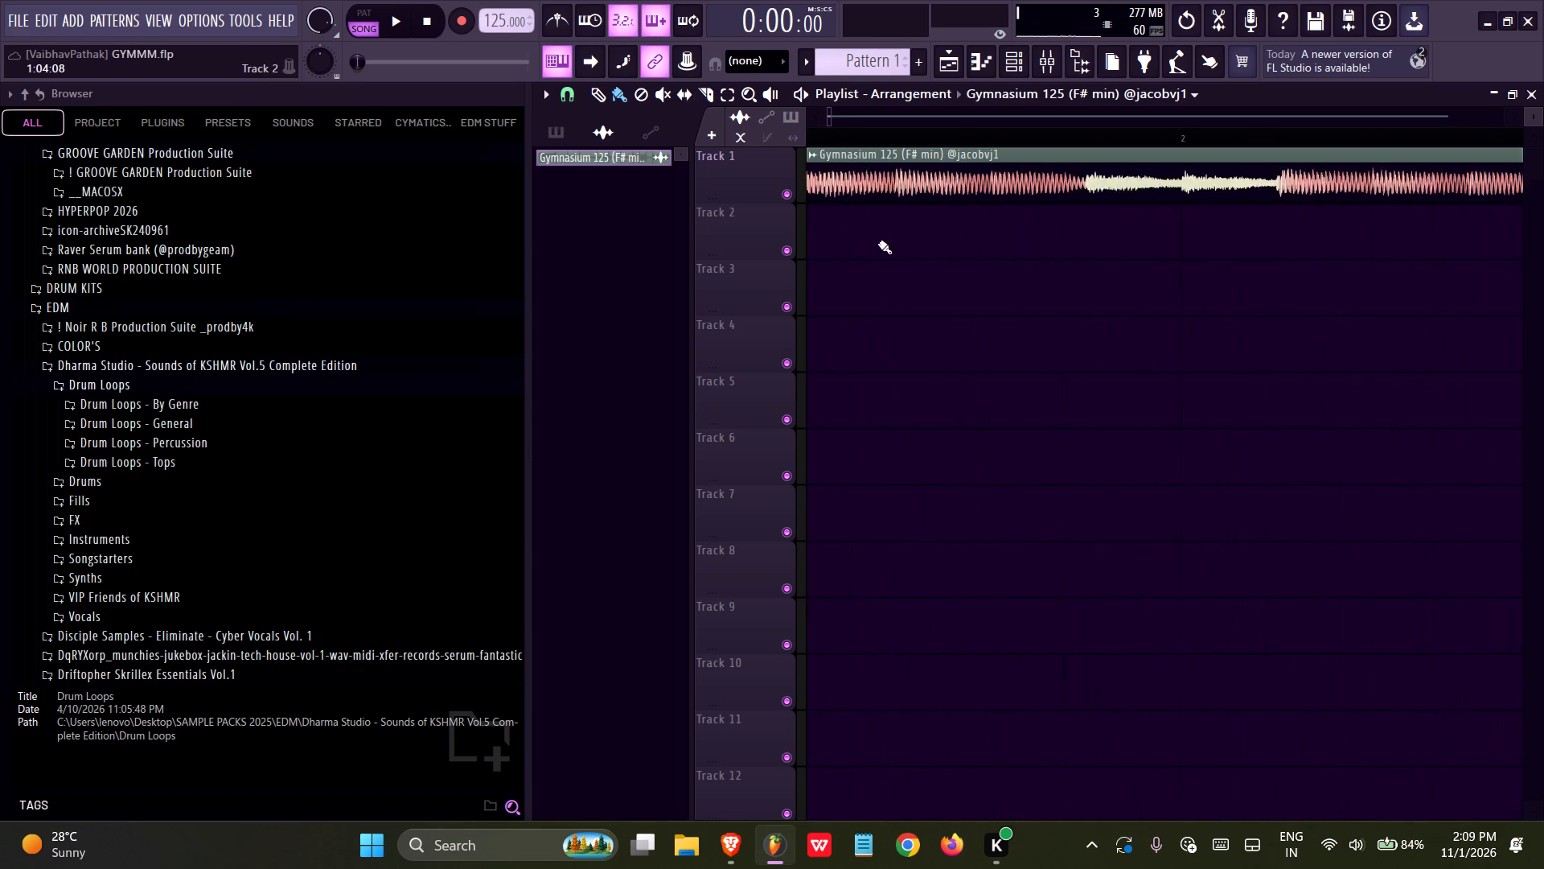
middle_click_drag(889, 246, 1068, 286)
key("space")
key("space")
scroll(872, 242, "up", 6, "ctrl")
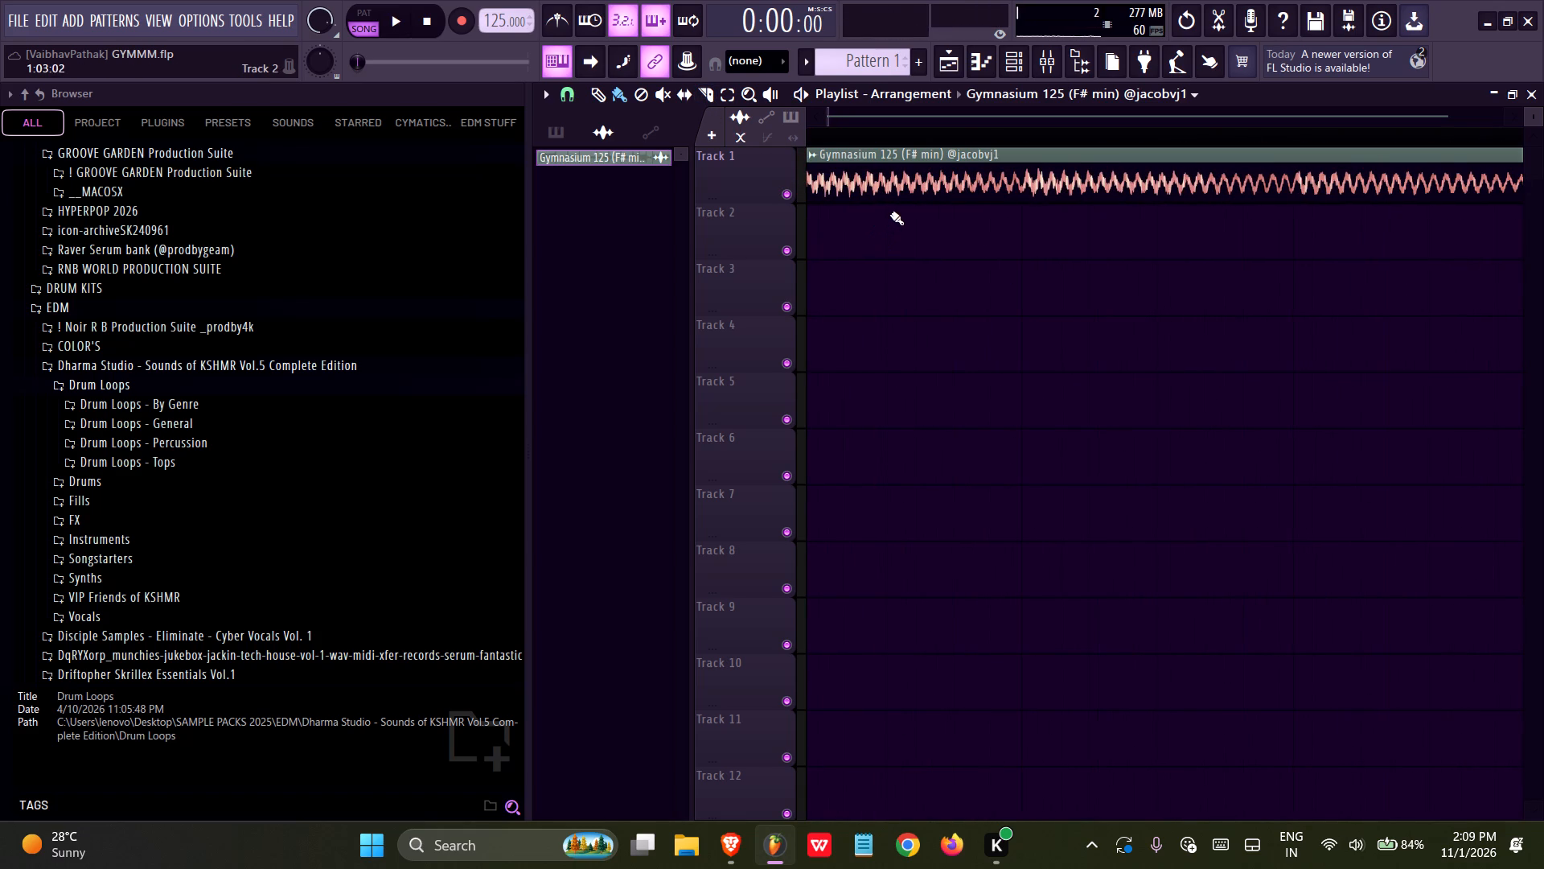
left_click(700, 99)
left_click_drag(886, 204, 889, 147, "shift")
left_click_drag(889, 147, 885, 141, "shift")
left_click(601, 91)
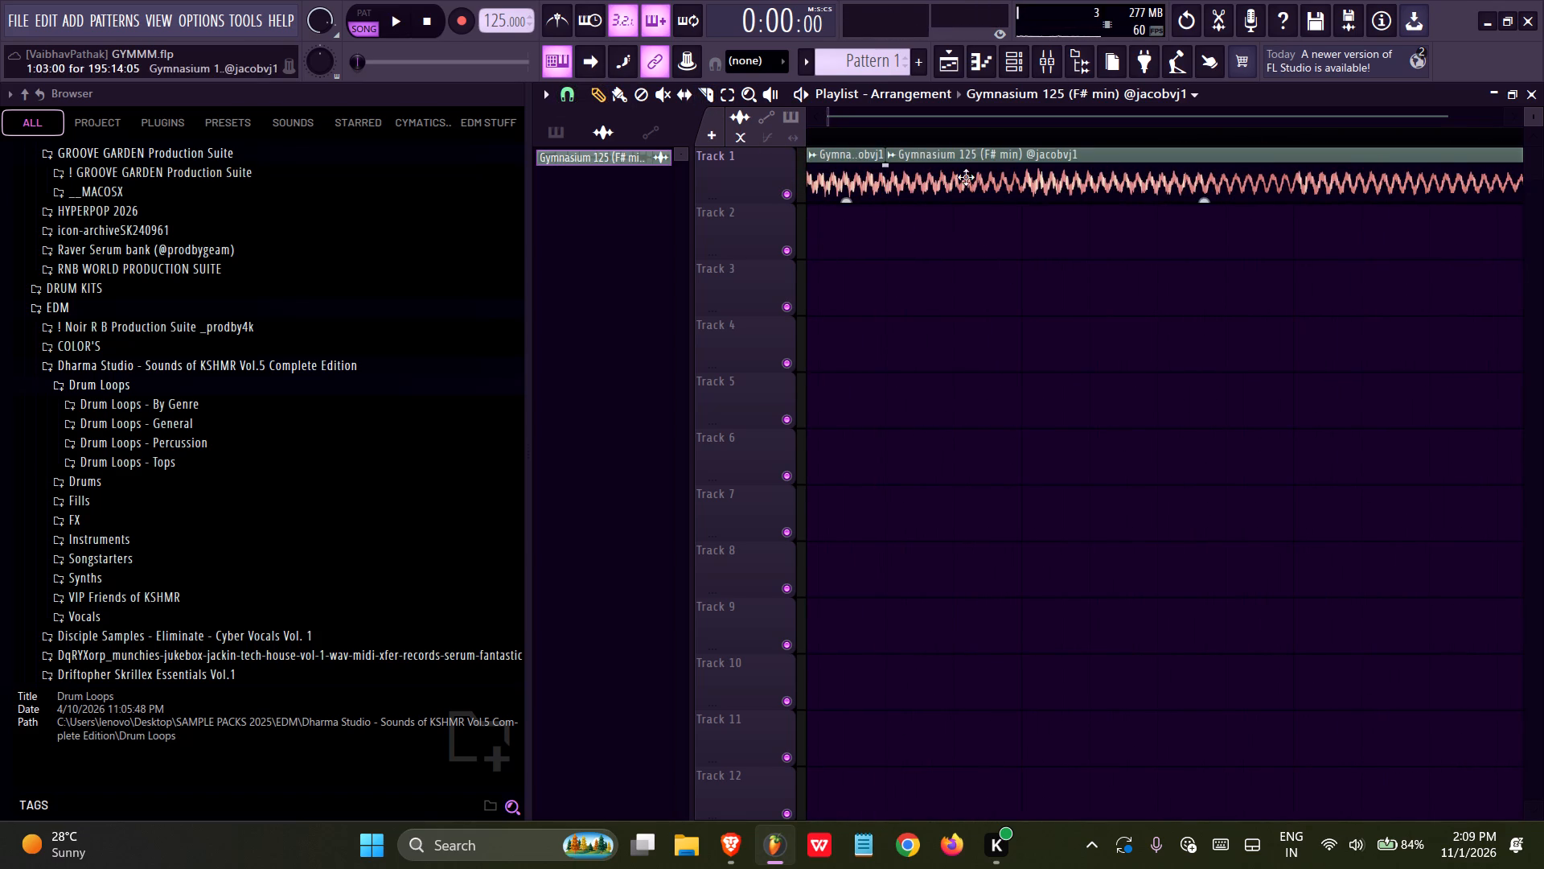
left_click_drag(967, 177, 1316, 202)
Make the short opening slice on Track 1 unique as its own sample.
scroll(903, 168, "up", 5, "ctrl")
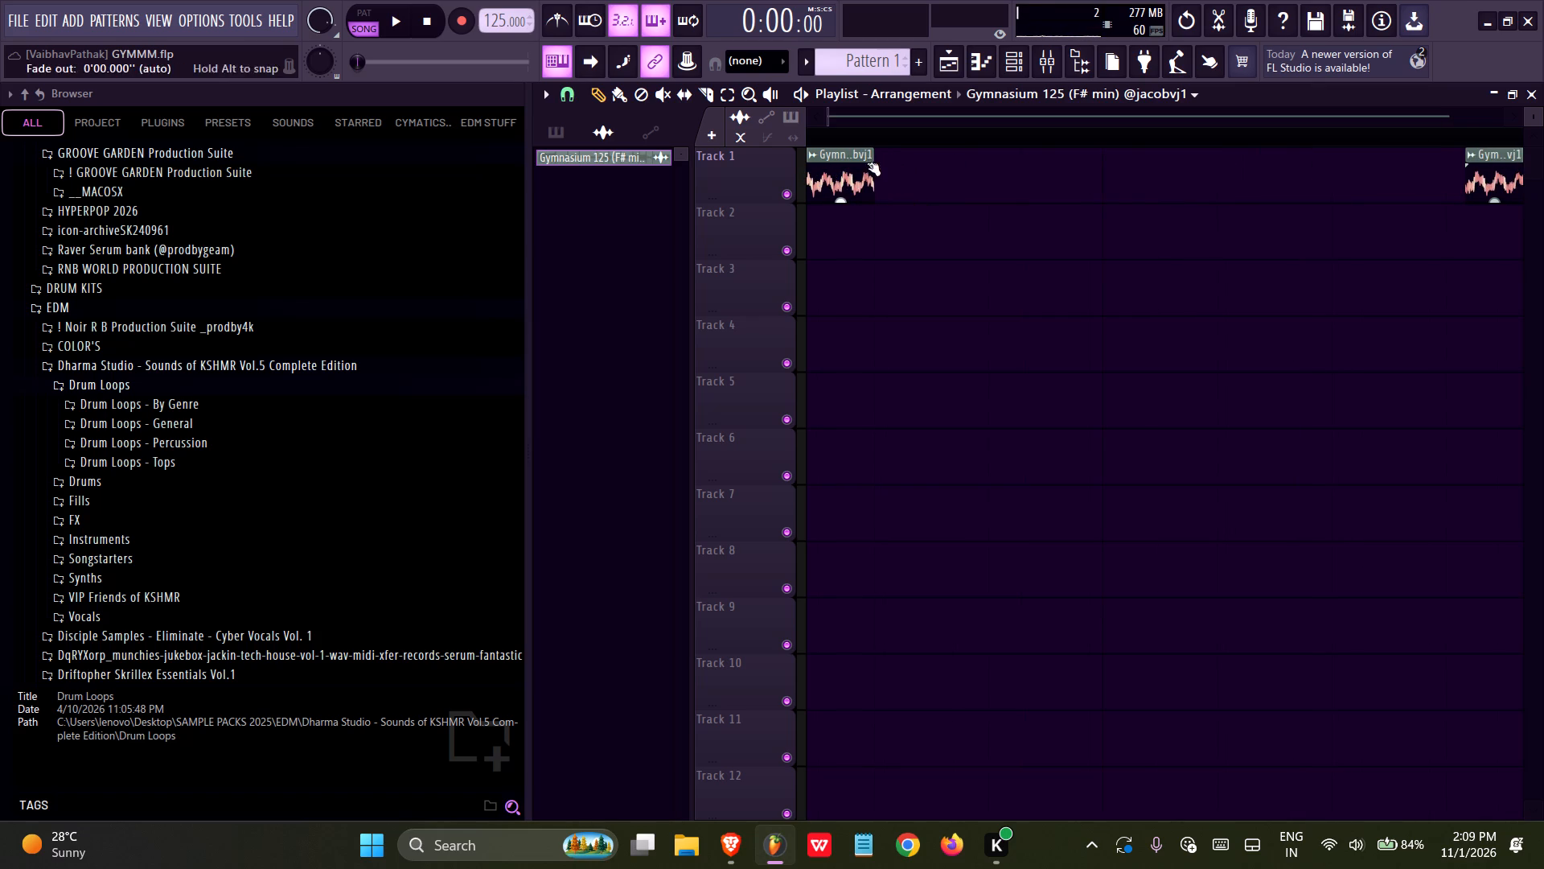
double_click(840, 163)
right_click_drag(1193, 304, 1164, 290)
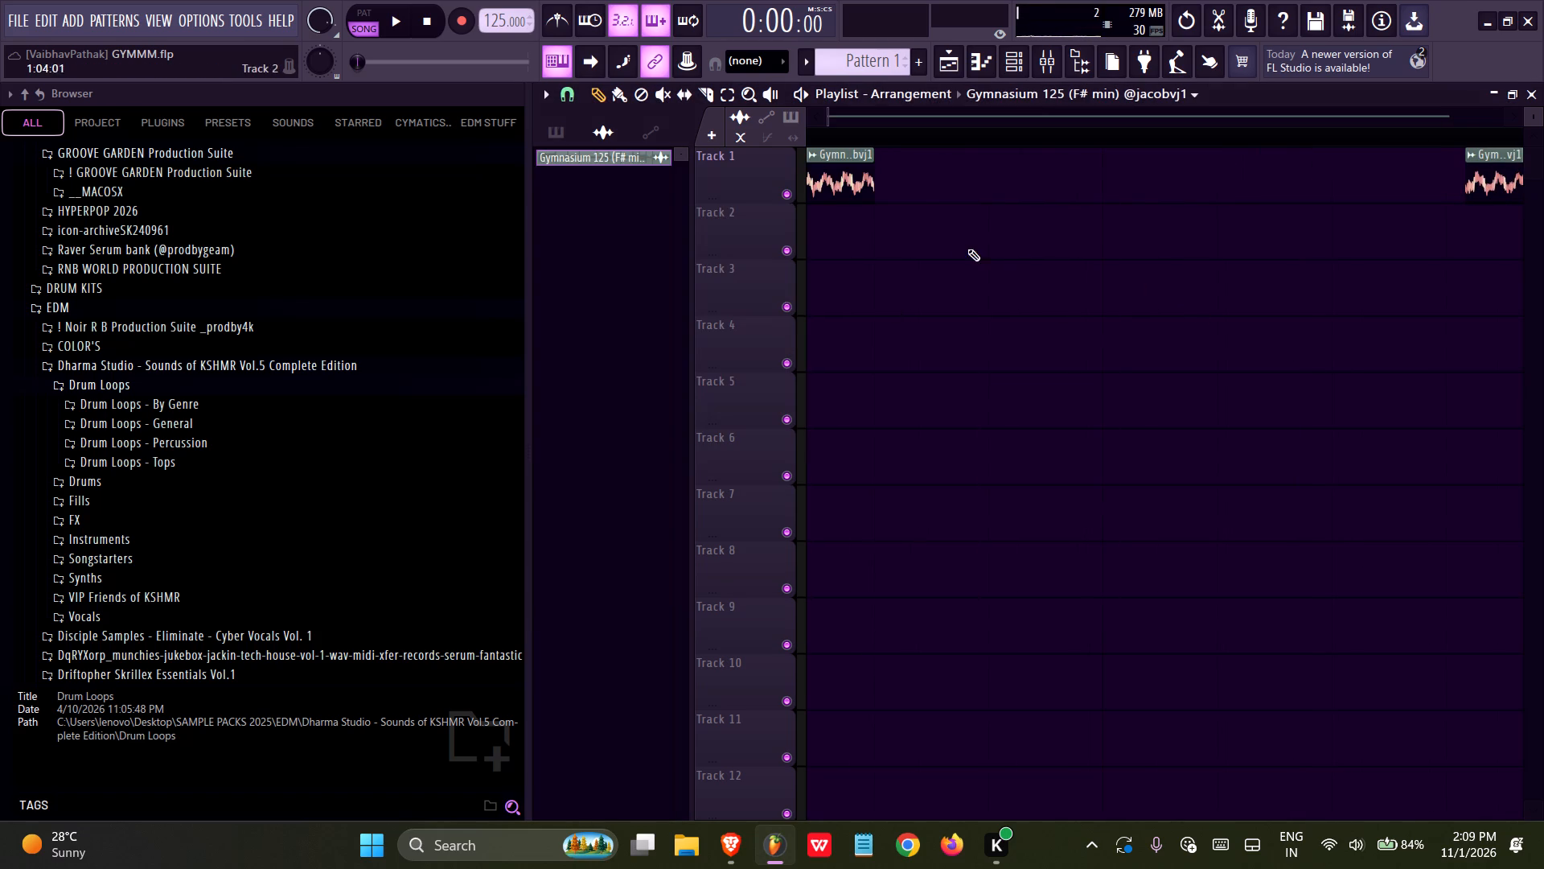
left_click(815, 154)
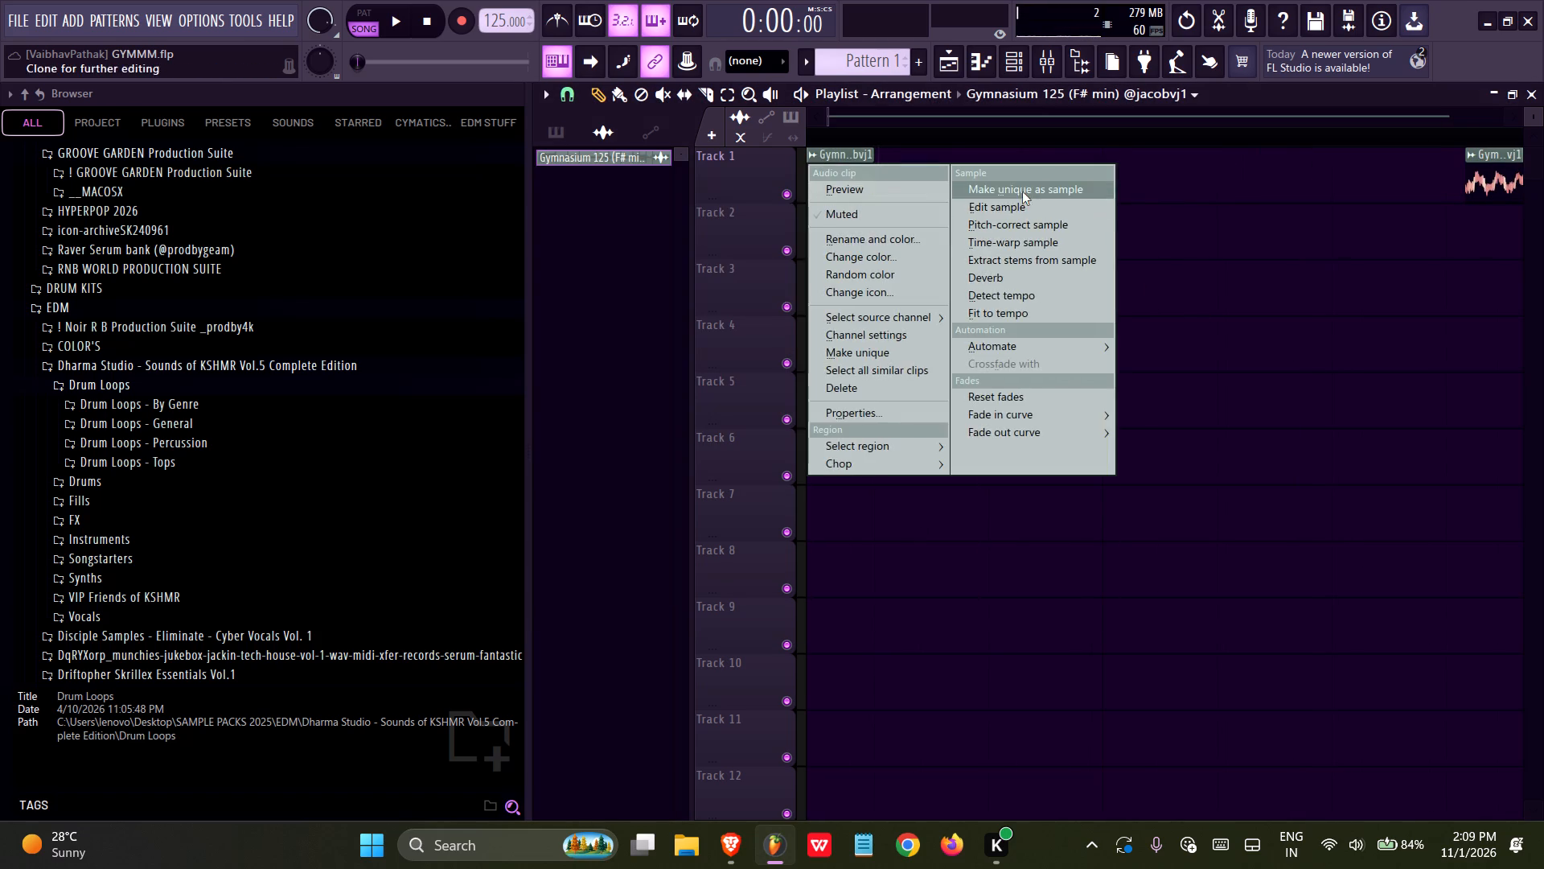
left_click(1018, 188)
Raise the time-stretching pitch of the Part_1 sample to about +430 cents in its channel settings.
double_click(846, 182)
left_click_drag(879, 309, 931, 673)
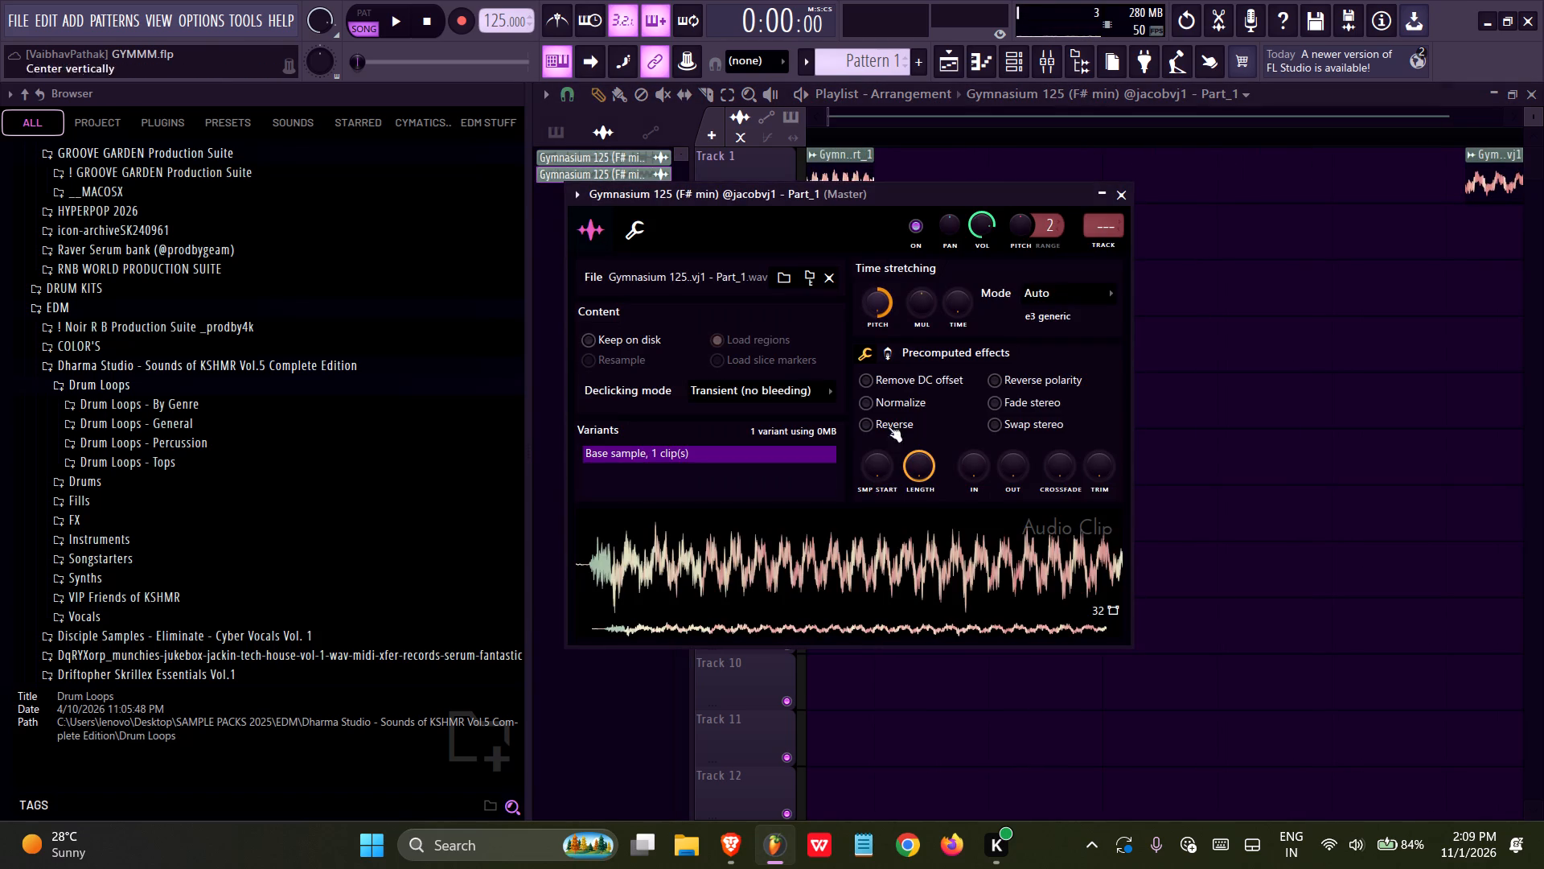
left_click(885, 569)
right_click(1180, 439)
scroll(1041, 424, "down", 5, "ctrl")
left_click(867, 184, "ctrl")
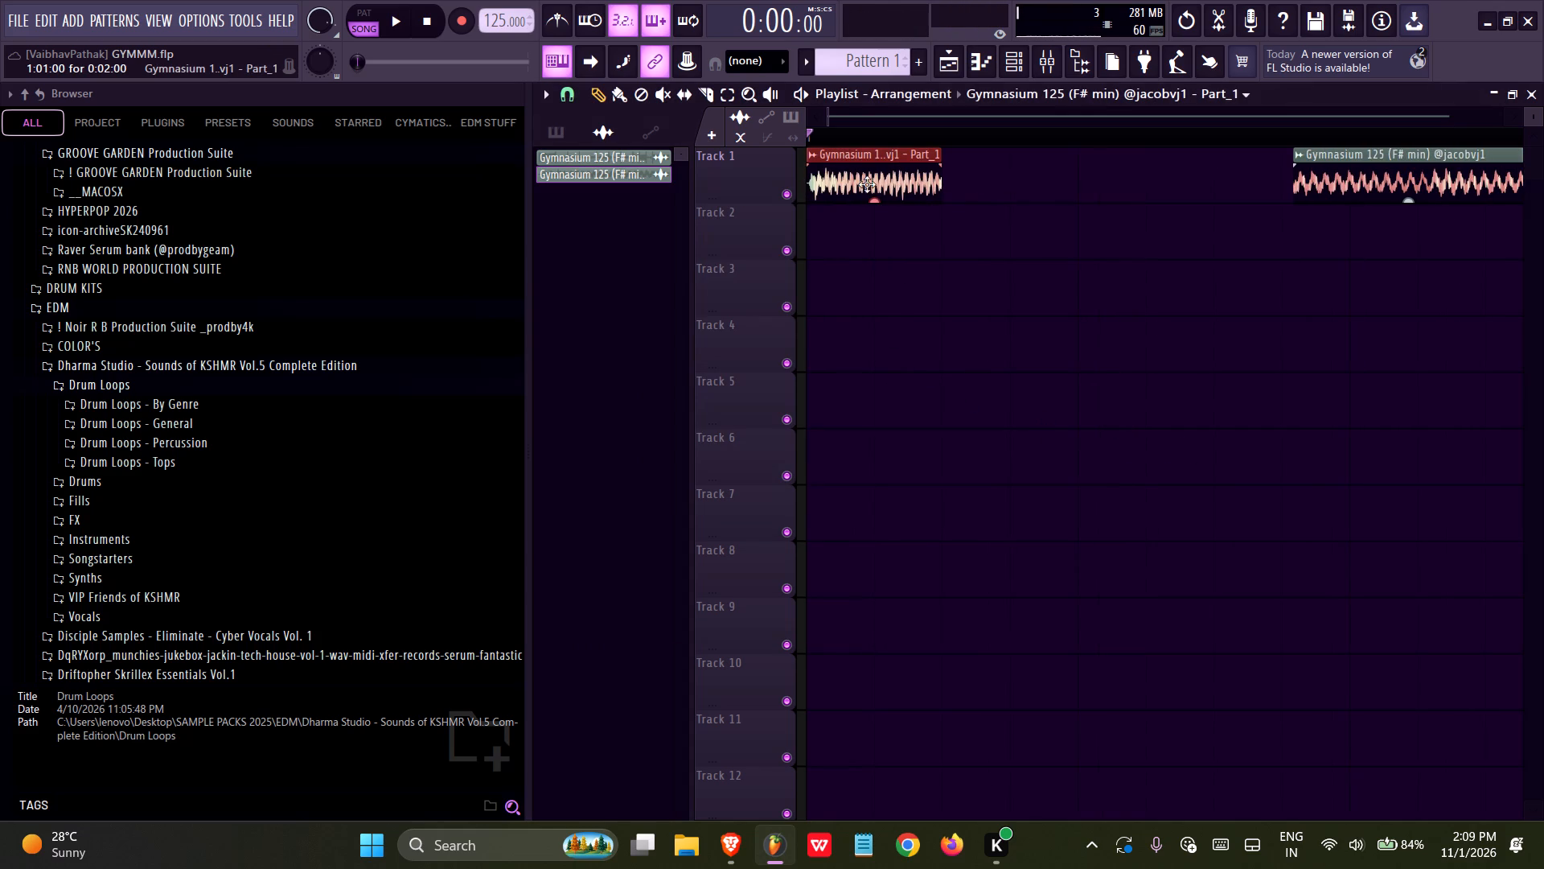
double_click(867, 184)
left_click_drag(883, 287, 852, 527)
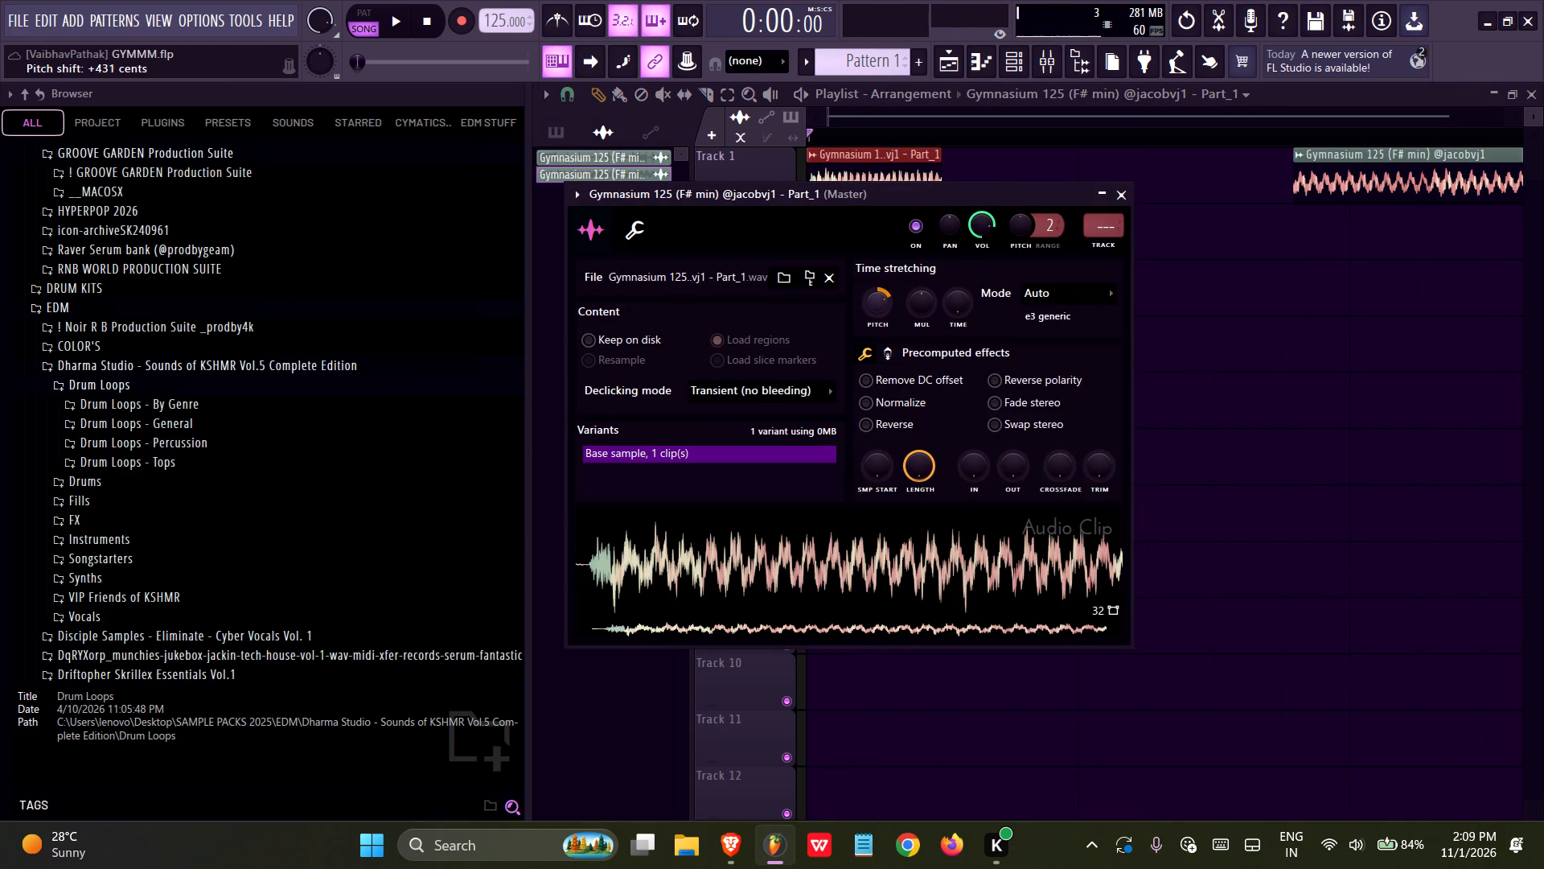
left_click_drag(852, 527, 846, 543)
right_click(1267, 269)
Select the pitched Part_1 slice on Track 1 and duplicate it twice, back to back.
key("space")
left_click_drag(981, 187, 871, 183, "ctrl")
key("ctrl+b")
scroll(867, 183, "down", 6, "ctrl")
key("ctrl+b")
key("space")
Move the remaining Gymnasium clip to Track 2, starting directly after the third Part_1 slice, and play the result.
left_click_drag(1097, 170, 1220, 180)
key("space")
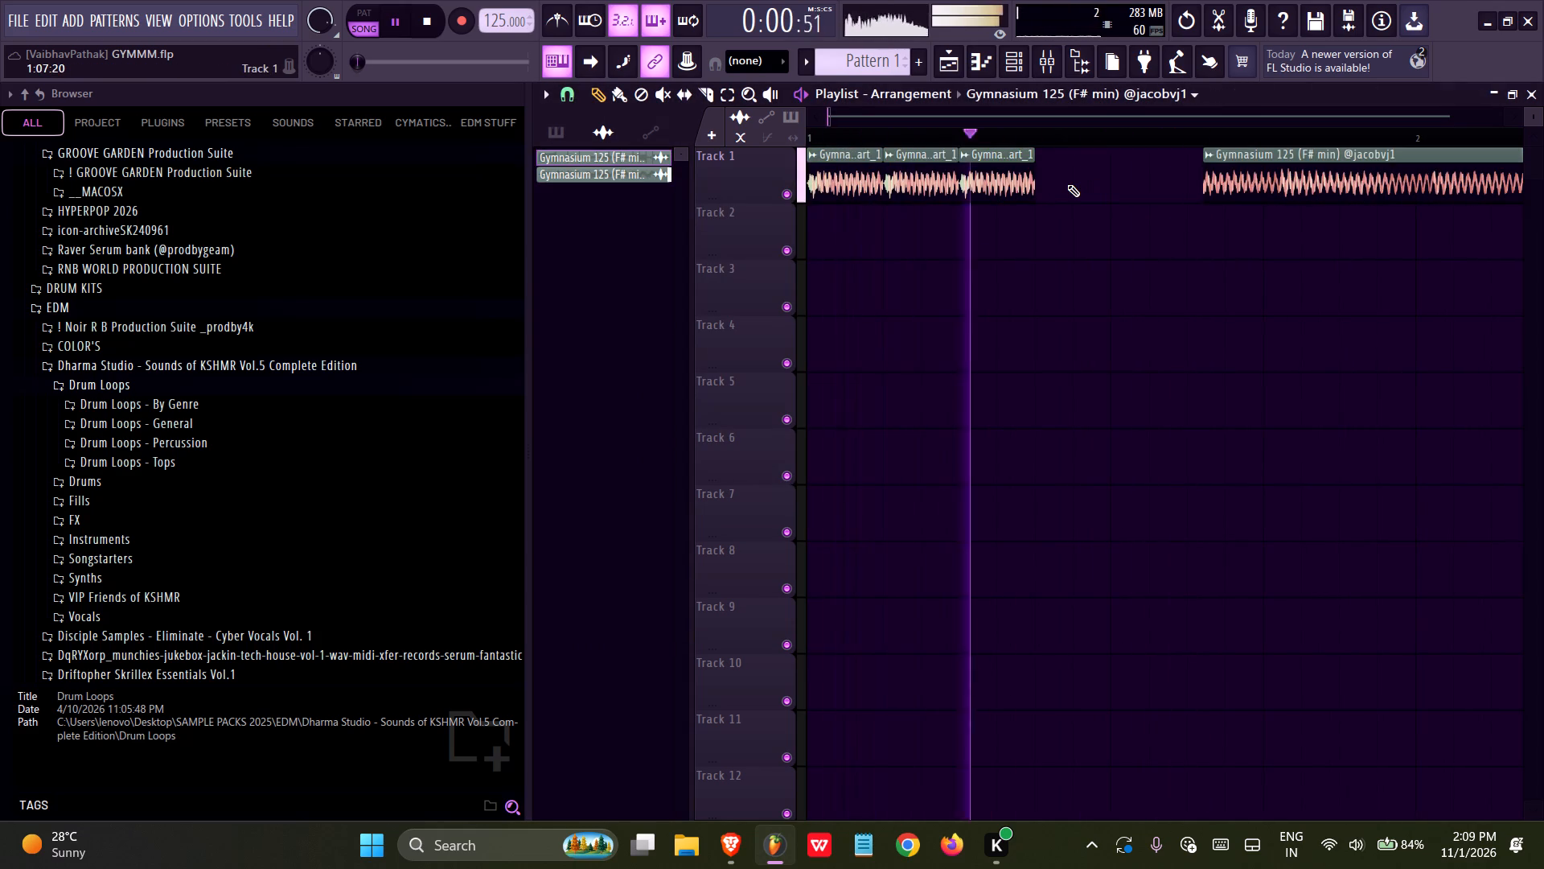
key("space")
left_click_drag(1226, 177, 1057, 233)
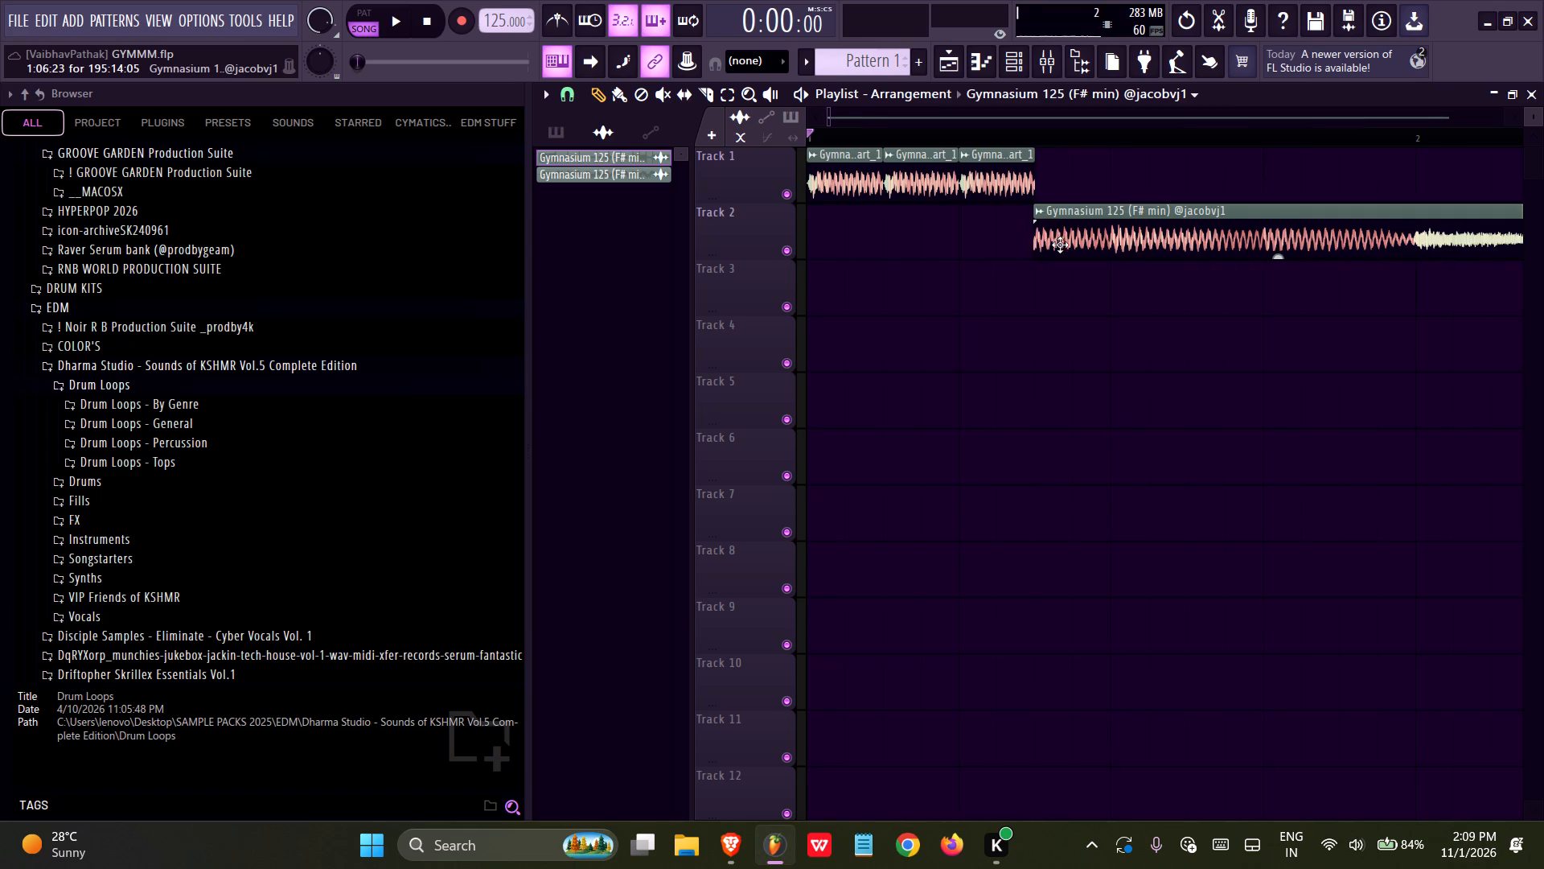
scroll(1060, 245, "up", 12, "ctrl")
left_click_drag(1058, 241, 1062, 249)
key("space")
scroll(983, 327, "down", 6, "ctrl")
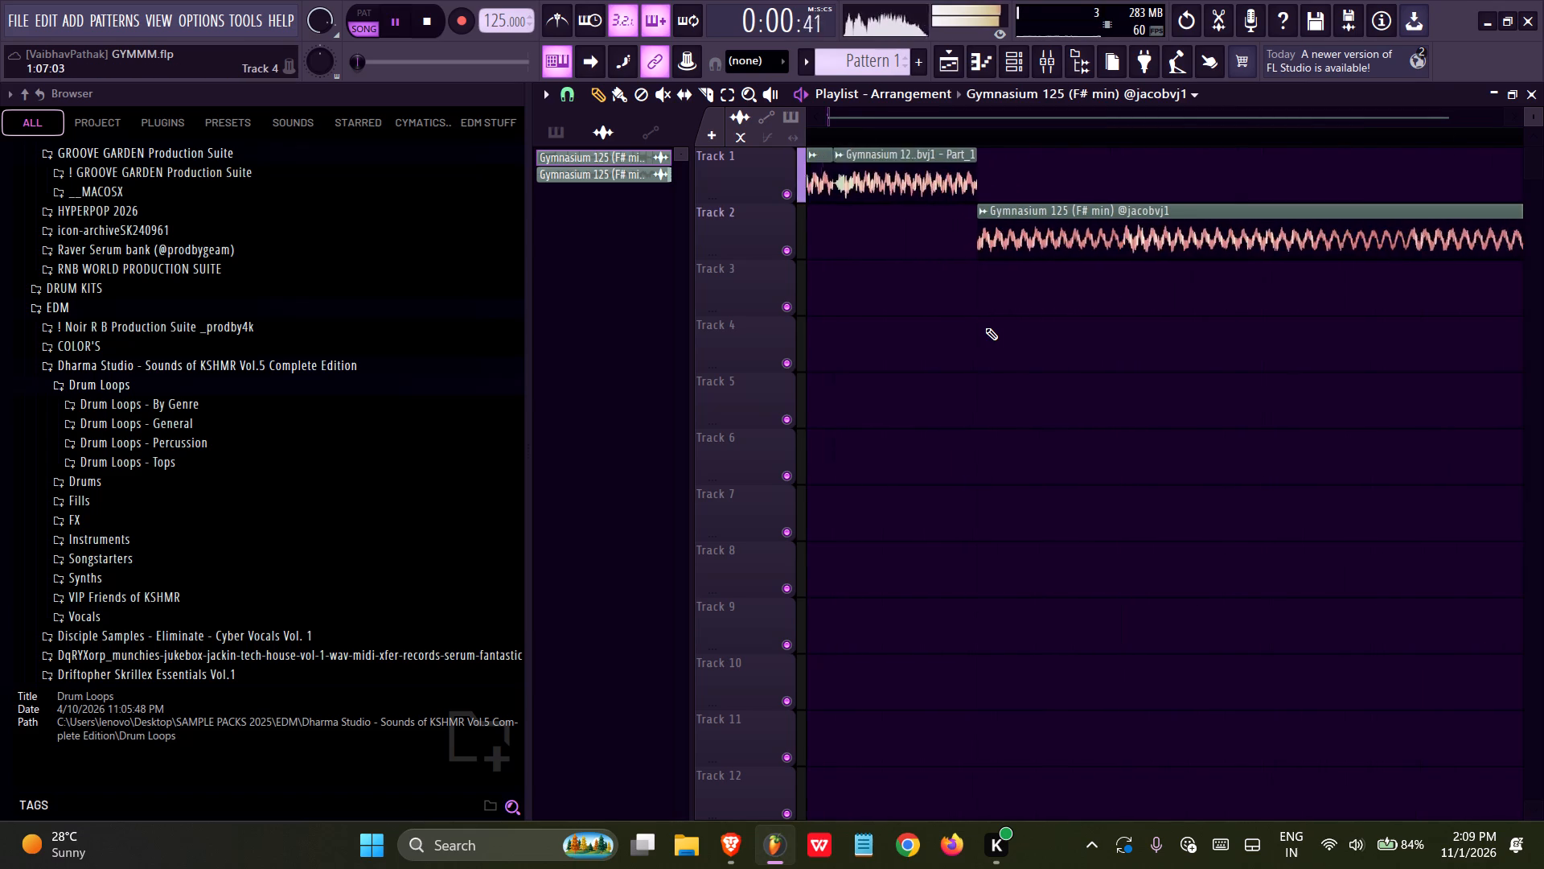
scroll(985, 327, "down", 5, "ctrl")
key("space")
Slice the Track 2 Gymnasium clip two steps in, at 1:09:00, and park the remainder on Track 8.
left_click(706, 84)
scroll(991, 215, "up", 10, "ctrl")
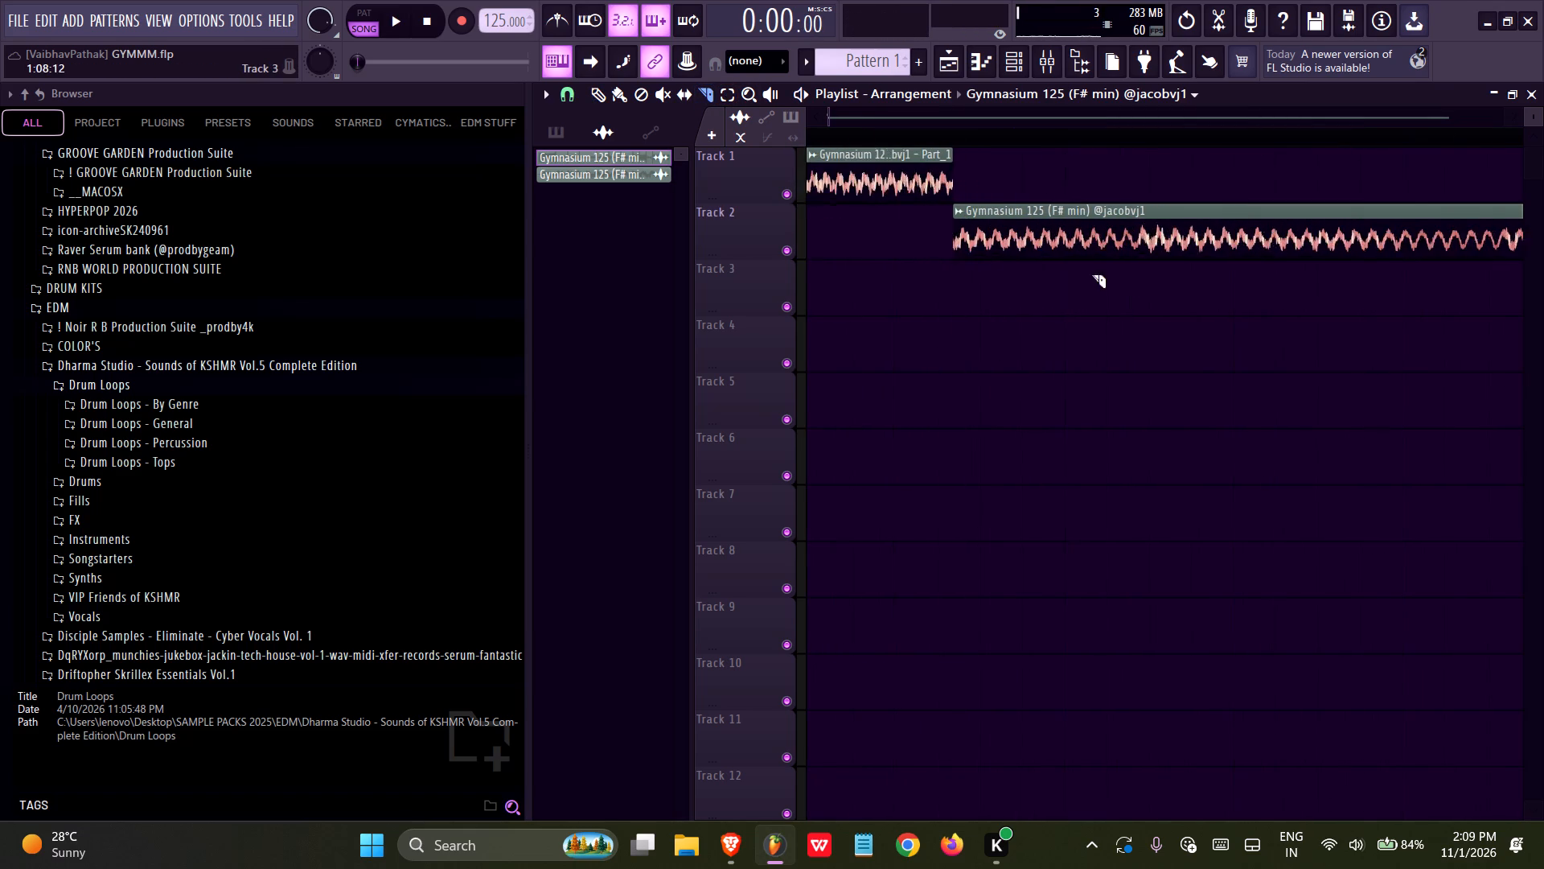
left_click_drag(1149, 249, 1149, 194, "shift")
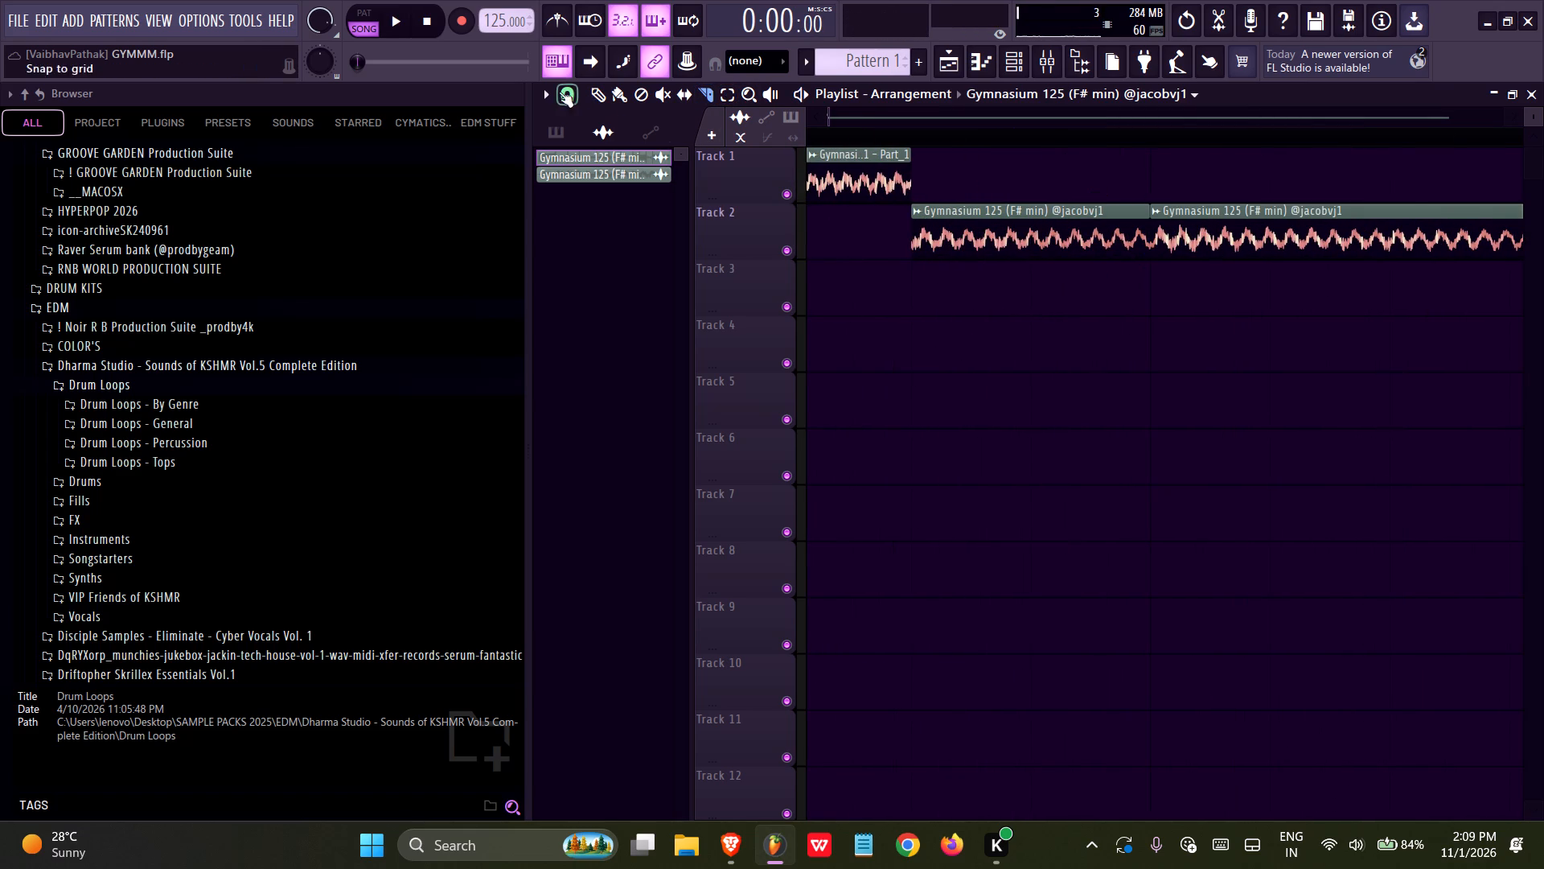
left_click(594, 87)
left_click_drag(1242, 225, 1464, 225)
scroll(1176, 247, "up", 4, "ctrl")
left_click(1020, 221, "ctrl")
scroll(1011, 224, "down", 6, "ctrl")
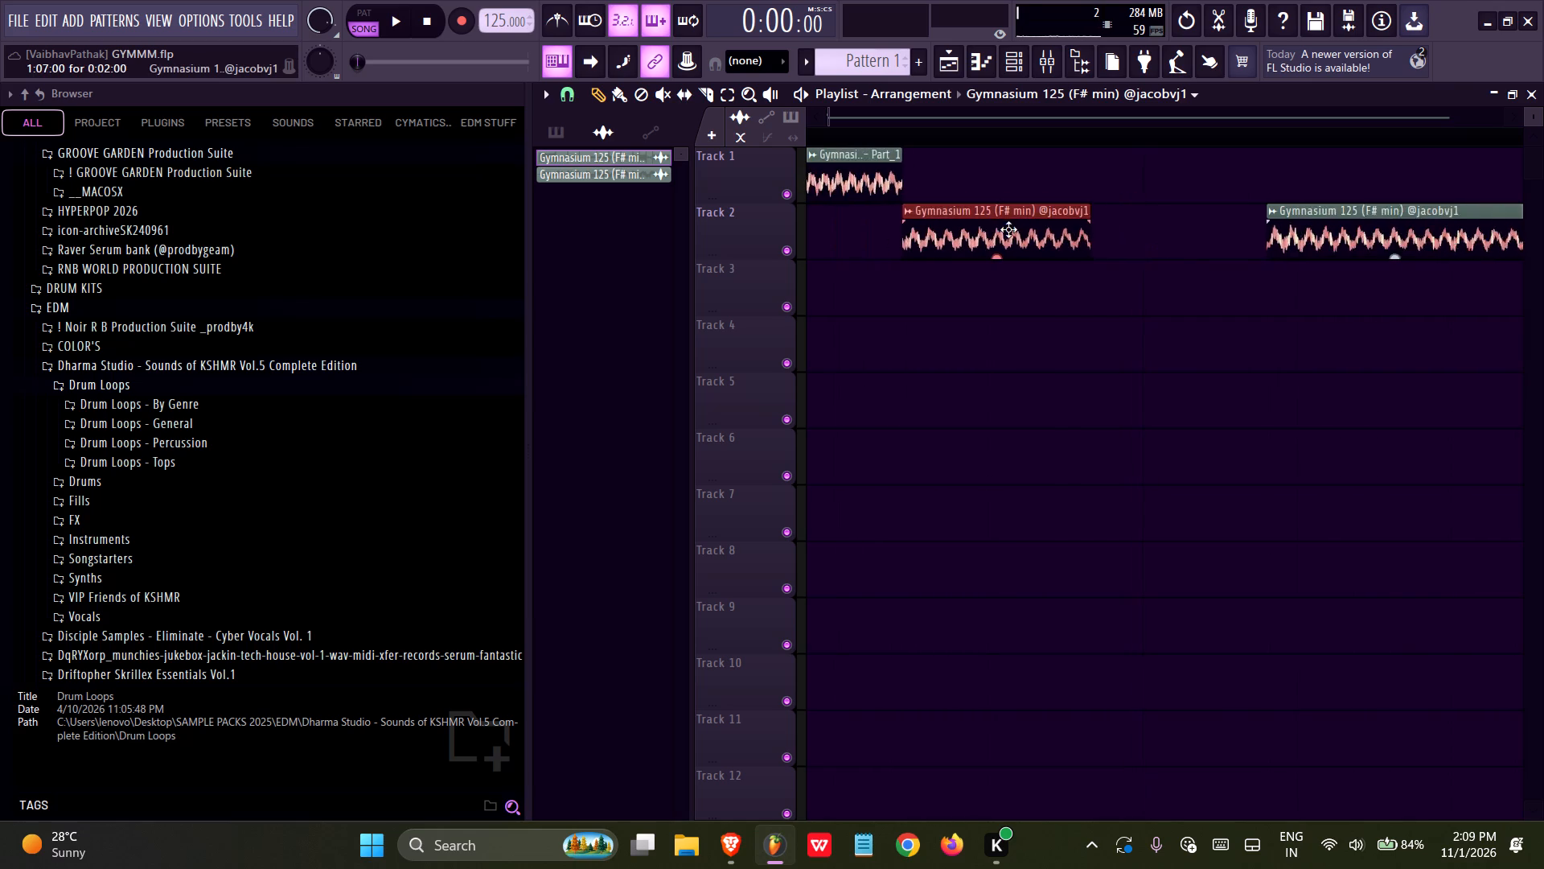
scroll(1008, 229, "down", 5, "ctrl")
left_click_drag(1234, 225, 1187, 582)
Duplicate the two-step Gymnasium slice on Track 2 three times, back to back.
left_click(1012, 242, "ctrl")
key("ctrl+b")
key("ctrl+b")
scroll(1011, 340, "down", 5, "ctrl")
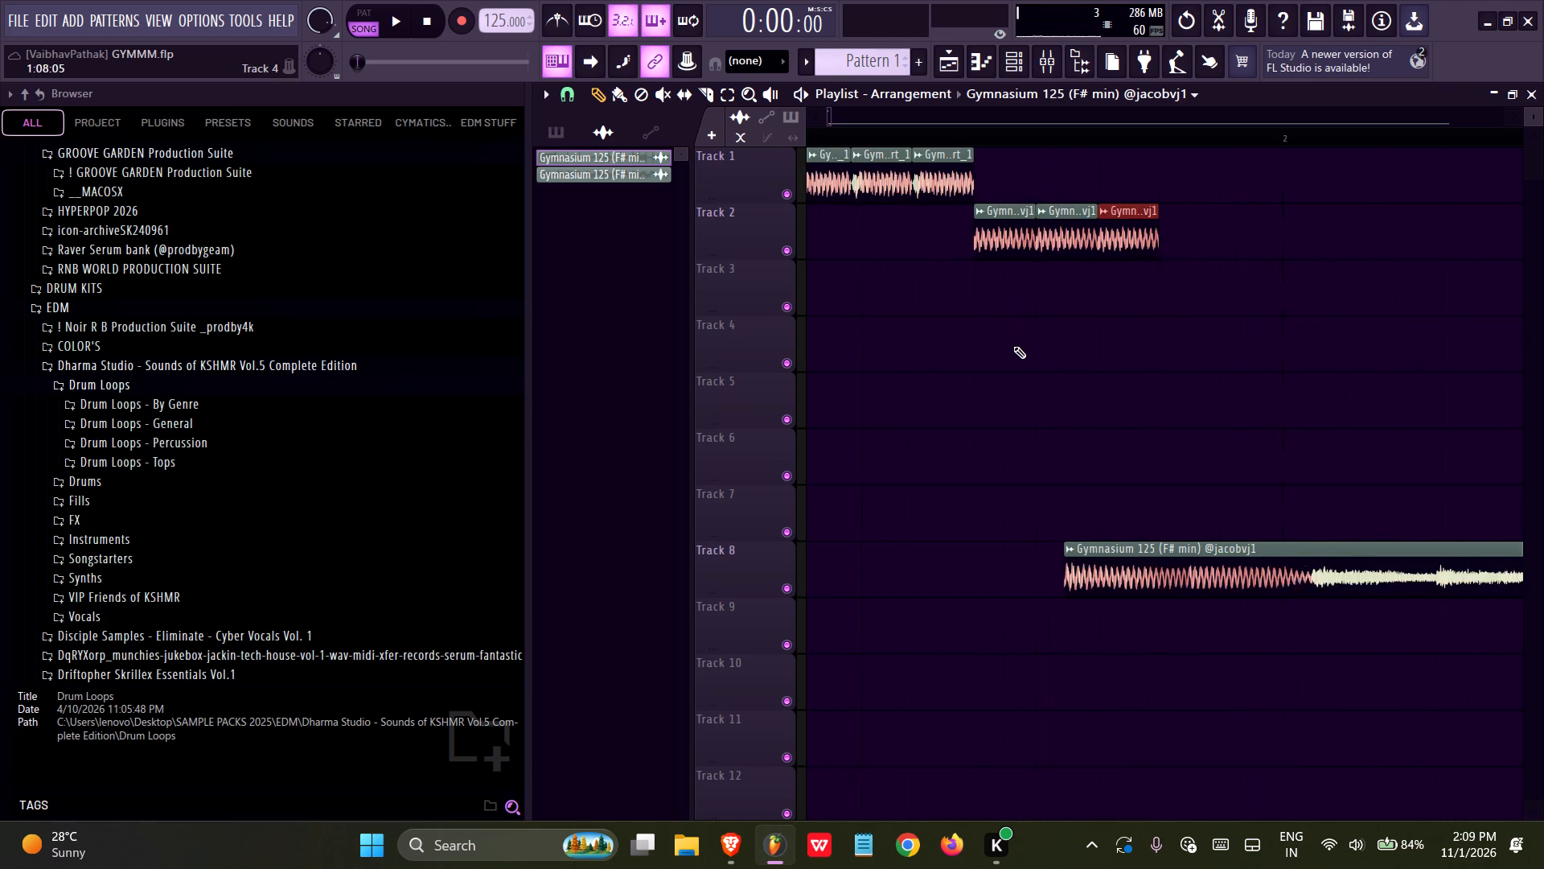
key("ctrl+b")
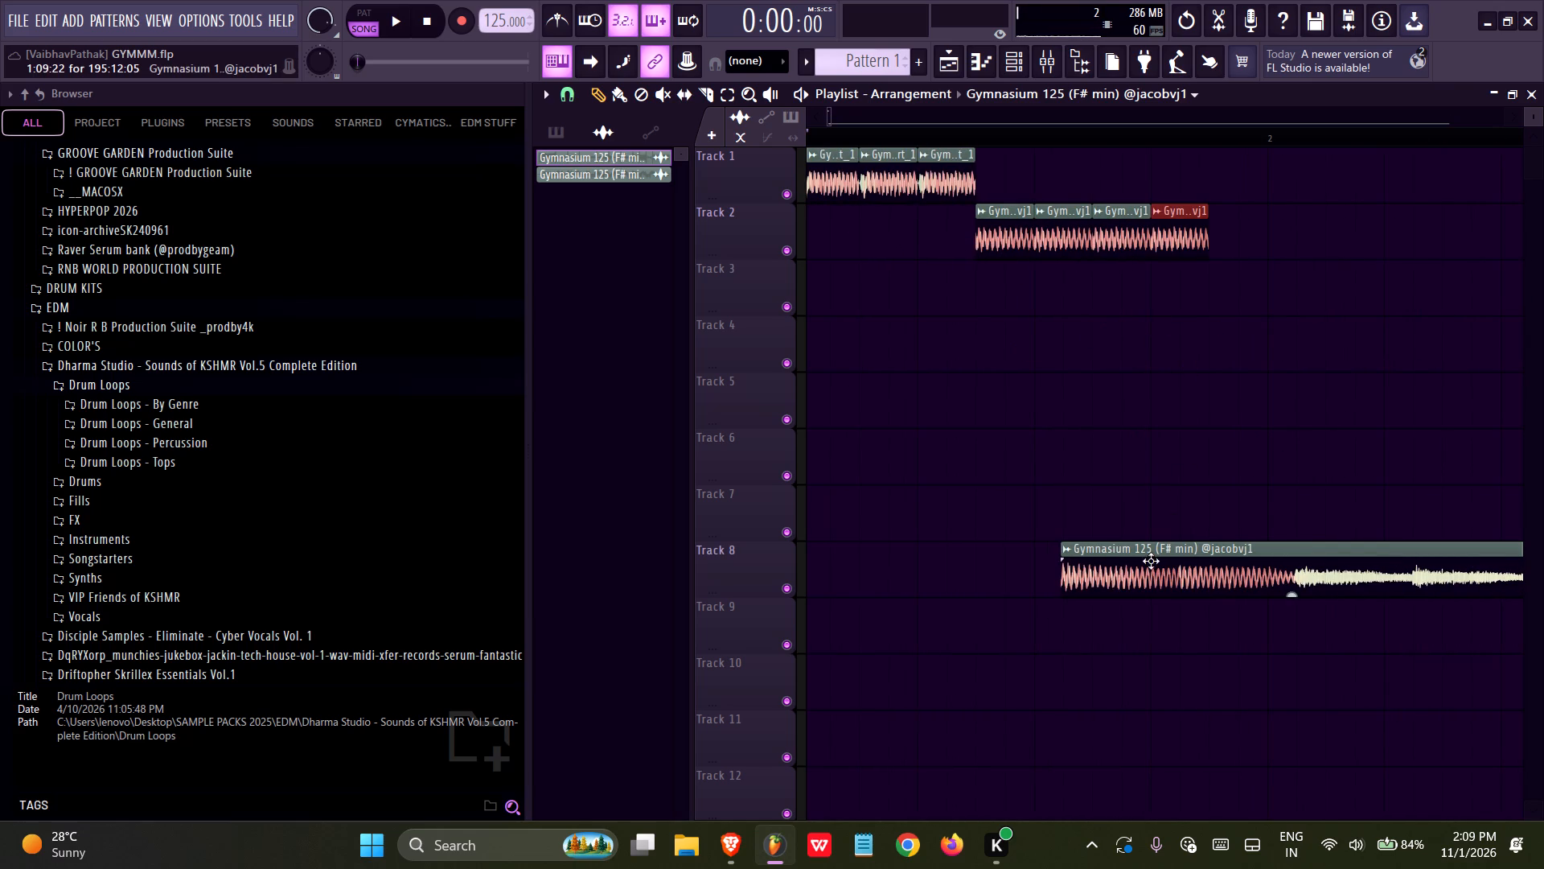
Move the remaining clip to Track 3 at 1:13:00, delete the fourth slice on Track 2, and play the pattern.
left_click_drag(1148, 562, 1238, 262)
scroll(1219, 278, "up", 9, "ctrl")
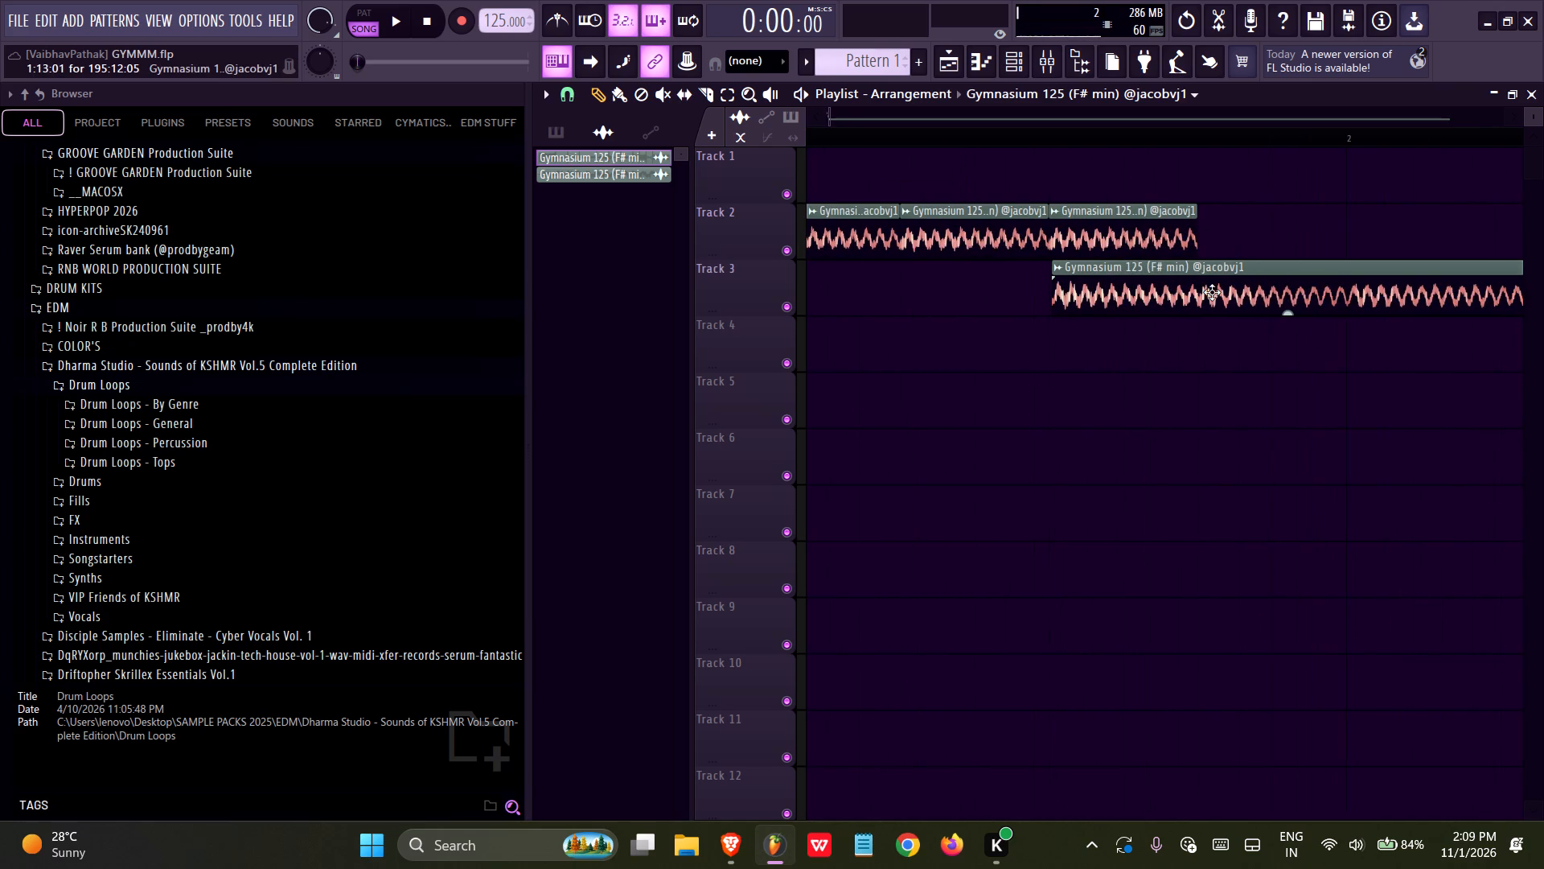
left_click(1205, 292)
right_click(1140, 242)
key("space")
scroll(1137, 273, "down", 12, "ctrl")
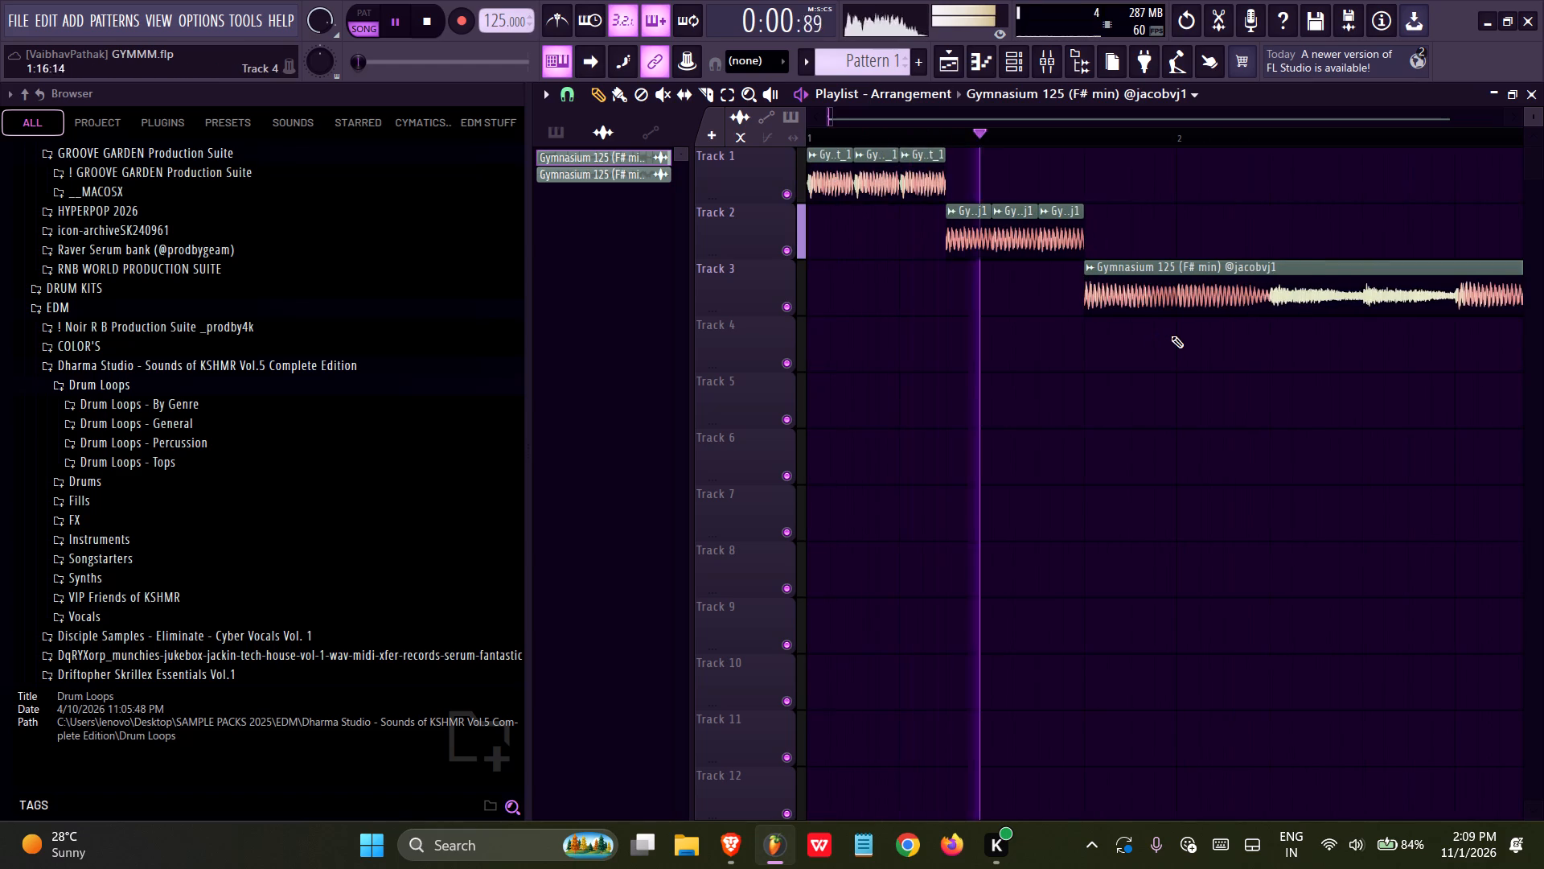
key("space")
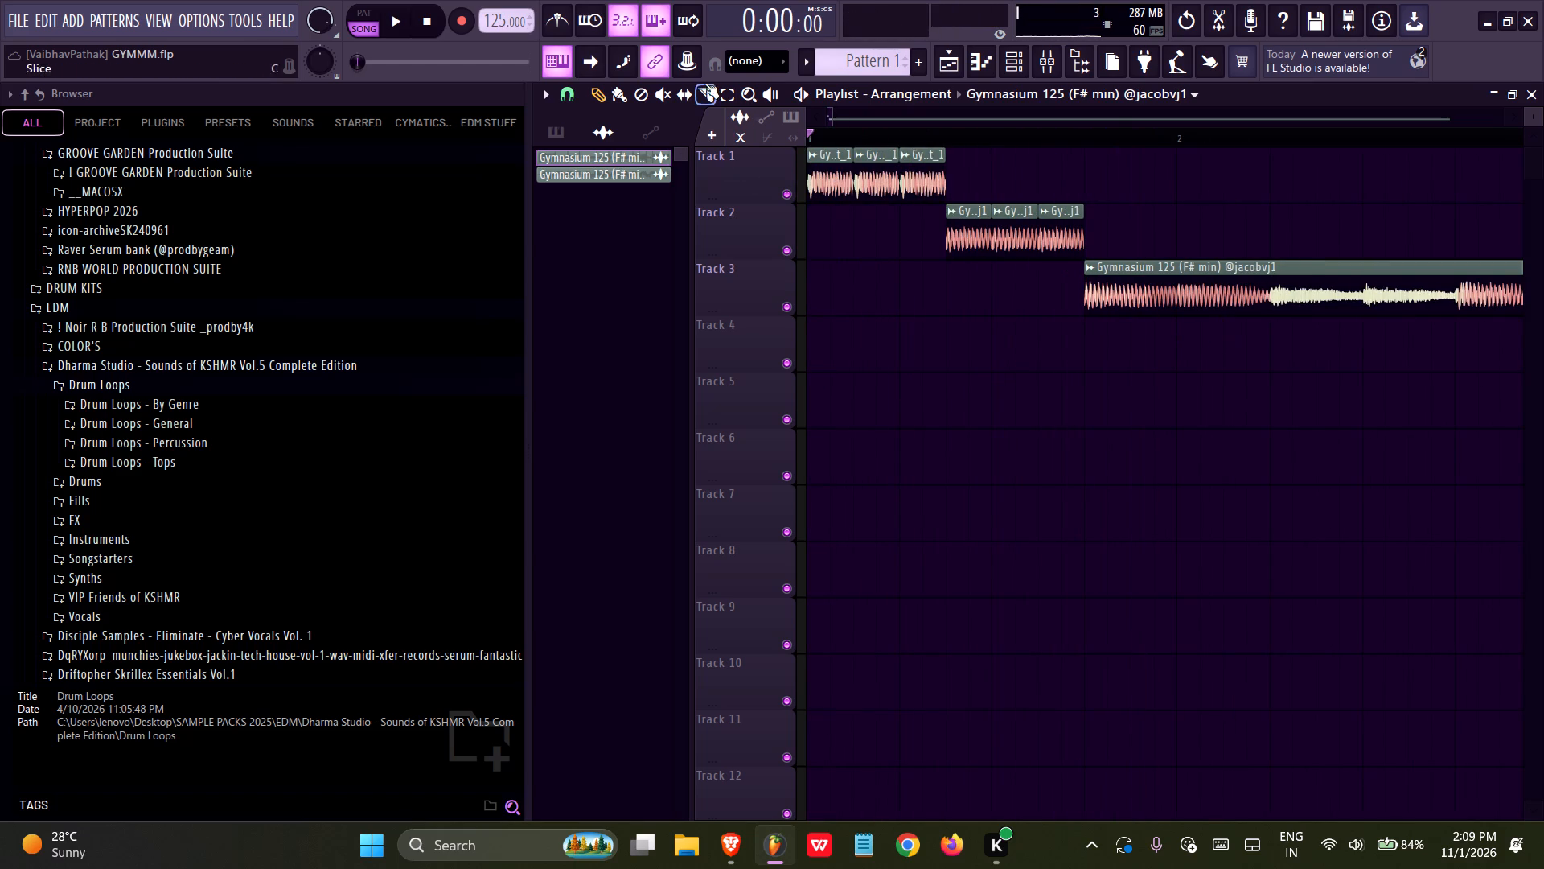
Slice the Track 3 Gymnasium clip at 2:01:00 and move the remainder onto Track 4, further along the timeline.
left_click(704, 83)
scroll(1113, 255, "up", 7, "ctrl")
scroll(1164, 280, "down", 2, "ctrl")
scroll(1205, 327, "up", 15, "ctrl")
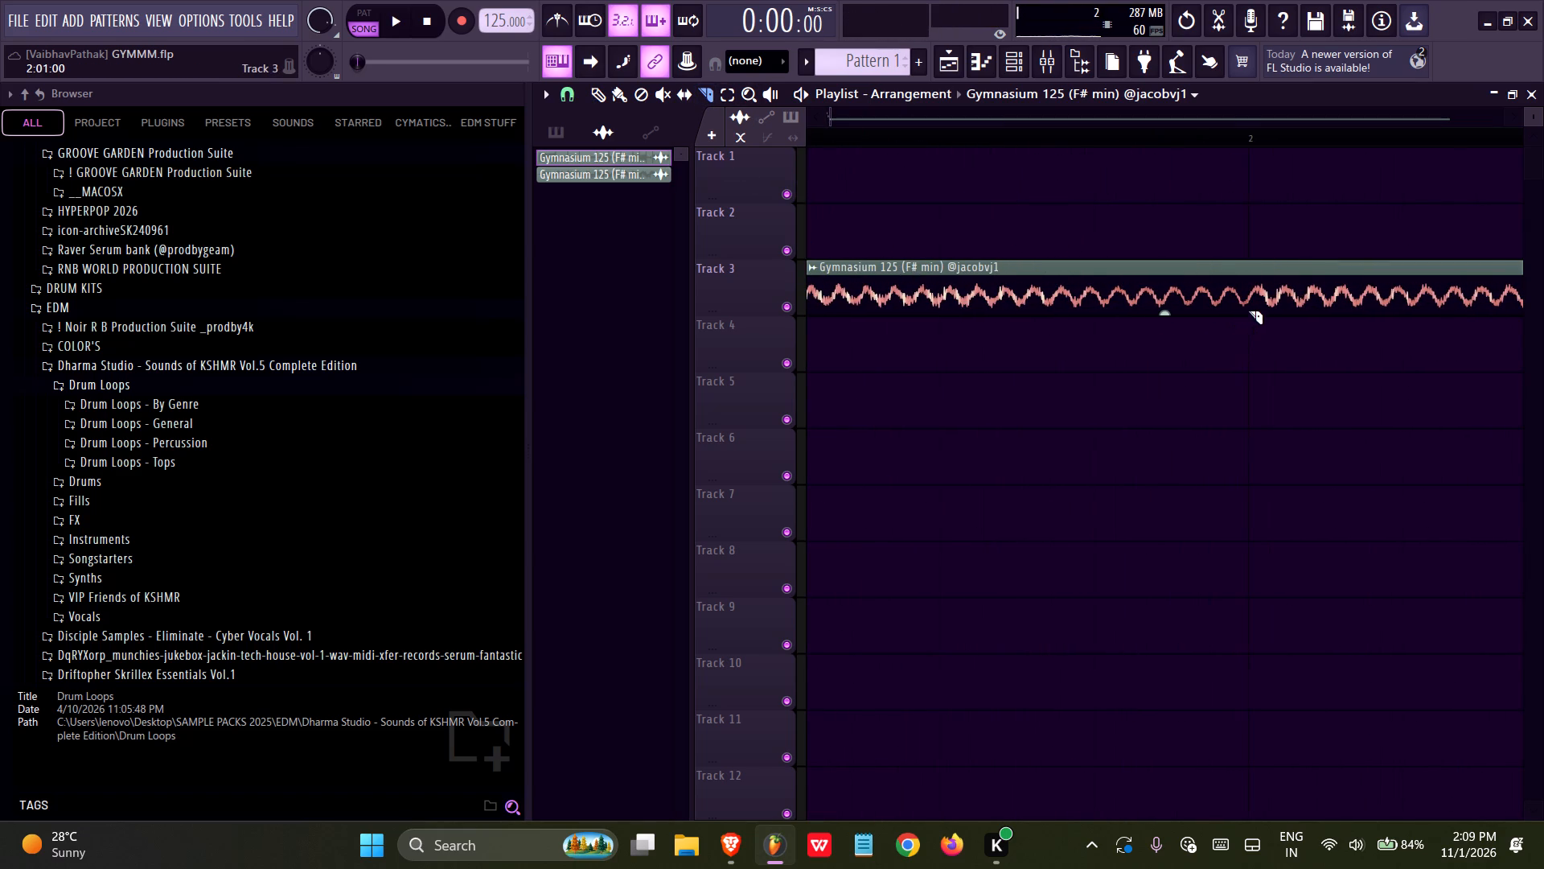
left_click_drag(1248, 311, 1250, 251, "shift")
left_click(593, 91)
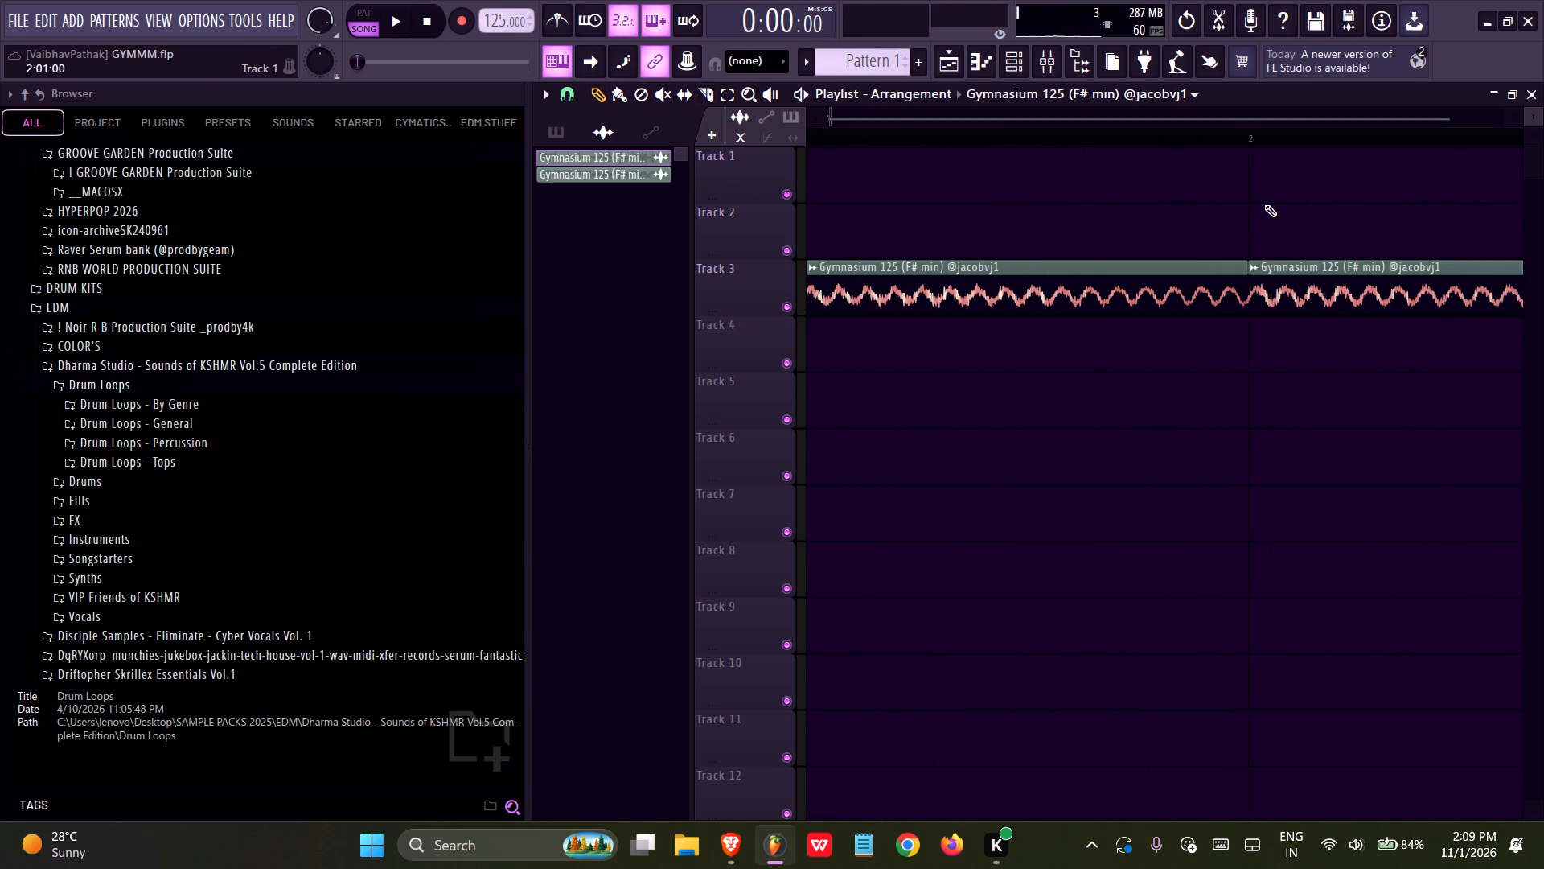
left_click_drag(1288, 276, 1529, 382)
scroll(1337, 331, "down", 13, "ctrl")
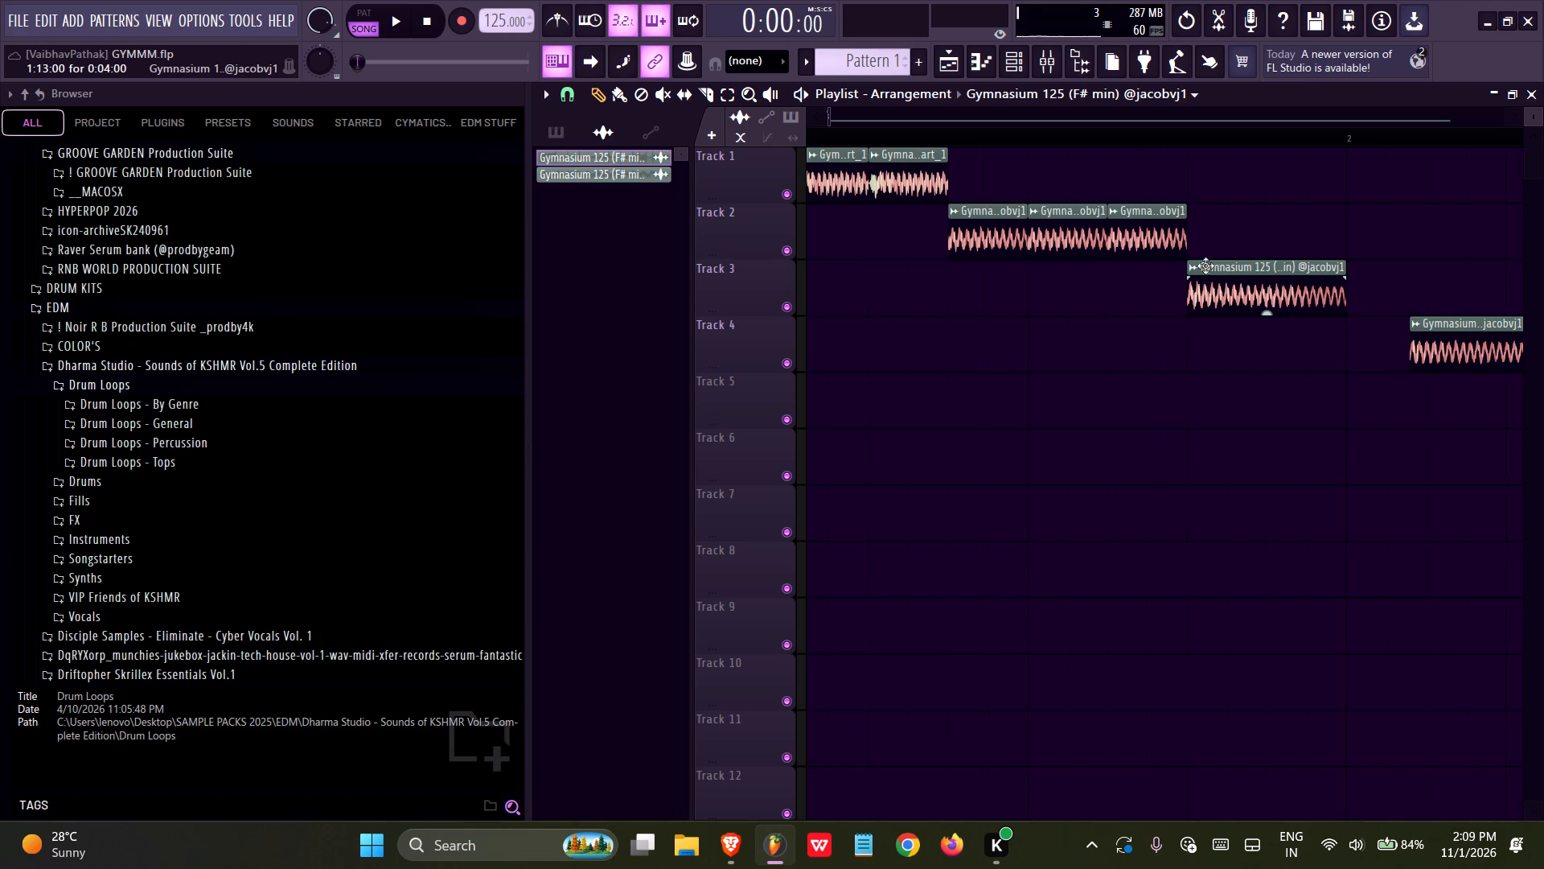
Make the four-step slice on Track 3 unique as its own sample.
left_click(1196, 266)
left_click(1382, 297)
Raise the time-stretching pitch of the Part_2 sample in its channel settings and play the first bar.
double_click(1271, 277)
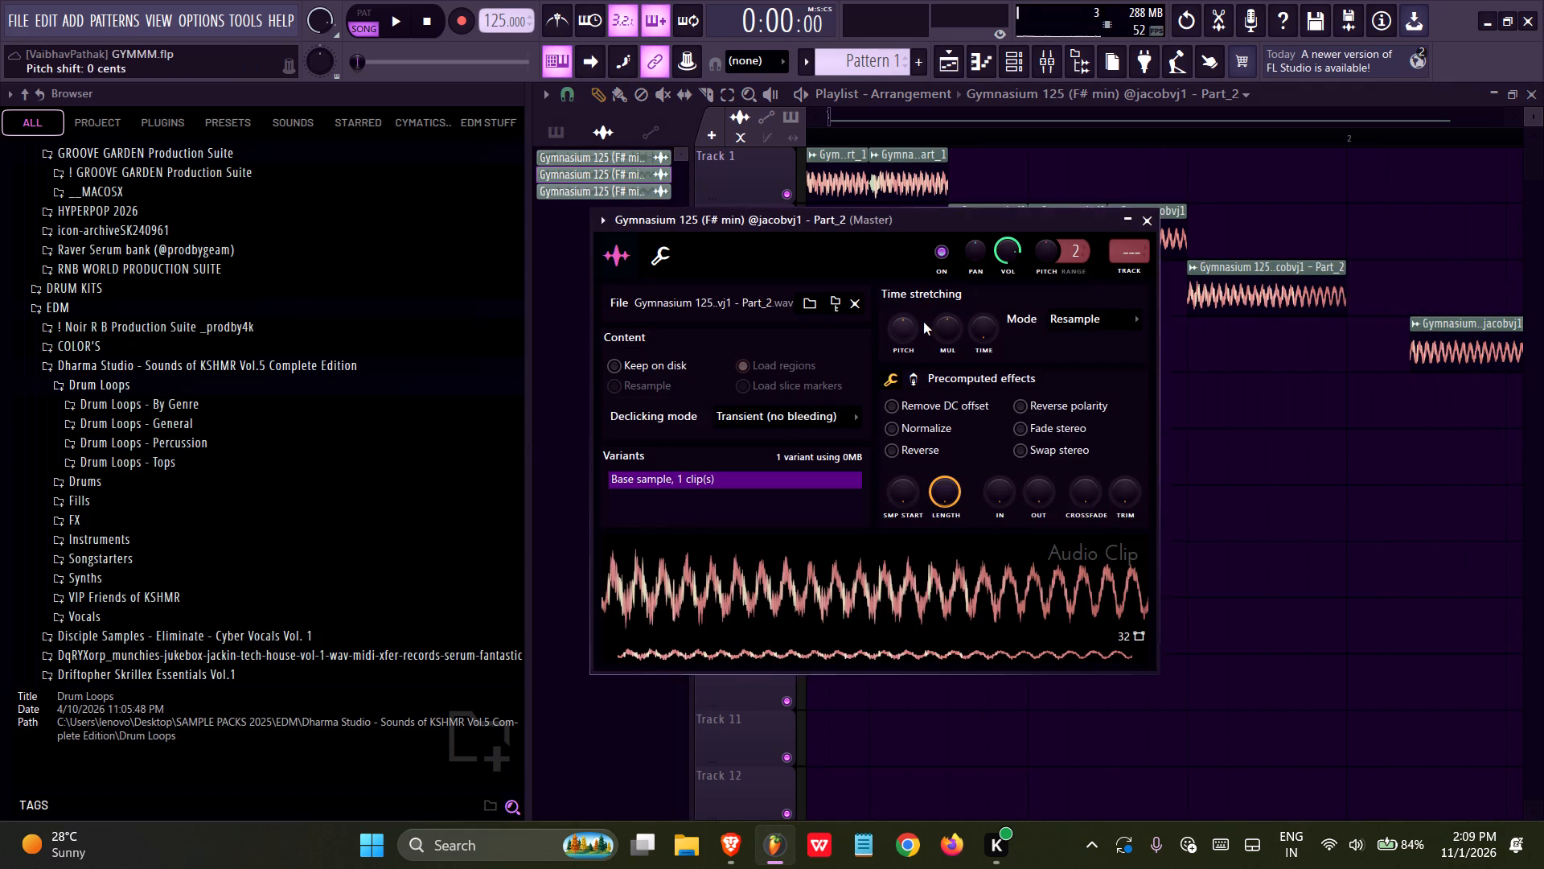
left_click_drag(911, 323, 959, 546)
left_click_drag(908, 340, 877, 593)
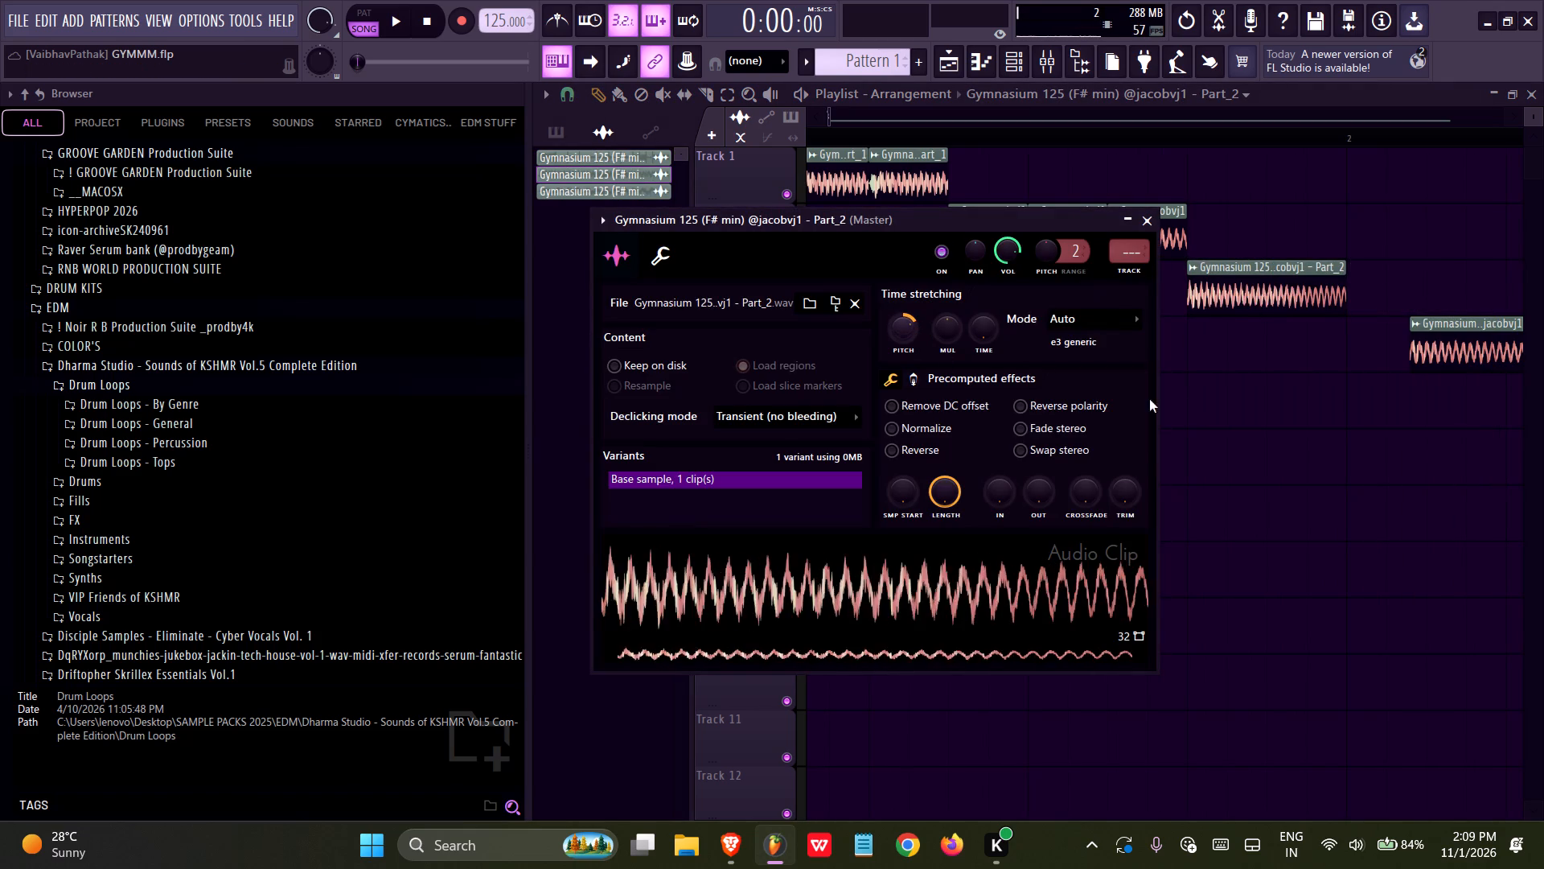
right_click(1243, 430)
key("space")
scroll(1094, 412, "down", 10, "ctrl")
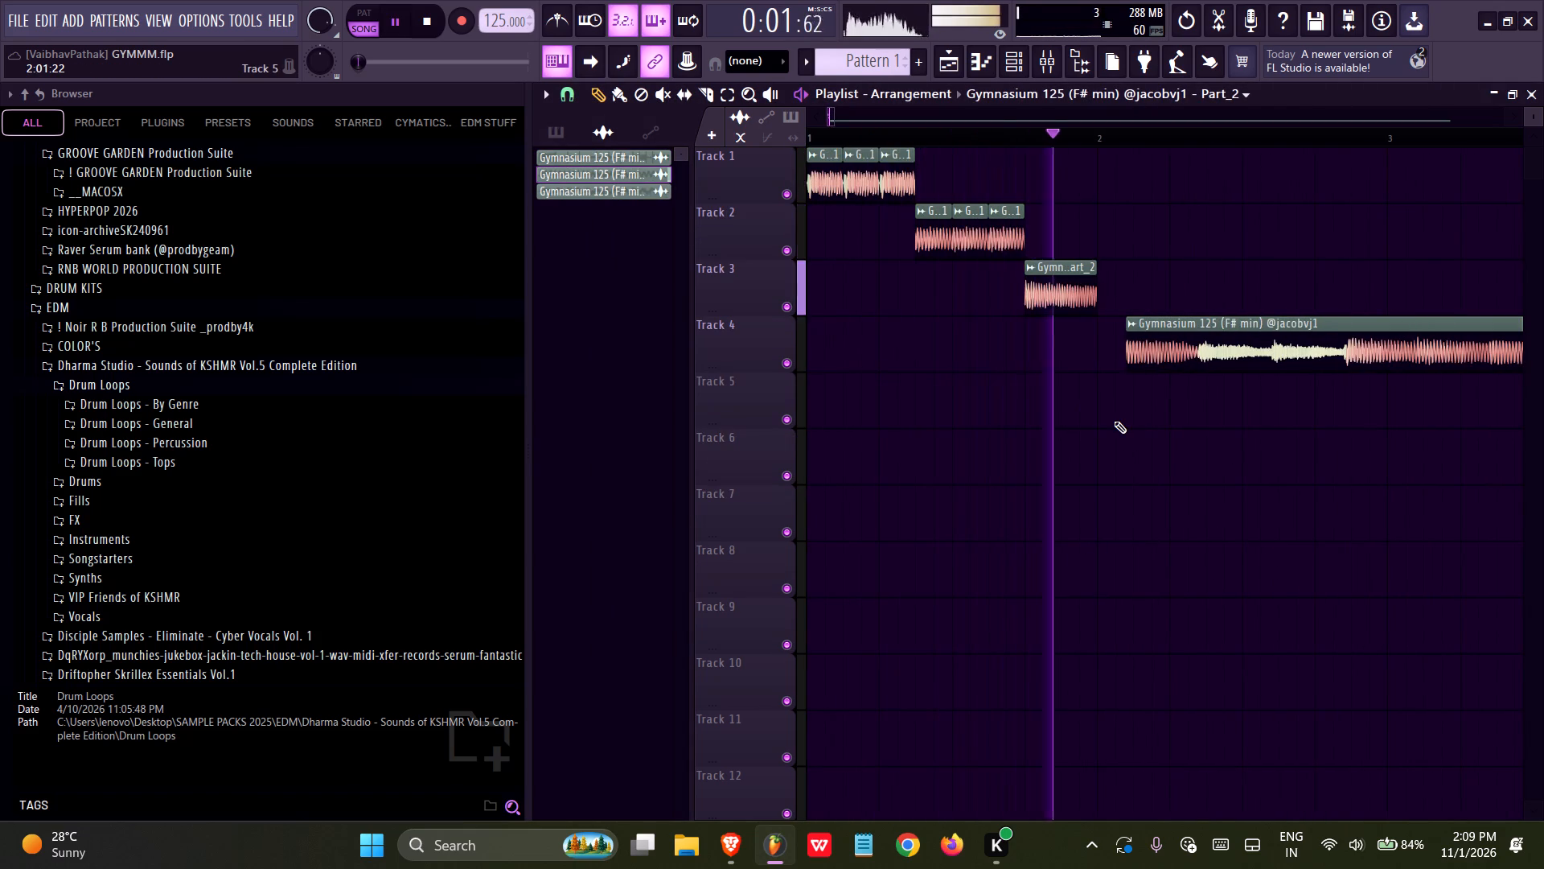
key("space")
Move the Track 4 remainder further along and duplicate all bar 1 slices on Tracks 1–3 into bar 2.
left_click_drag(1175, 353, 1318, 342)
left_click_drag(1147, 168, 654, 278, "ctrl")
scroll(804, 358, "down", 2, "ctrl")
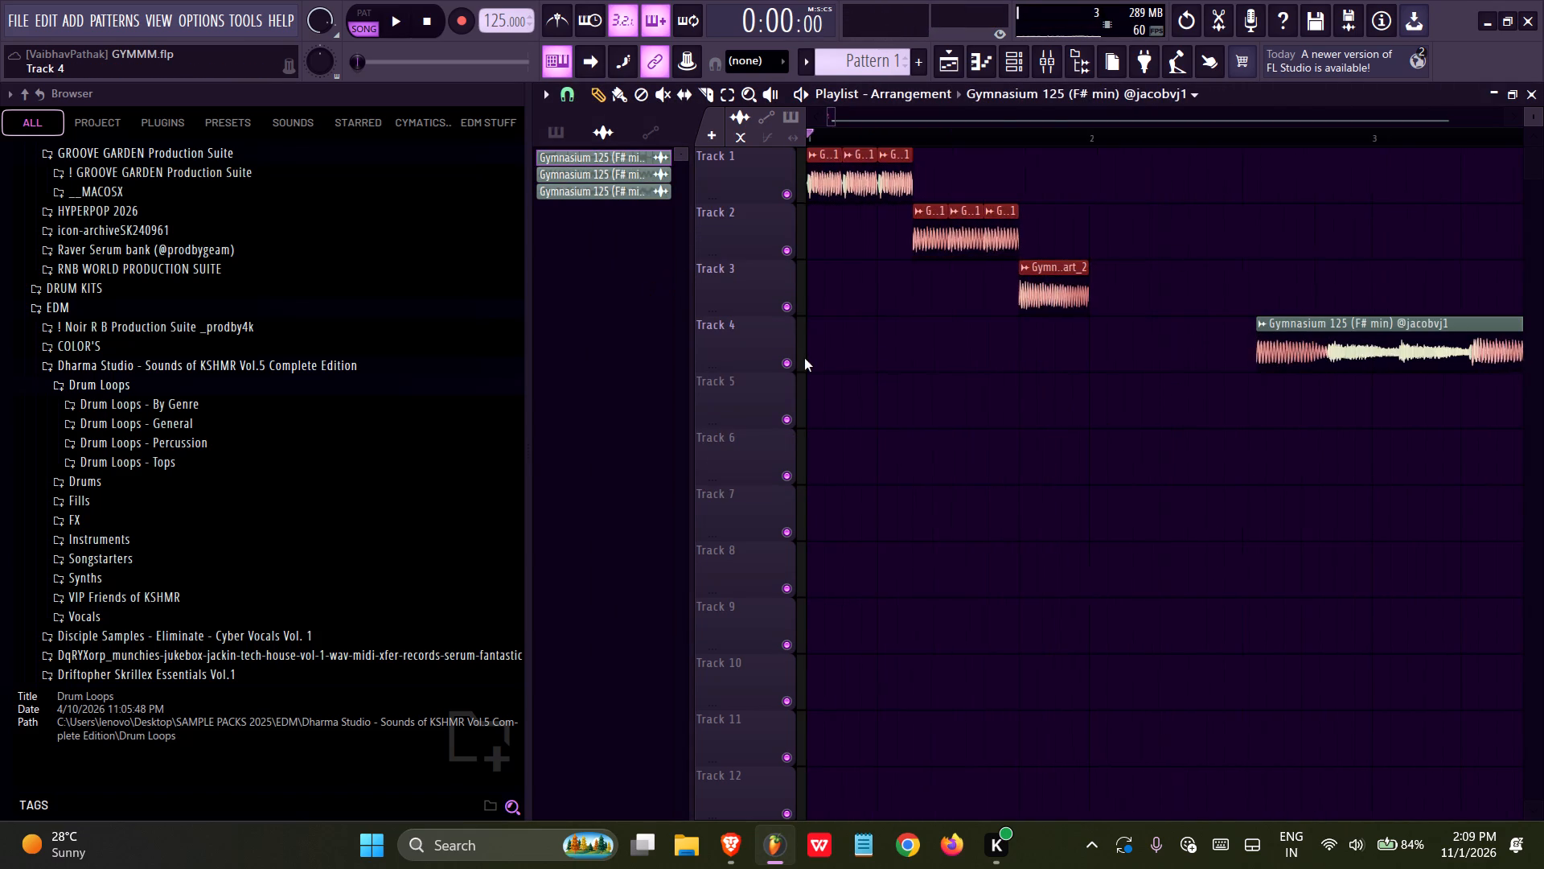
scroll(804, 358, "down", 3, "ctrl")
key("ctrl+b")
Align the Track 4 Gymnasium clip to 2:13:00 and delete the Part_2 copy above it on Track 3.
left_click_drag(1103, 356, 1132, 352)
scroll(1127, 364, "up", 5, "ctrl")
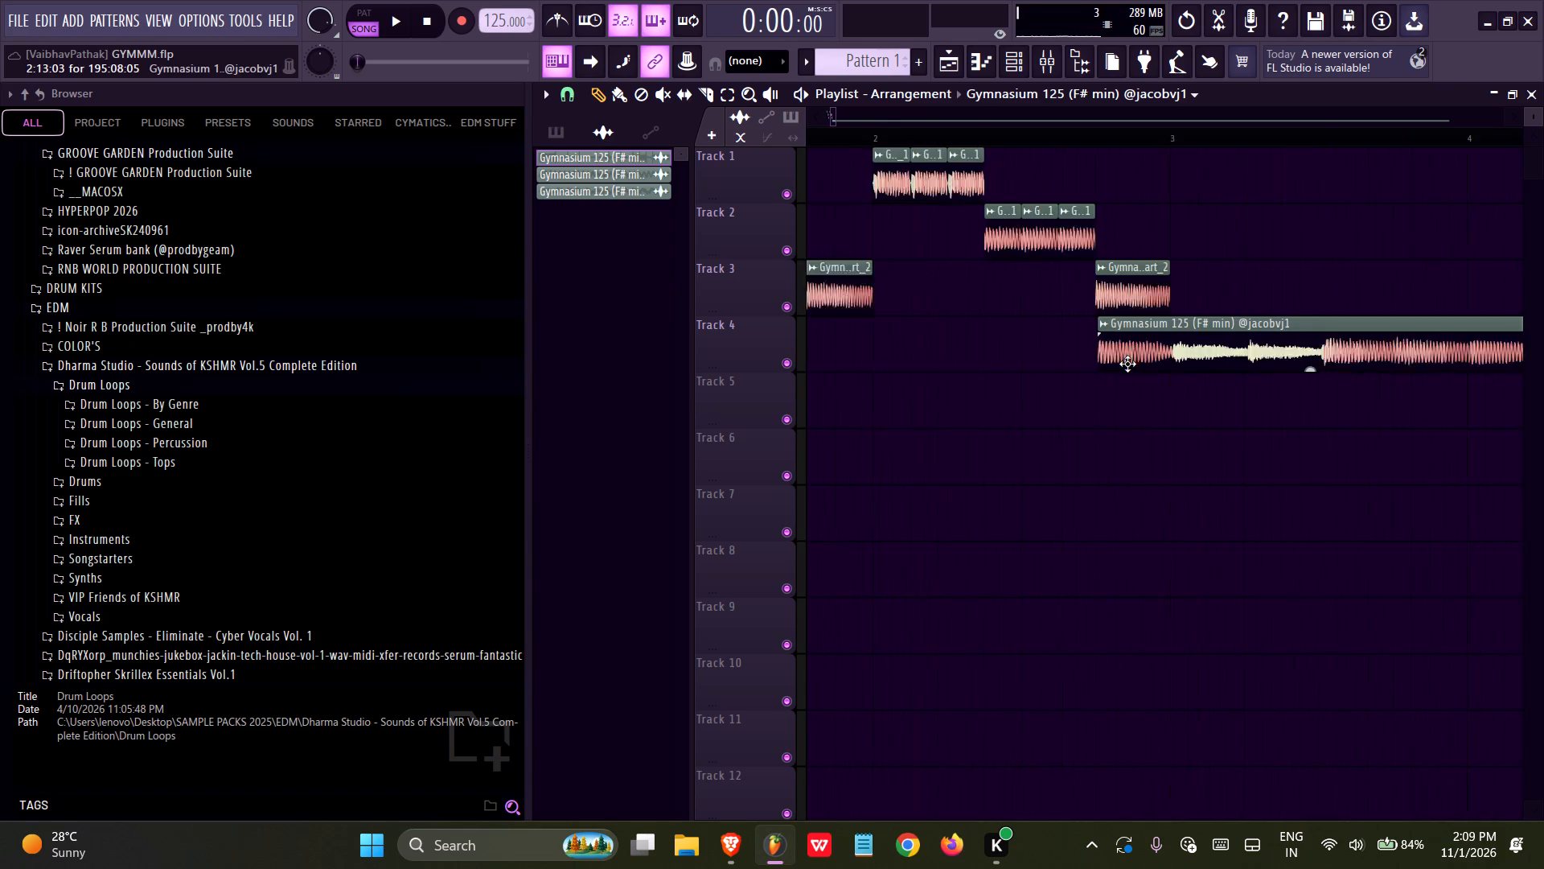
scroll(1127, 364, "up", 15, "ctrl")
left_click_drag(1111, 356, 1102, 344)
right_click(1105, 300)
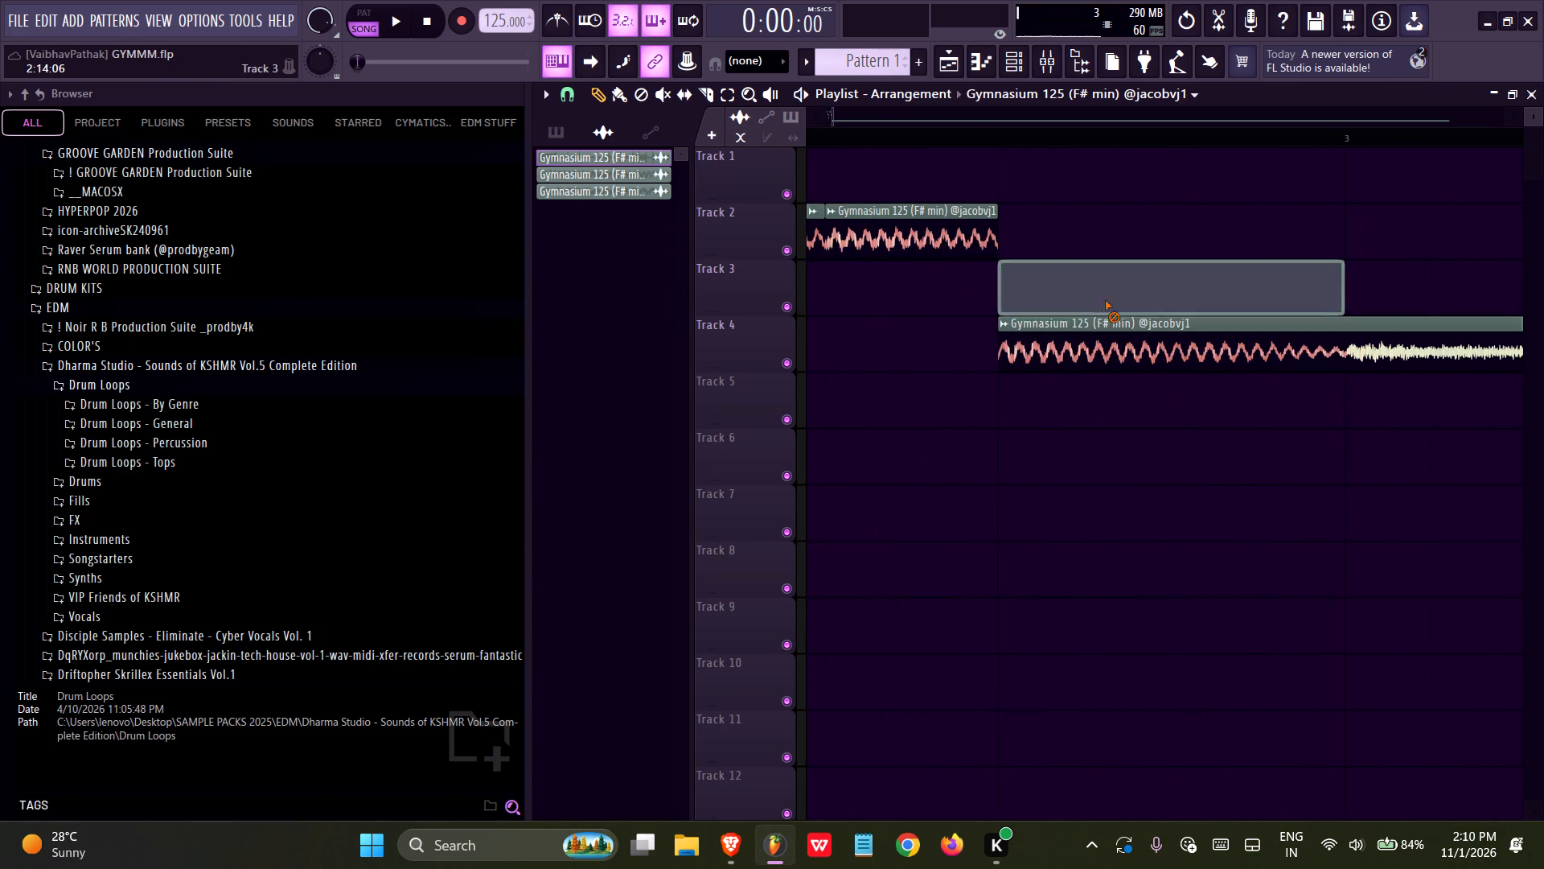
Slice the Gymnasium clip on Track 4 at 3:01:00.
left_click(704, 85)
scroll(1200, 298, "up", 10, "ctrl")
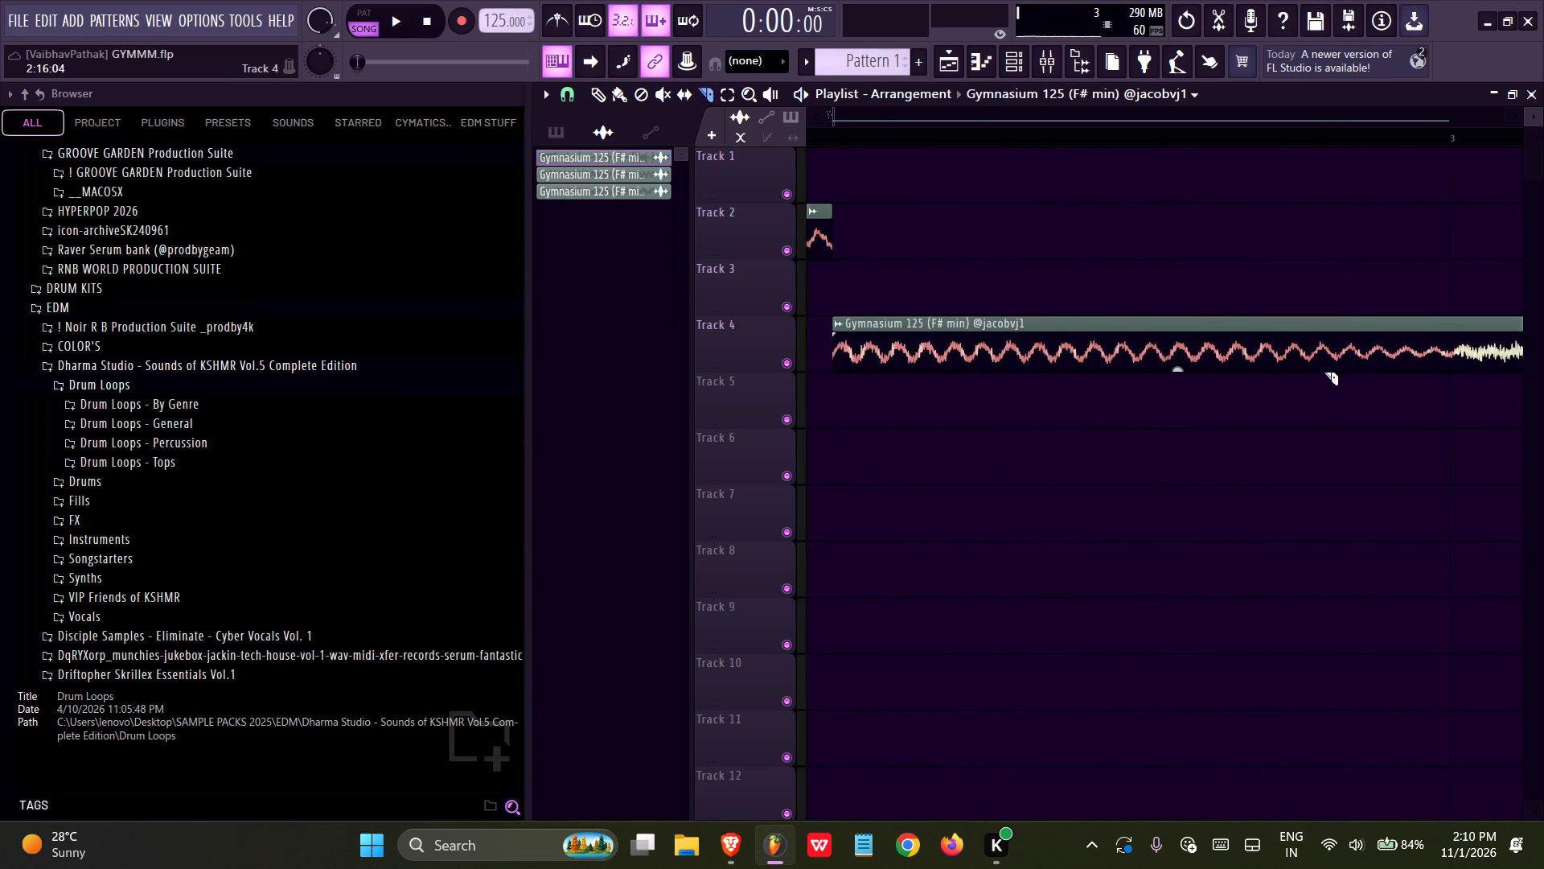
scroll(1324, 372, "up", 1, "ctrl")
left_click_drag(1447, 365, 1450, 307, "shift")
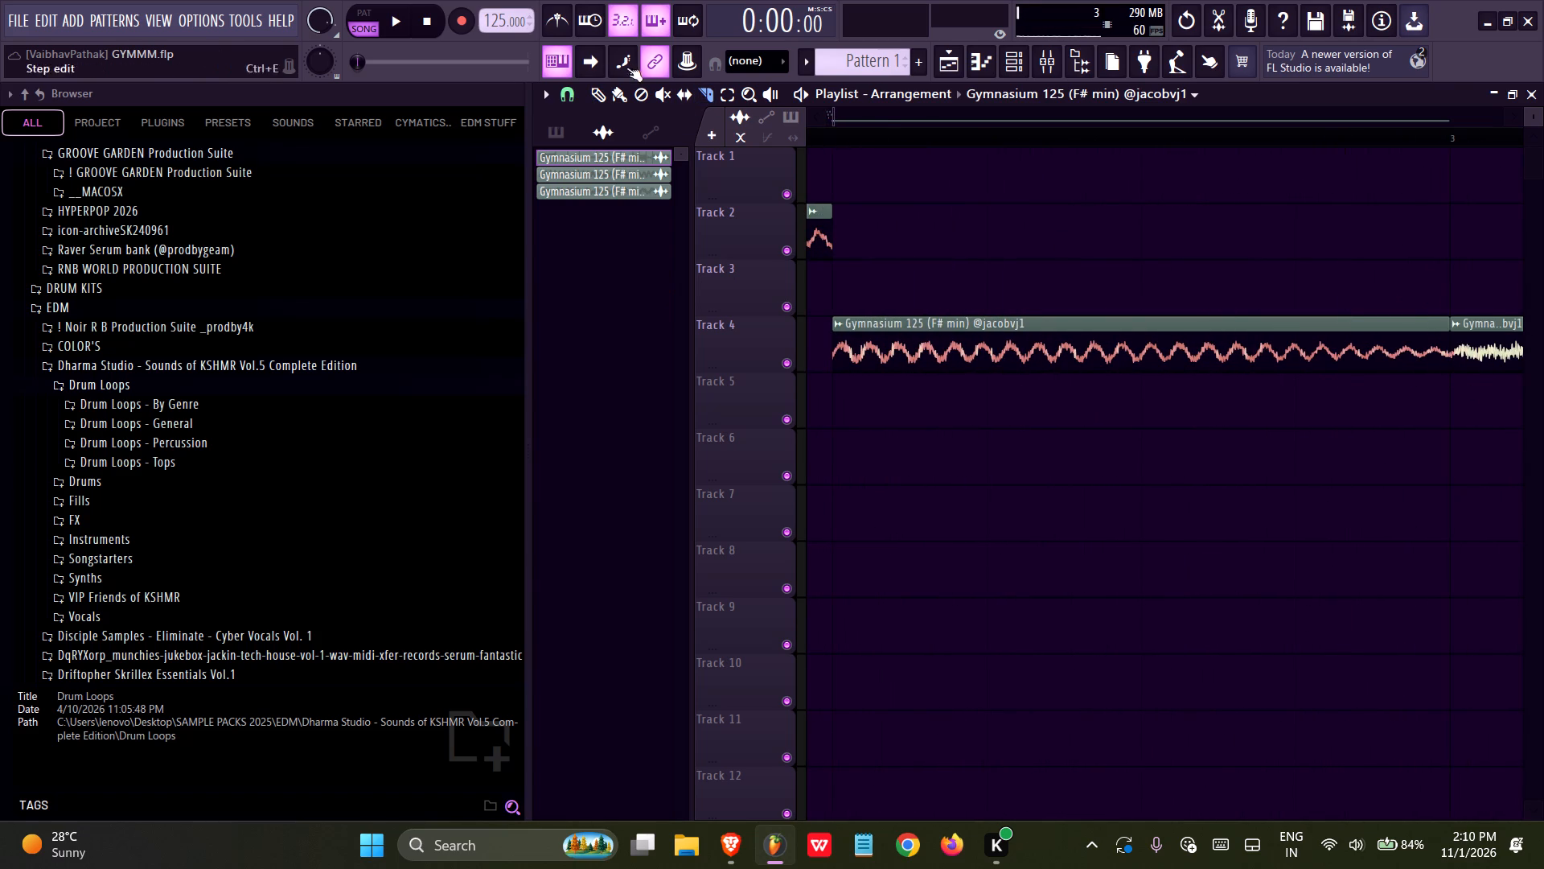
Delete the leftover Gymnasium clip after bar 3 on Track 4.
left_click(589, 89)
right_click_drag(1498, 280, 1468, 350)
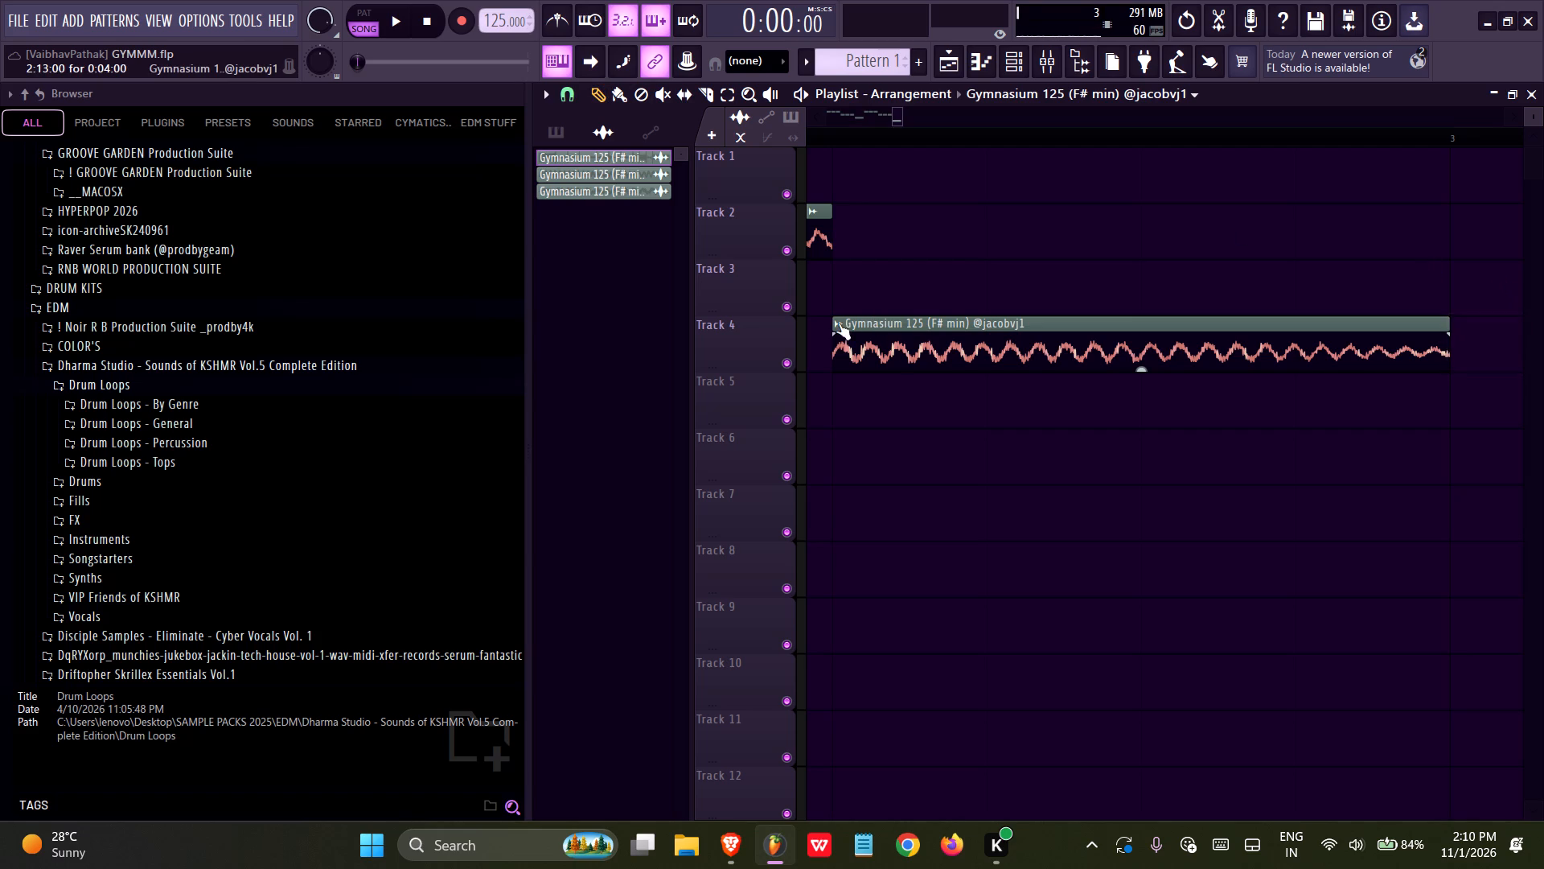
Make the Track 4 Gymnasium slice a unique sample and adjust its time-stretching pitch in its channel settings.
left_click(840, 322)
left_click(1029, 349)
double_click(1022, 352)
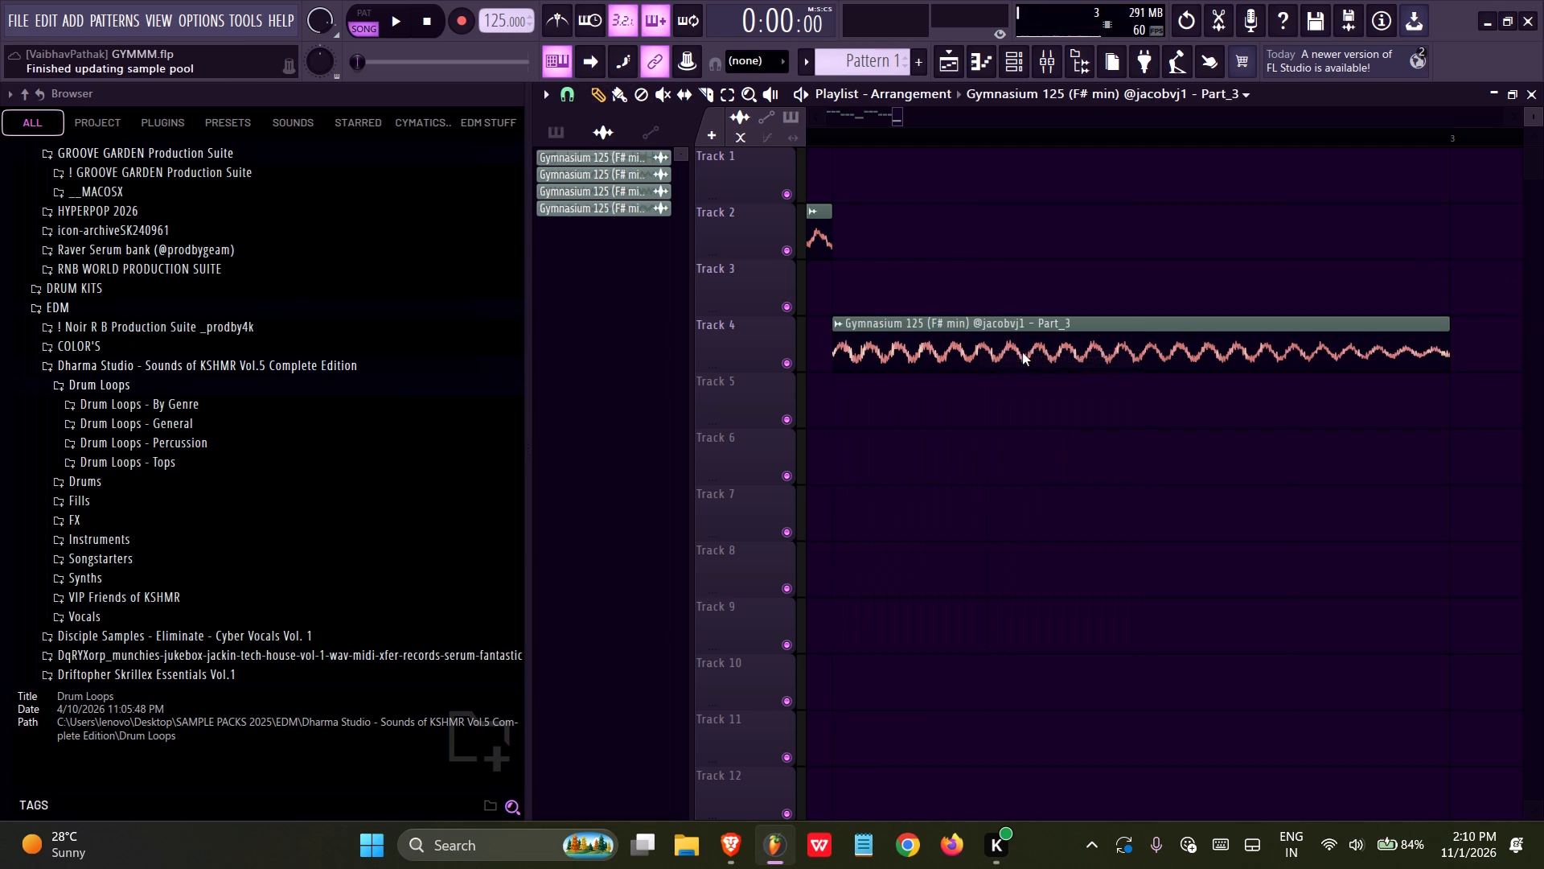
double_click(1022, 352)
left_click_drag(922, 347, 907, 184)
left_click_drag(930, 354, 923, 377)
right_click(1310, 501)
Play the arrangement and duplicate all bar 1–2 slices on Tracks 1–4 into bars 3 and 4.
key("space")
scroll(1119, 463, "down", 20)
scroll(1119, 463, "down", 15)
scroll(1074, 457, "up", 6)
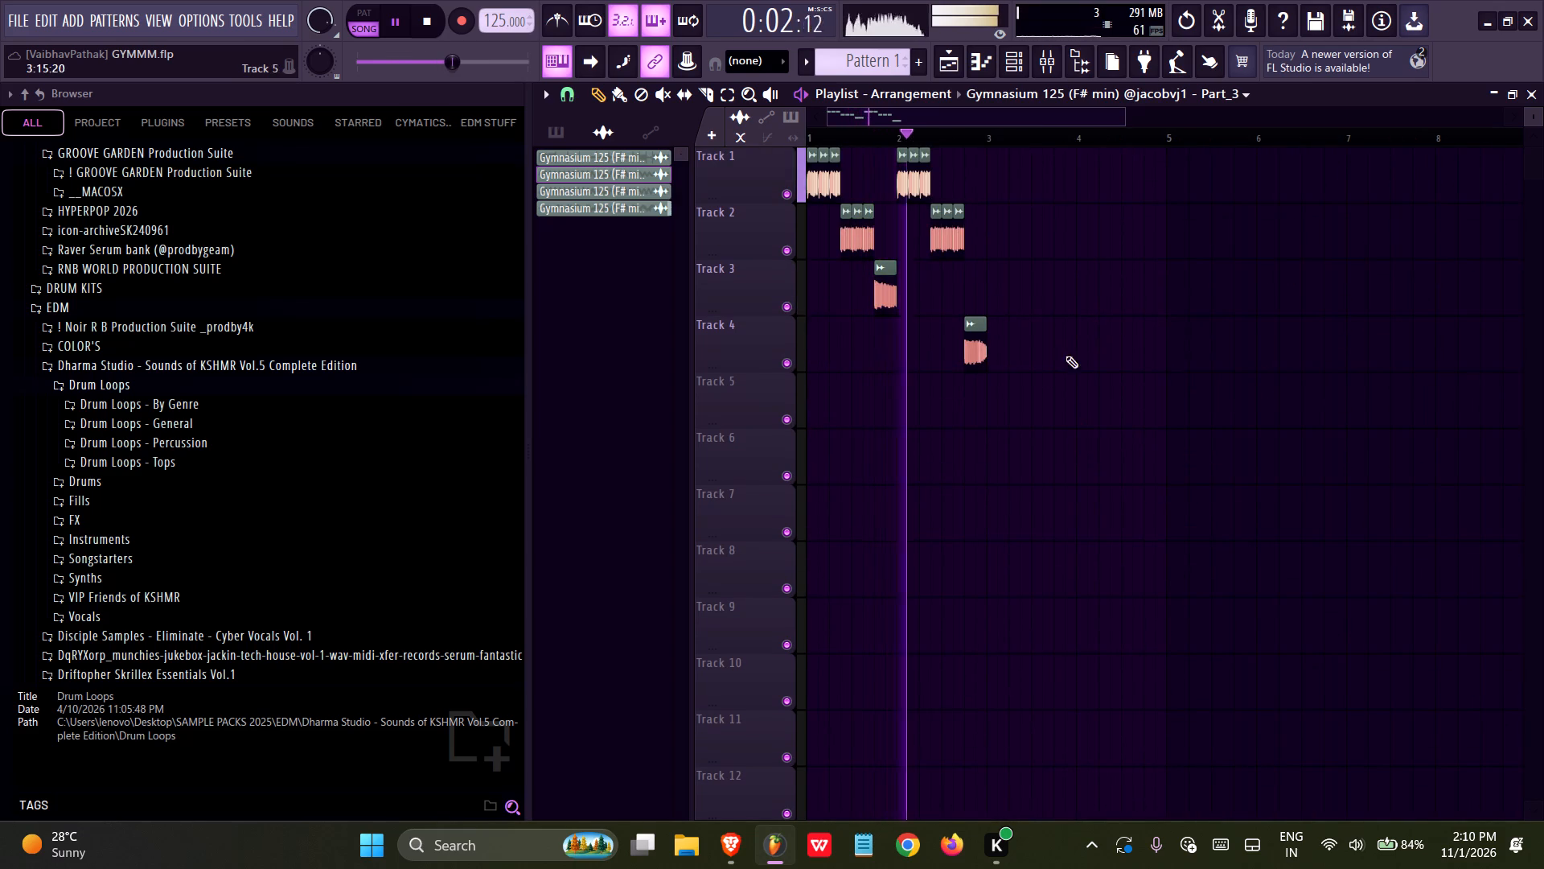
left_click_drag(1041, 178, 704, 332, "ctrl")
key("ctrl+b")
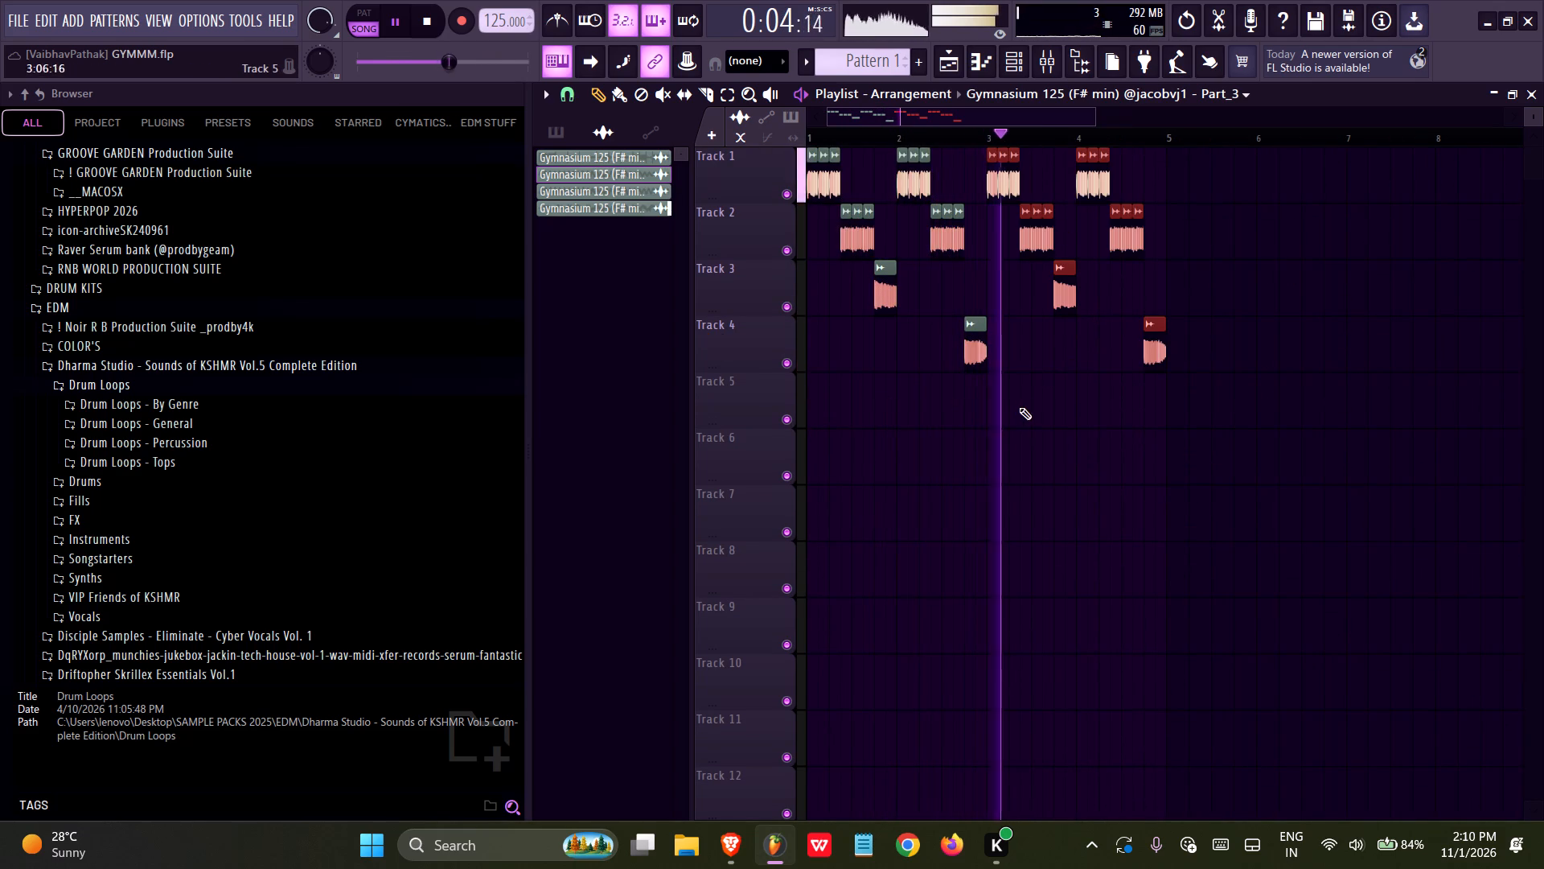
Consolidate all the playlist slices into one audio clip on Track 1 and save the project.
right_click(1040, 398)
key("ctrl+a")
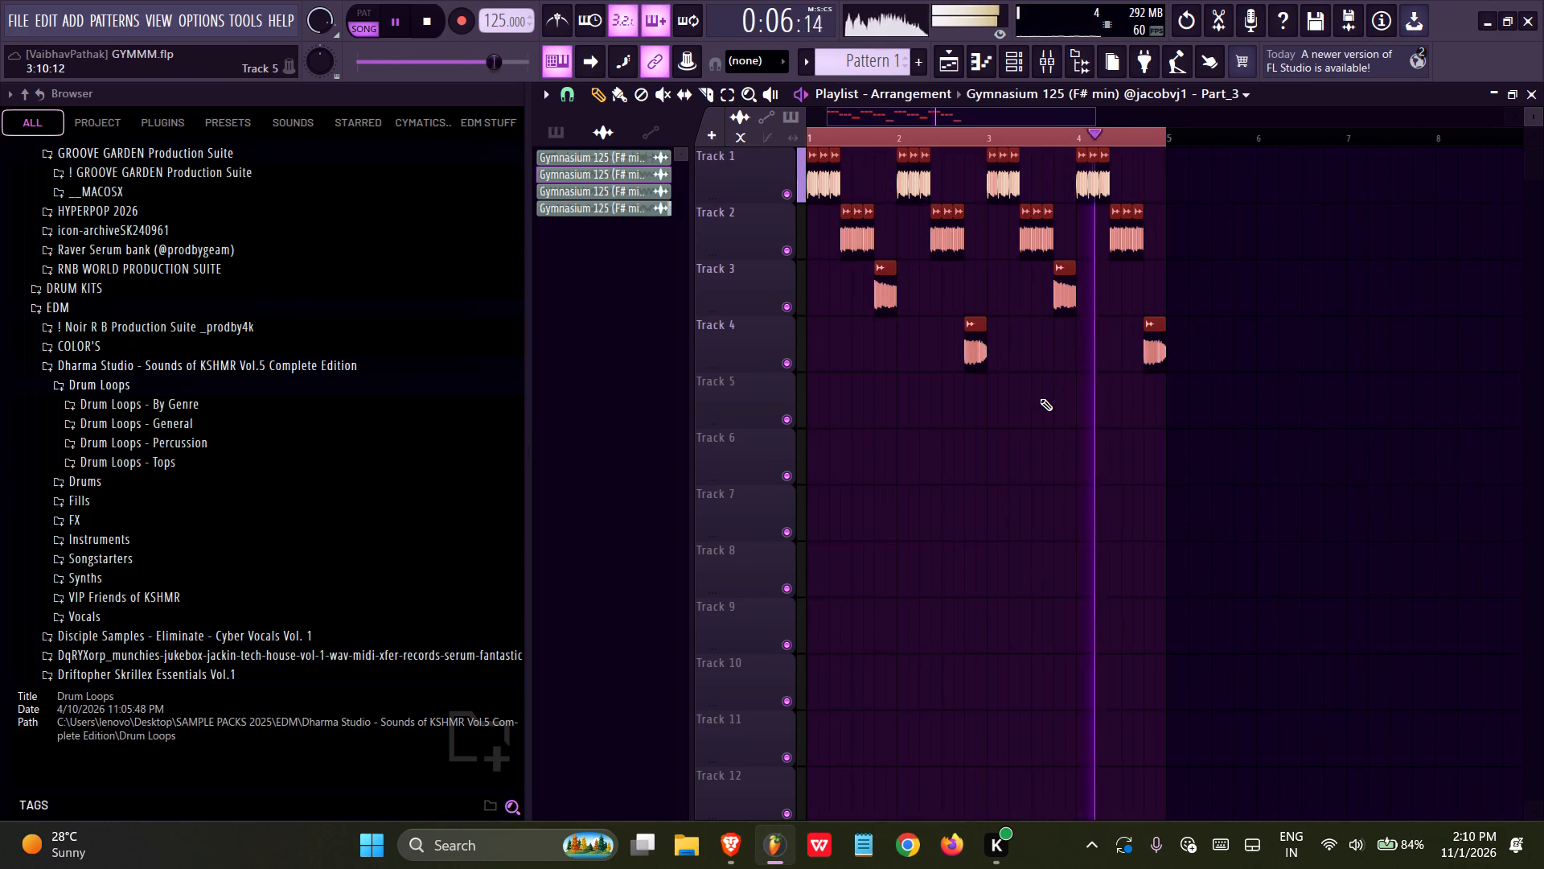
key("ctrl+g")
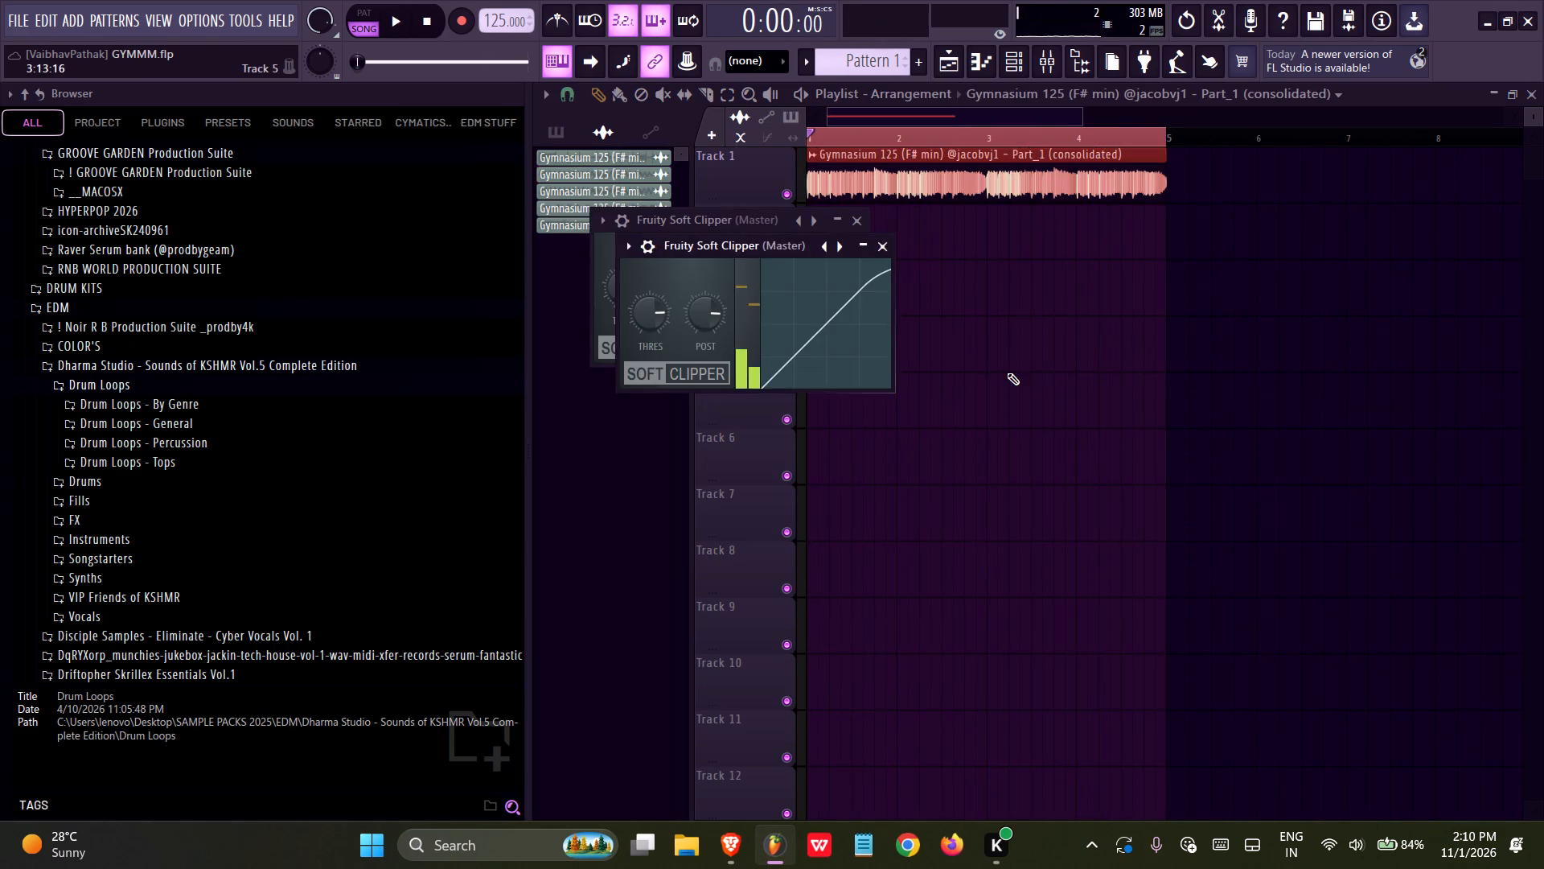
right_click(1004, 371)
key("ctrl+s")
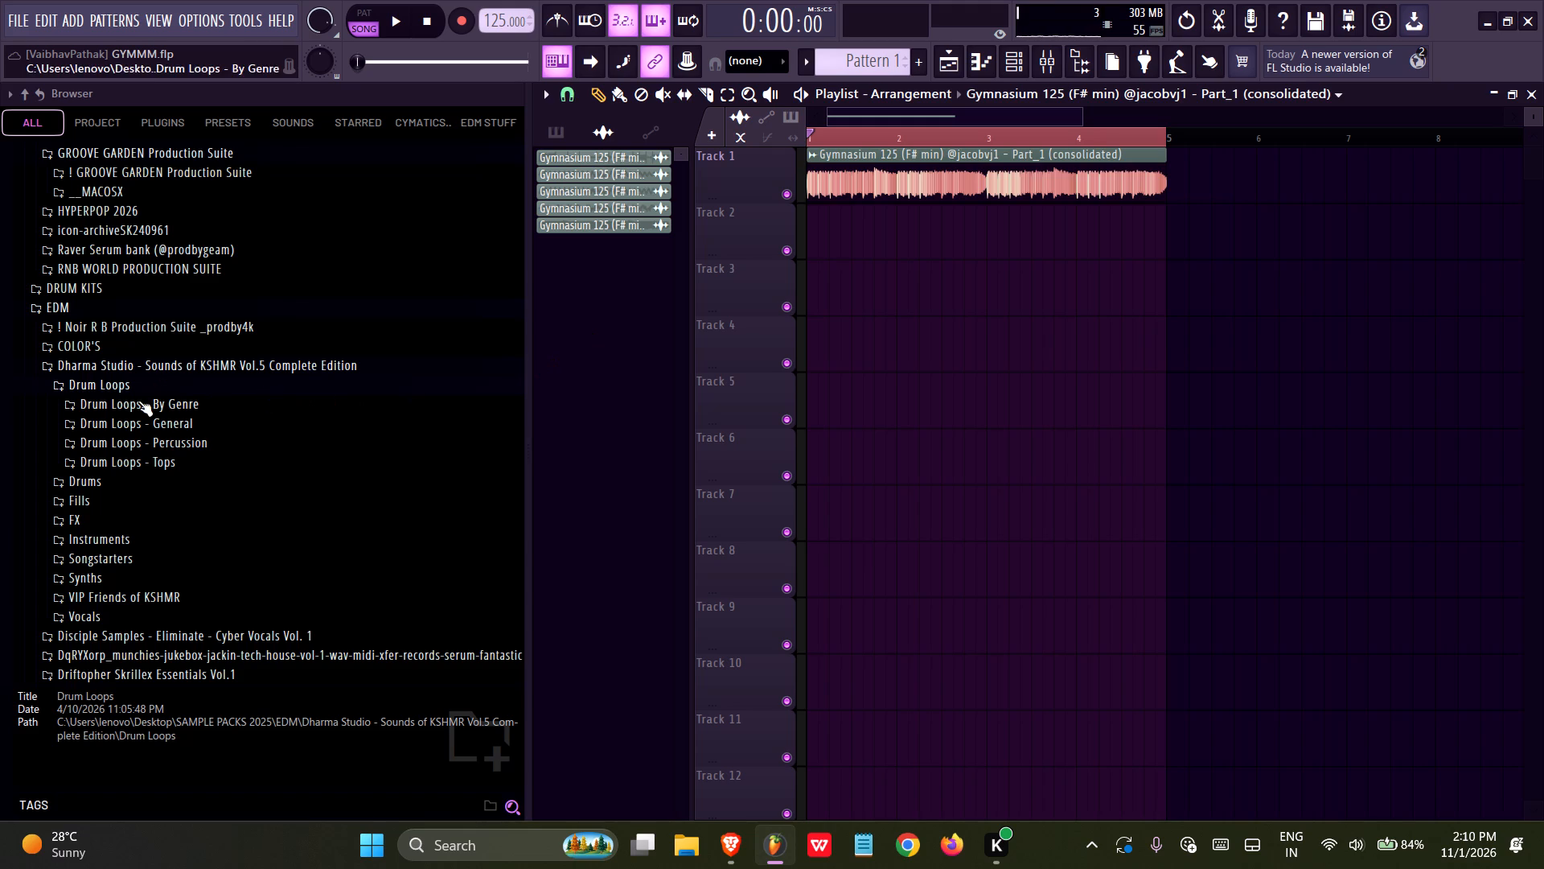
Audition loops in Drum Loops - By Genre > Afro House and place KSHMR Afro House Loop - Tops - 120BPM - Balloon on Track 5 at bar 1.
left_click(138, 401)
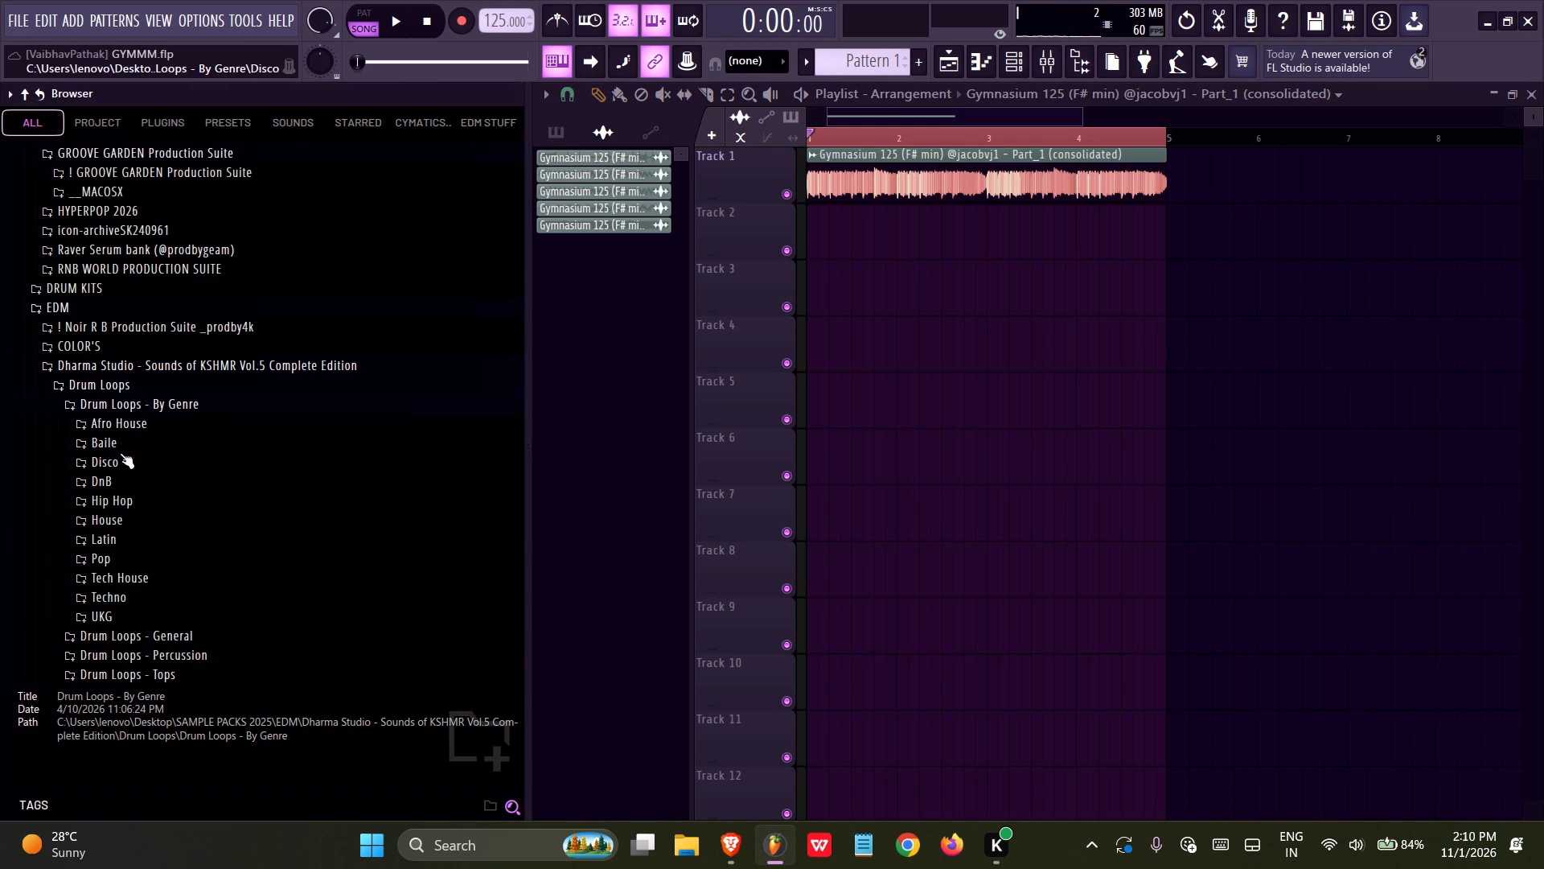
left_click(136, 424)
left_click(136, 424)
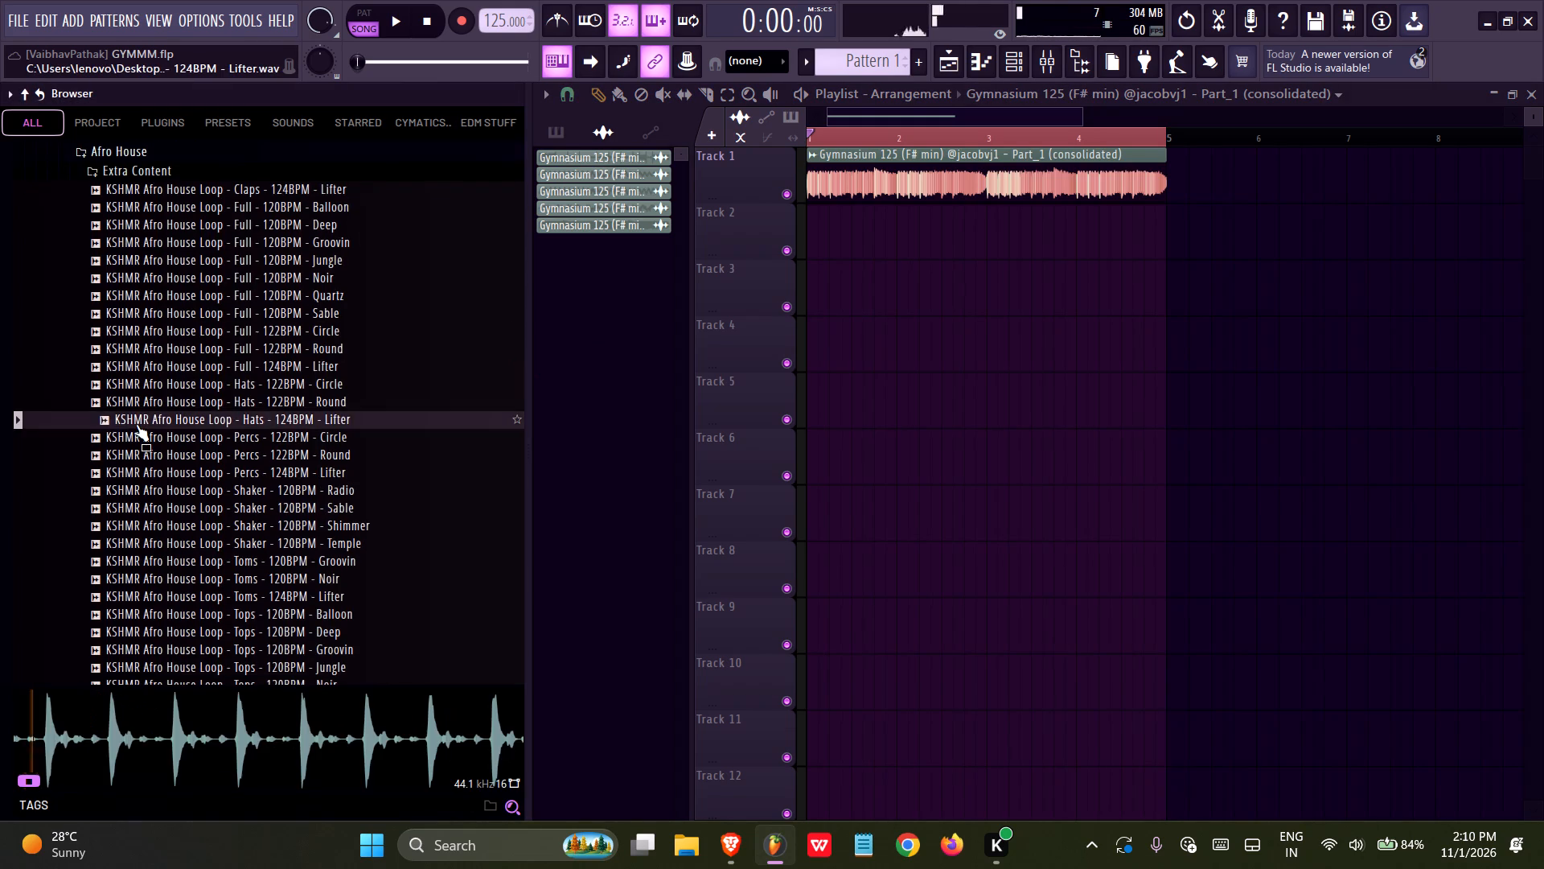
scroll(136, 424, "down", 2)
left_click(192, 440)
left_click(193, 453)
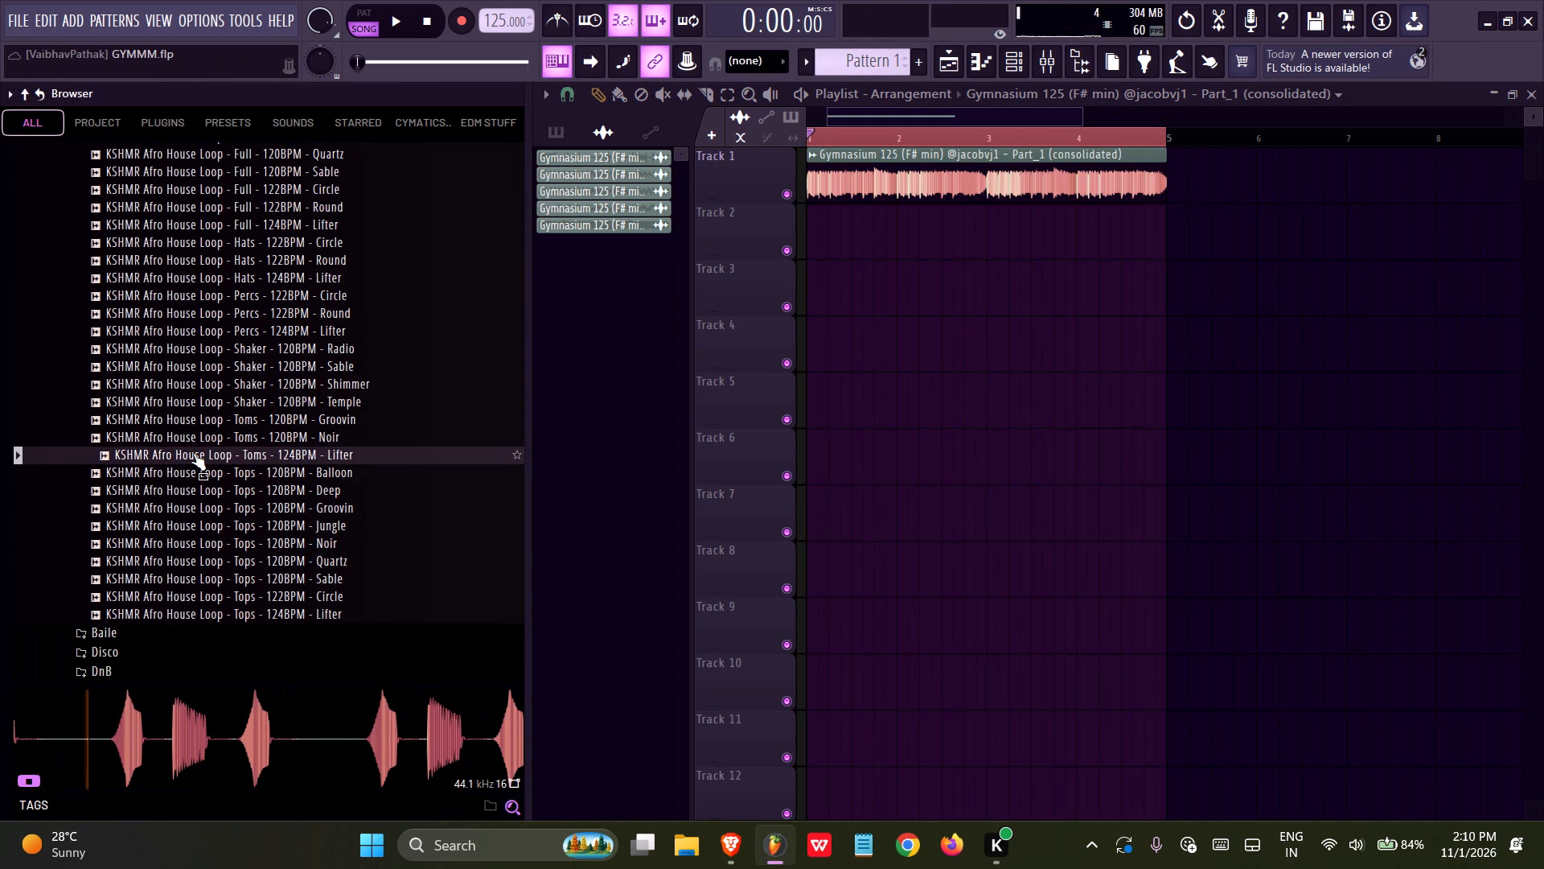
left_click(183, 472)
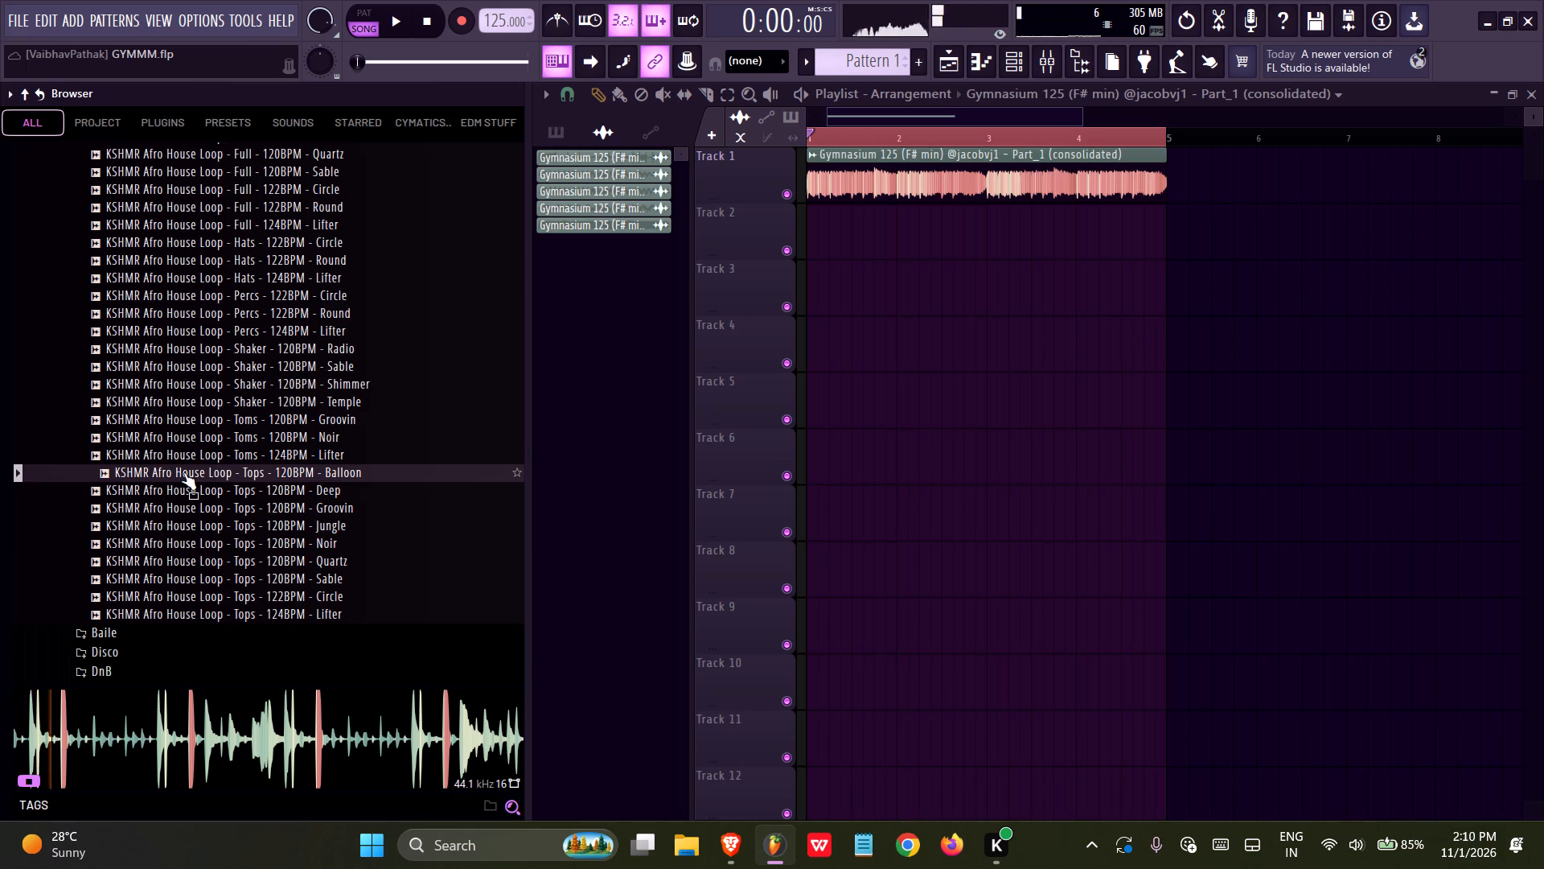
left_click_drag(183, 478, 845, 393)
left_click_drag(933, 394, 634, 396)
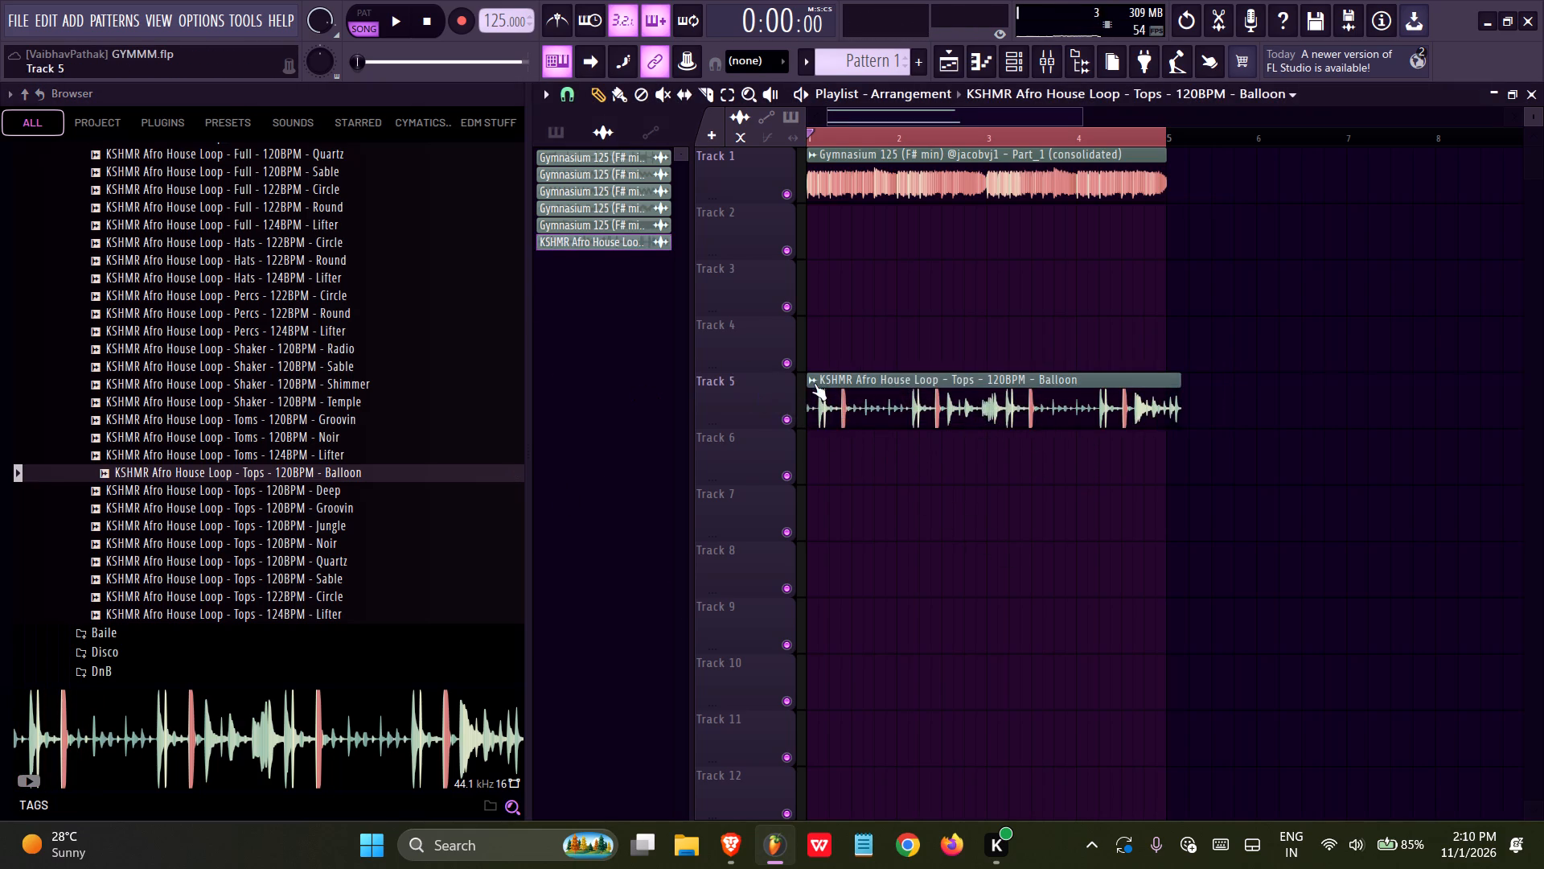
Fit the Balloon tops loop on Track 5 to the project tempo using the estimated 120 BPM.
left_click(818, 381)
left_click(978, 534)
left_click(744, 430)
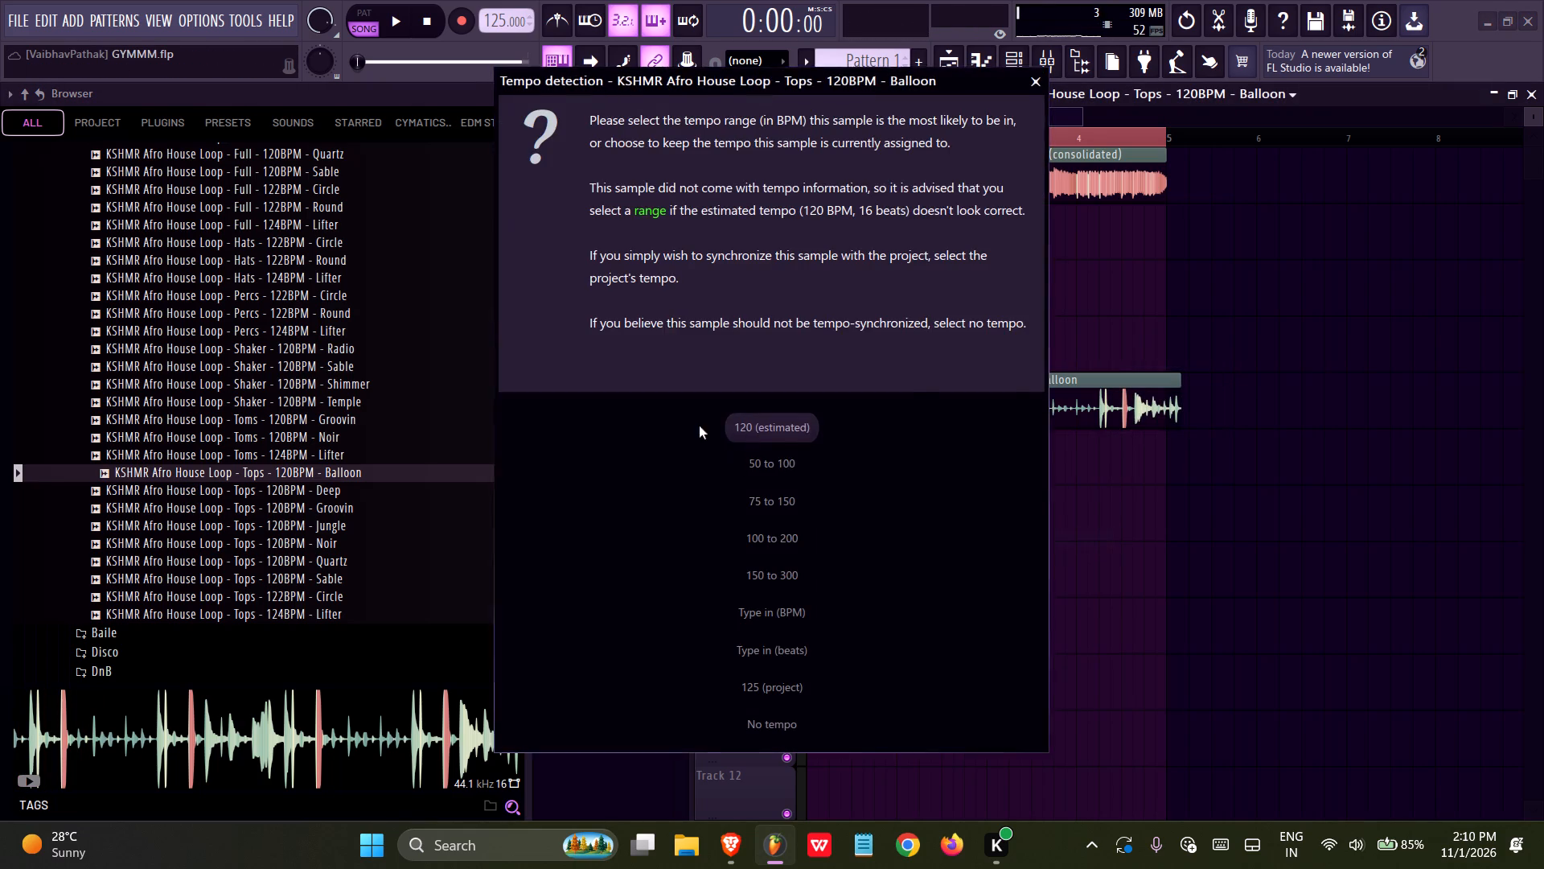
Audition more Afro House loops, including the Full, Hats, Percs and Tops variations.
scroll(305, 416, "up", 3)
left_click(256, 384)
left_click(260, 372)
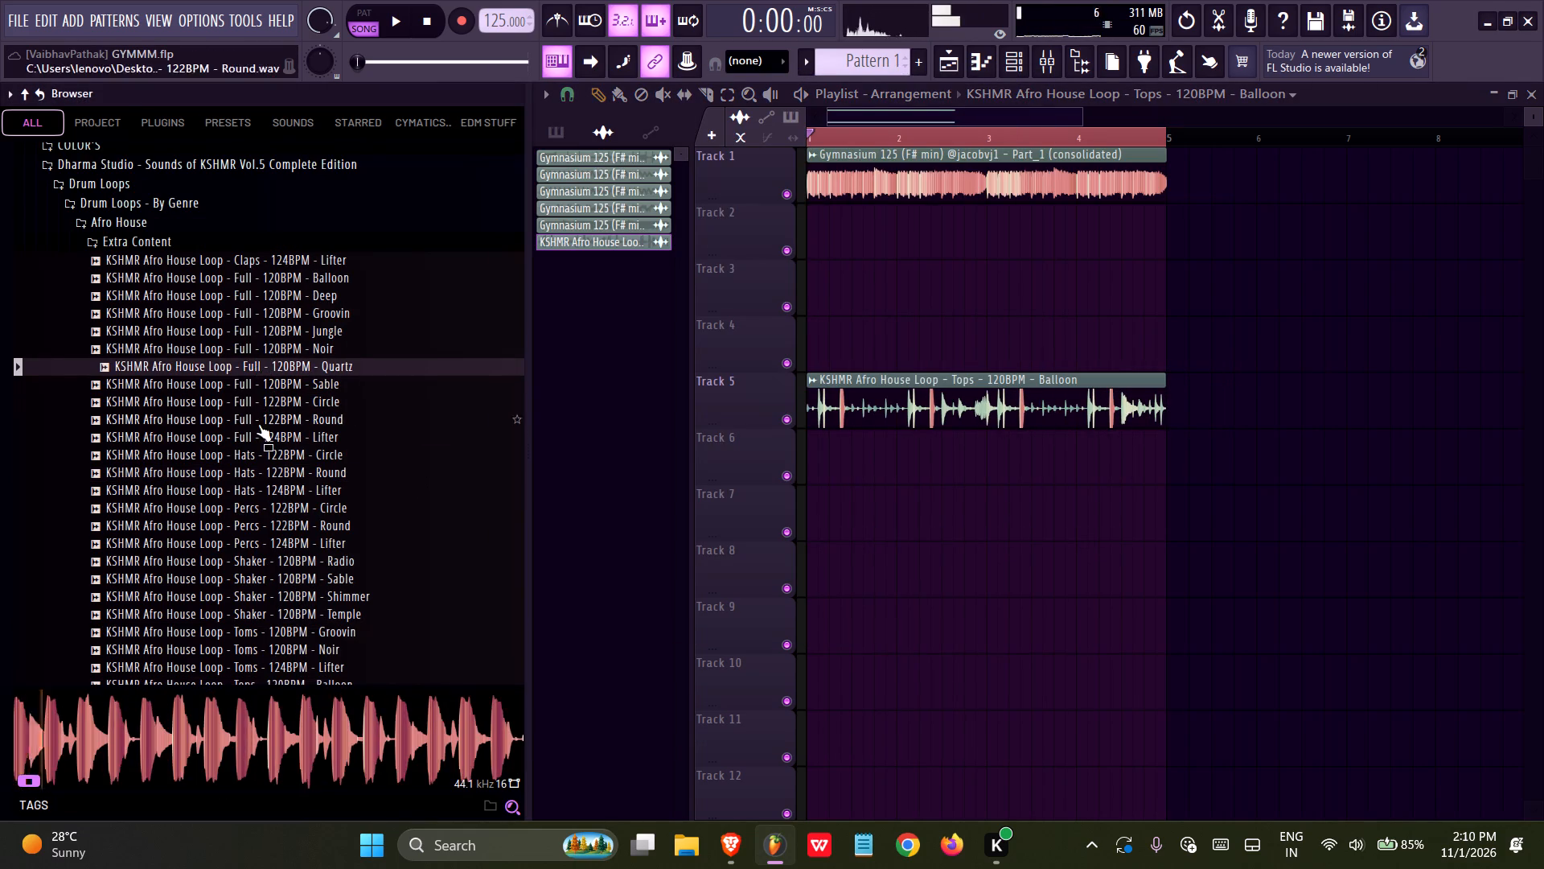
left_click(258, 424)
left_click(265, 453)
left_click(264, 442)
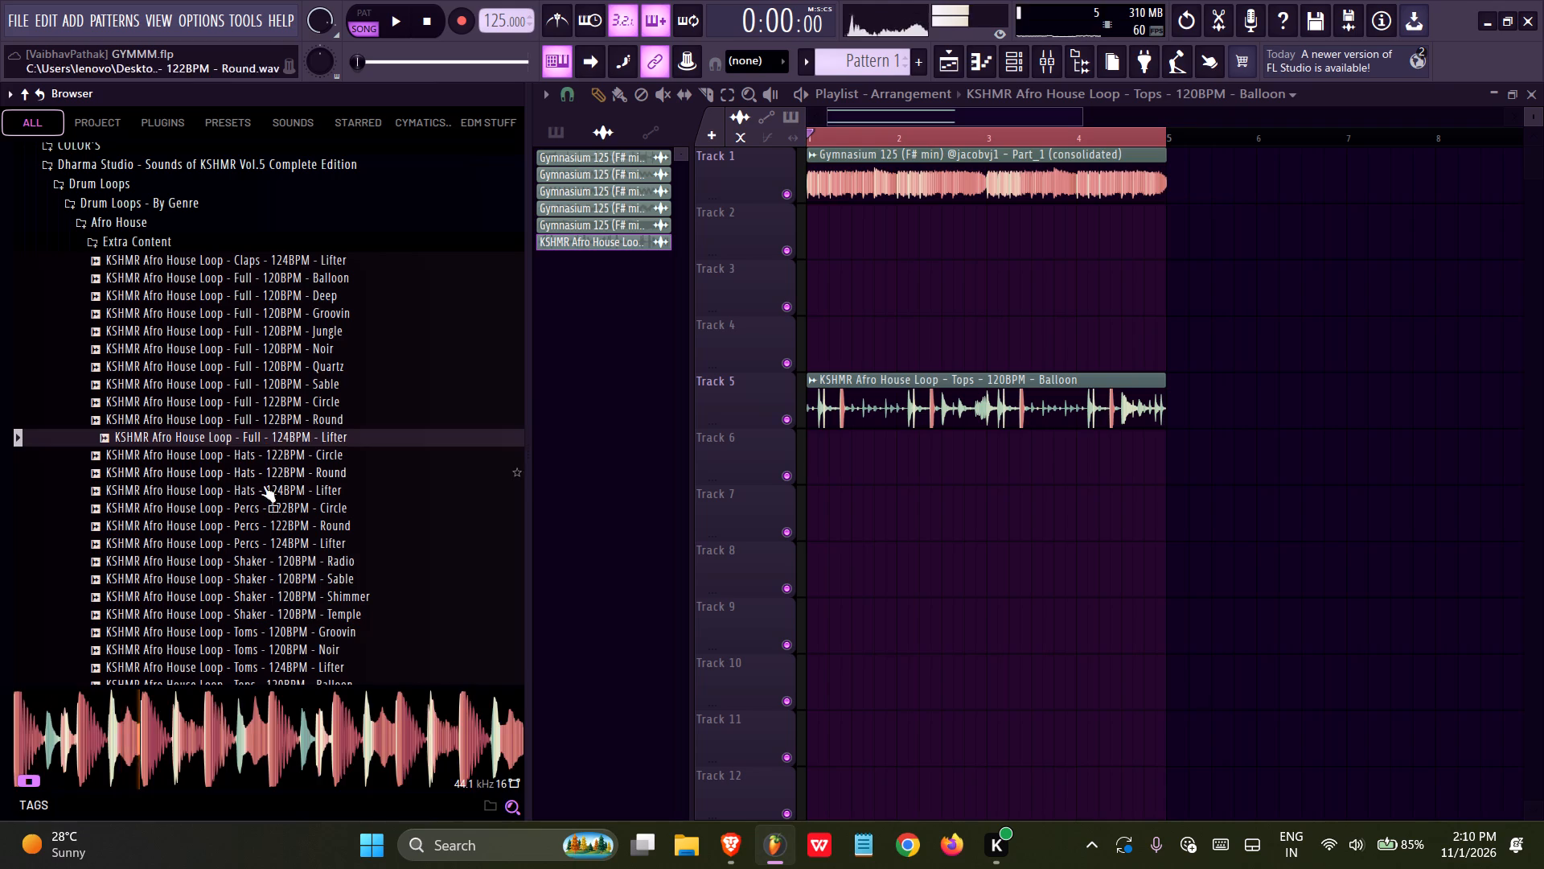
left_click(263, 488)
left_click(281, 541)
left_click(286, 559)
left_click(285, 547)
scroll(272, 531, "down", 3)
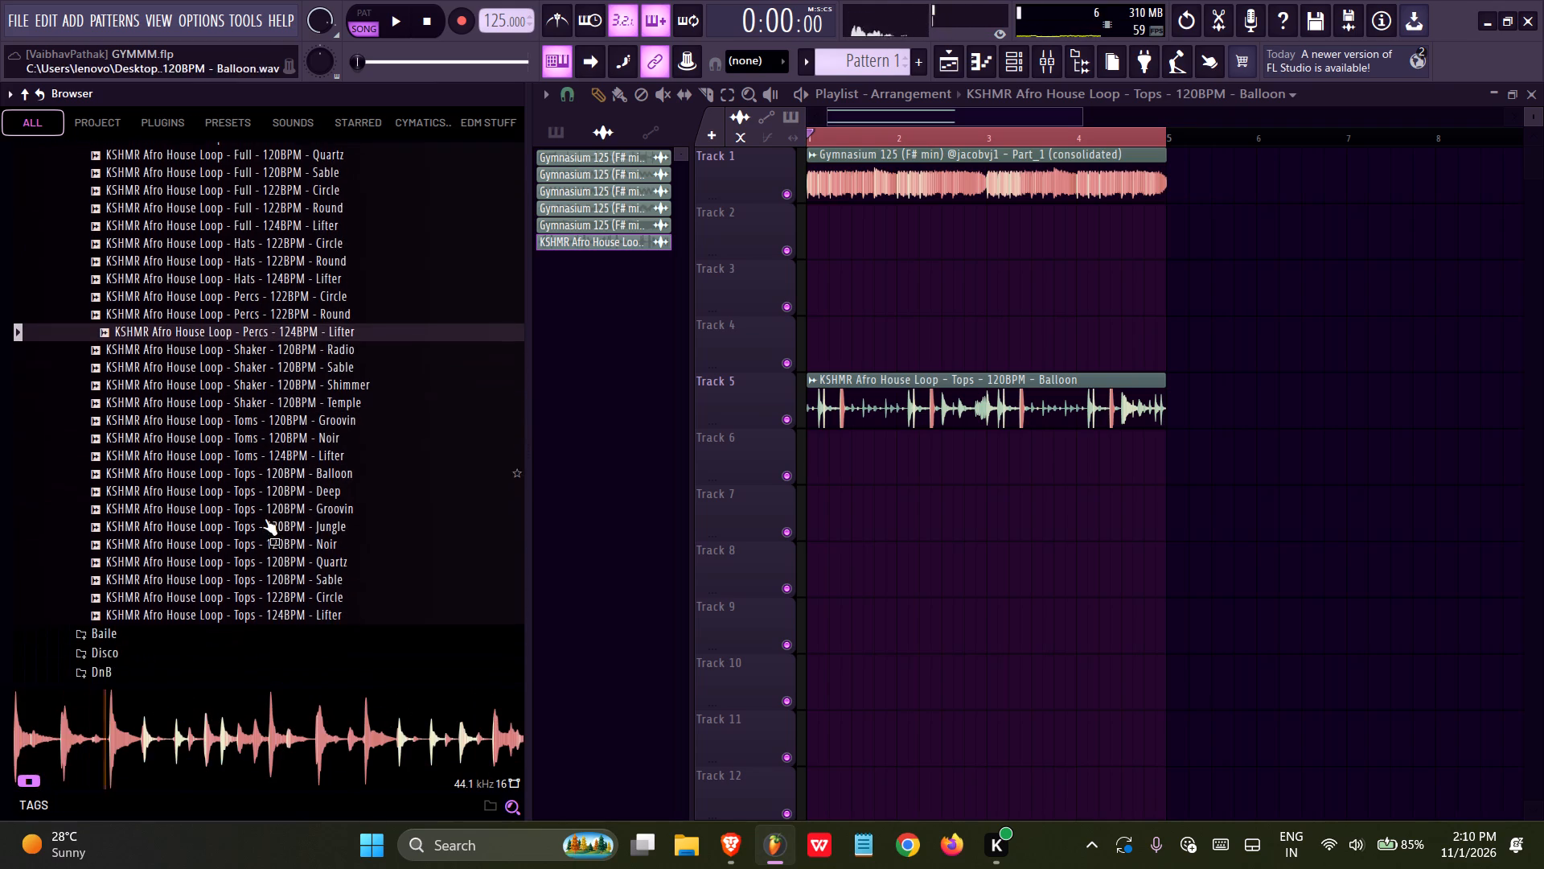
left_click(265, 518)
Audition loops in the Baile folder and place KSHMR Baile Drum Loop - Full - 136BPM - Velour on Track 6 at bar 1.
scroll(262, 515, "down", 2)
double_click(156, 492)
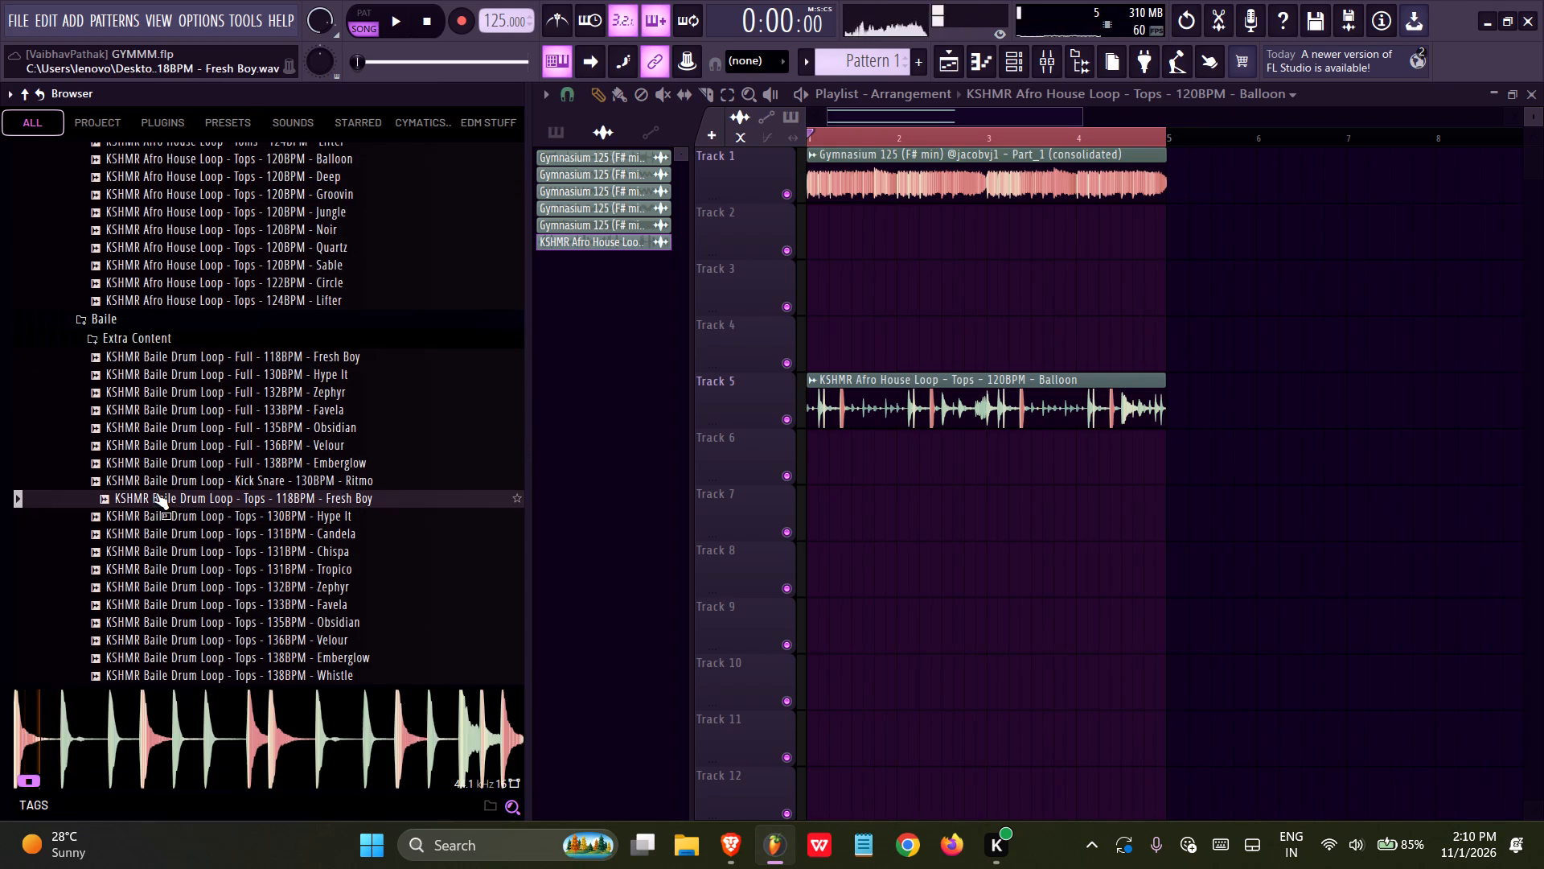
left_click(168, 480)
left_click(168, 487)
double_click(170, 493)
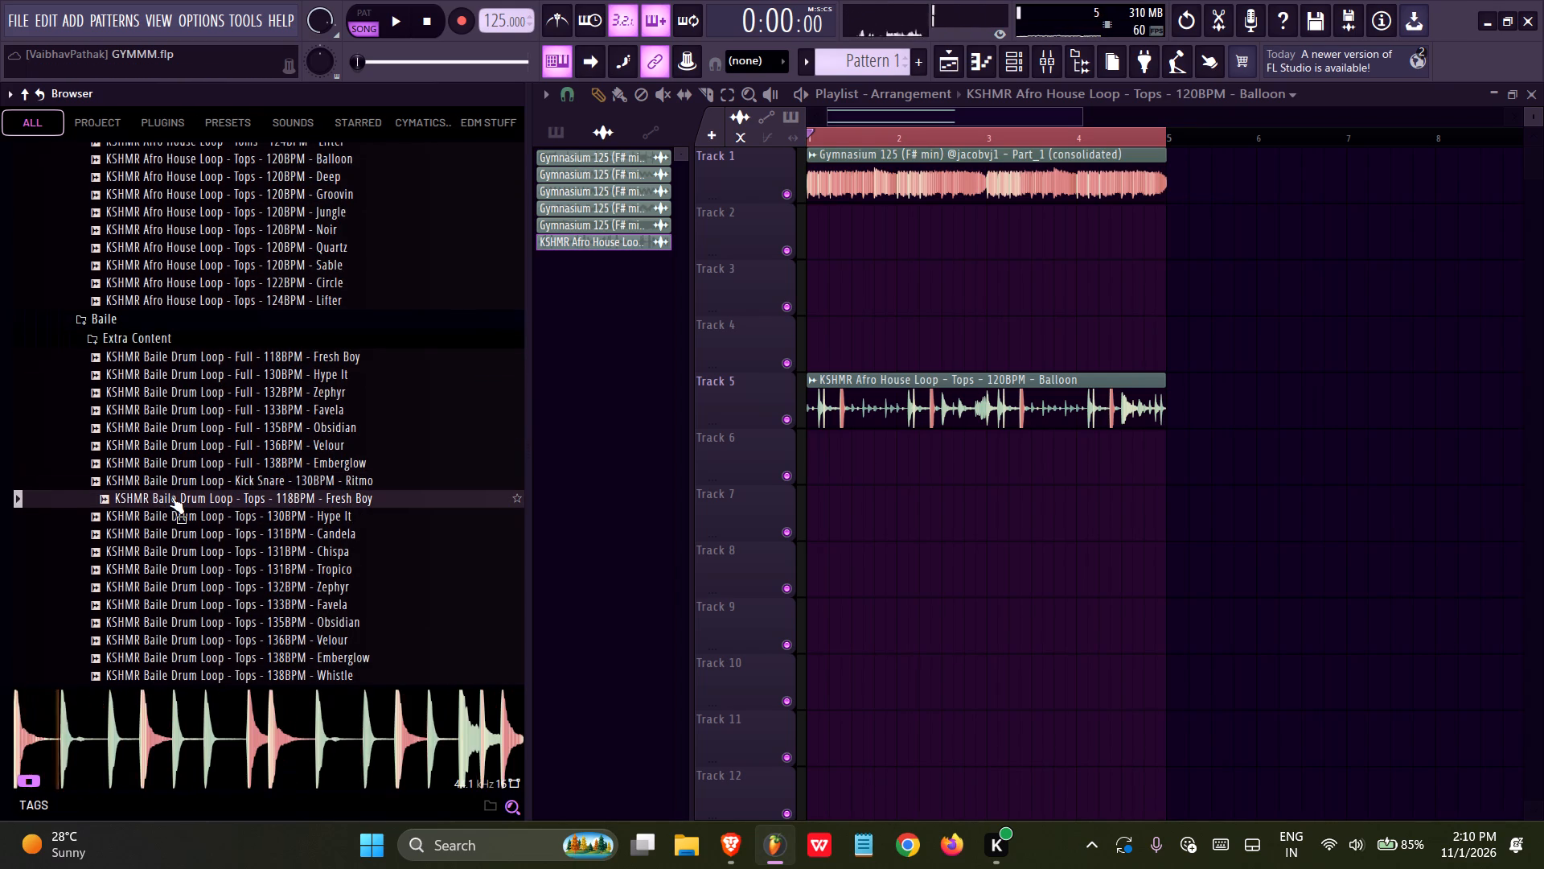
double_click(175, 469)
left_click(175, 451)
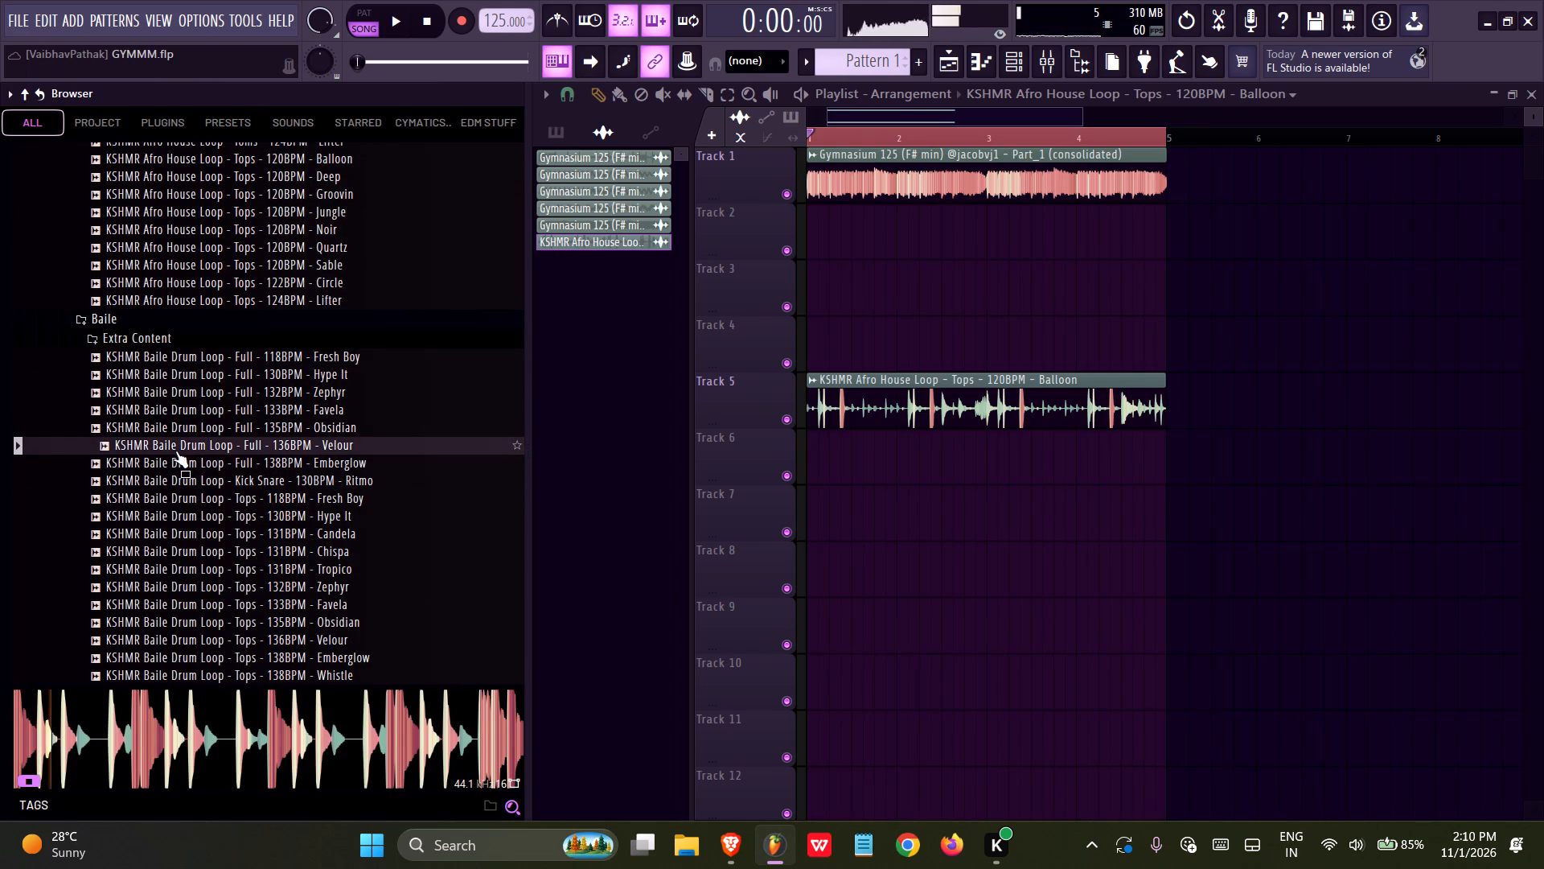
left_click_drag(175, 451, 823, 456)
left_click_drag(900, 455, 669, 455)
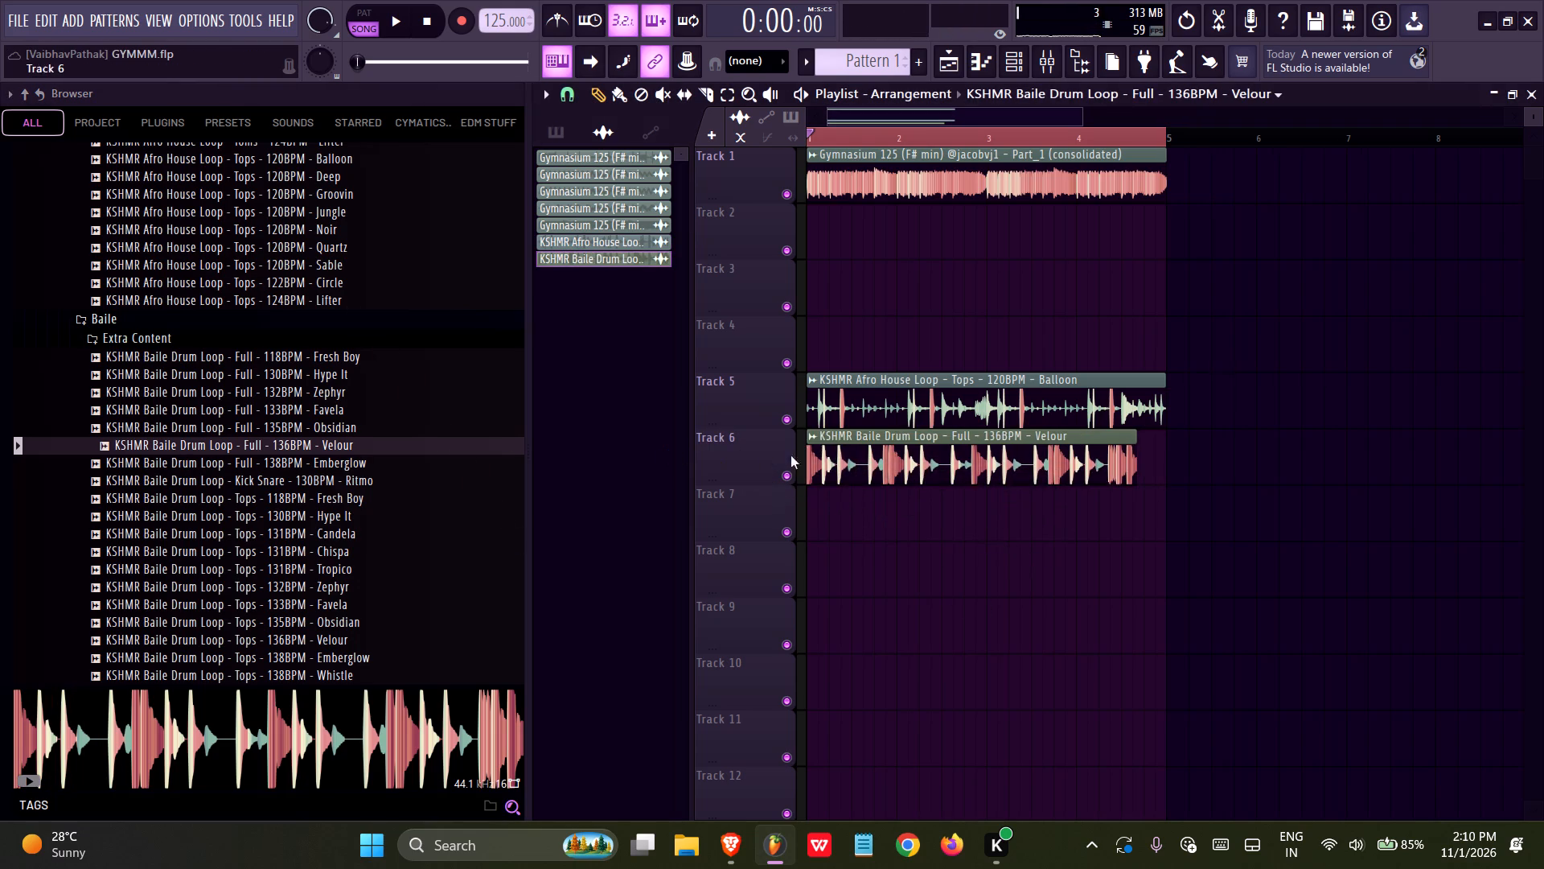
Fit the Velour drum loop on Track 6 to the project tempo using its estimated tempo.
left_click(815, 437)
left_click(971, 590)
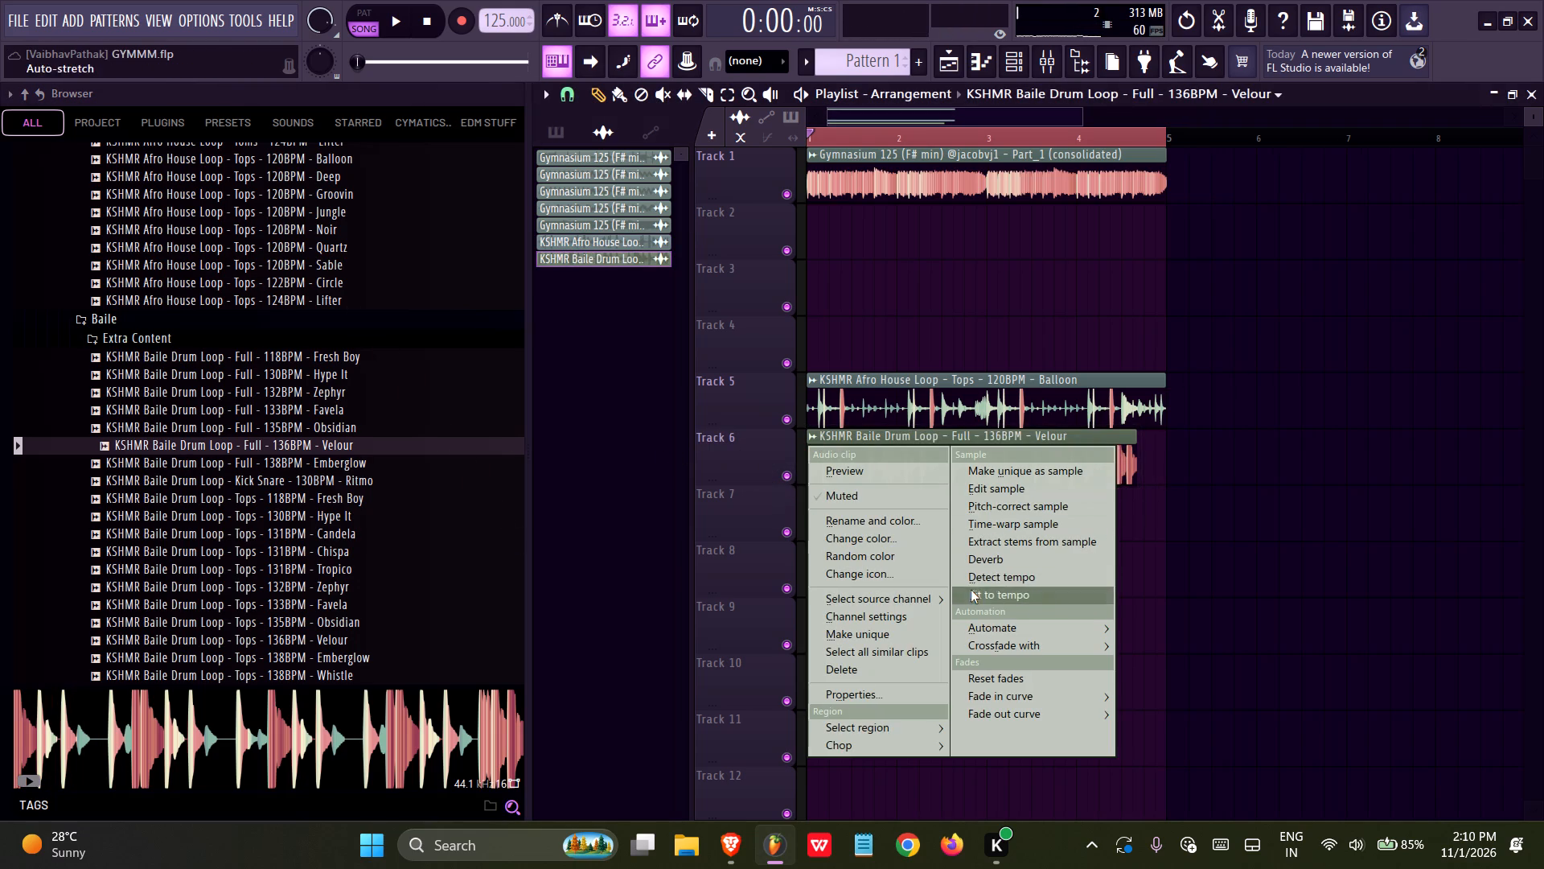
left_click(785, 428)
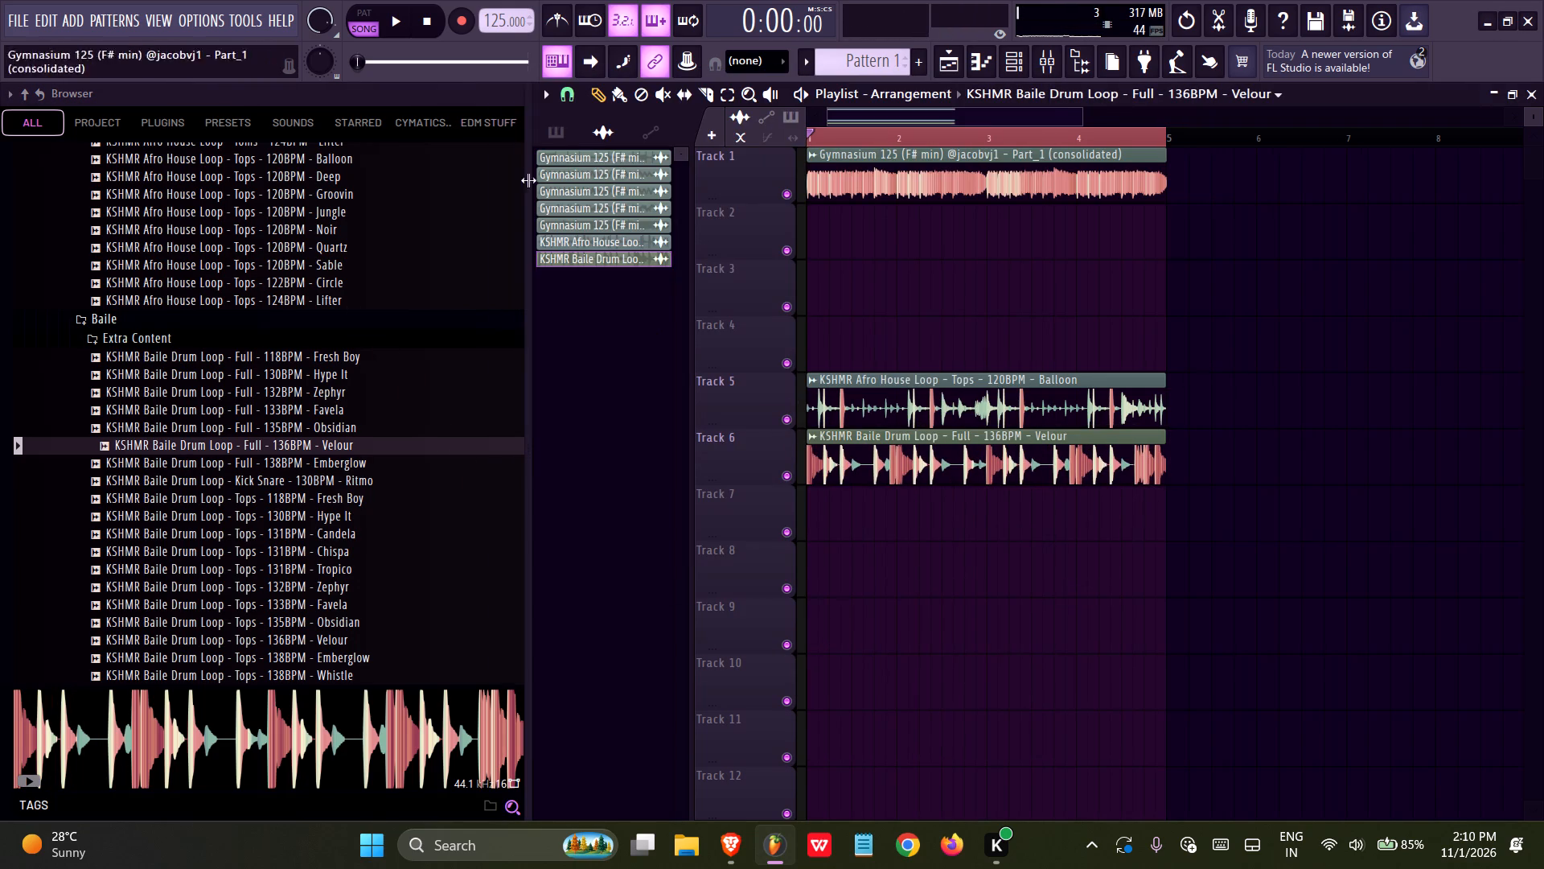
Play the arrangement with the new drum loops and collapse the Baile and Drum Loops folders in the browser.
left_click(403, 18)
left_click(170, 325)
scroll(172, 366, "up", 2)
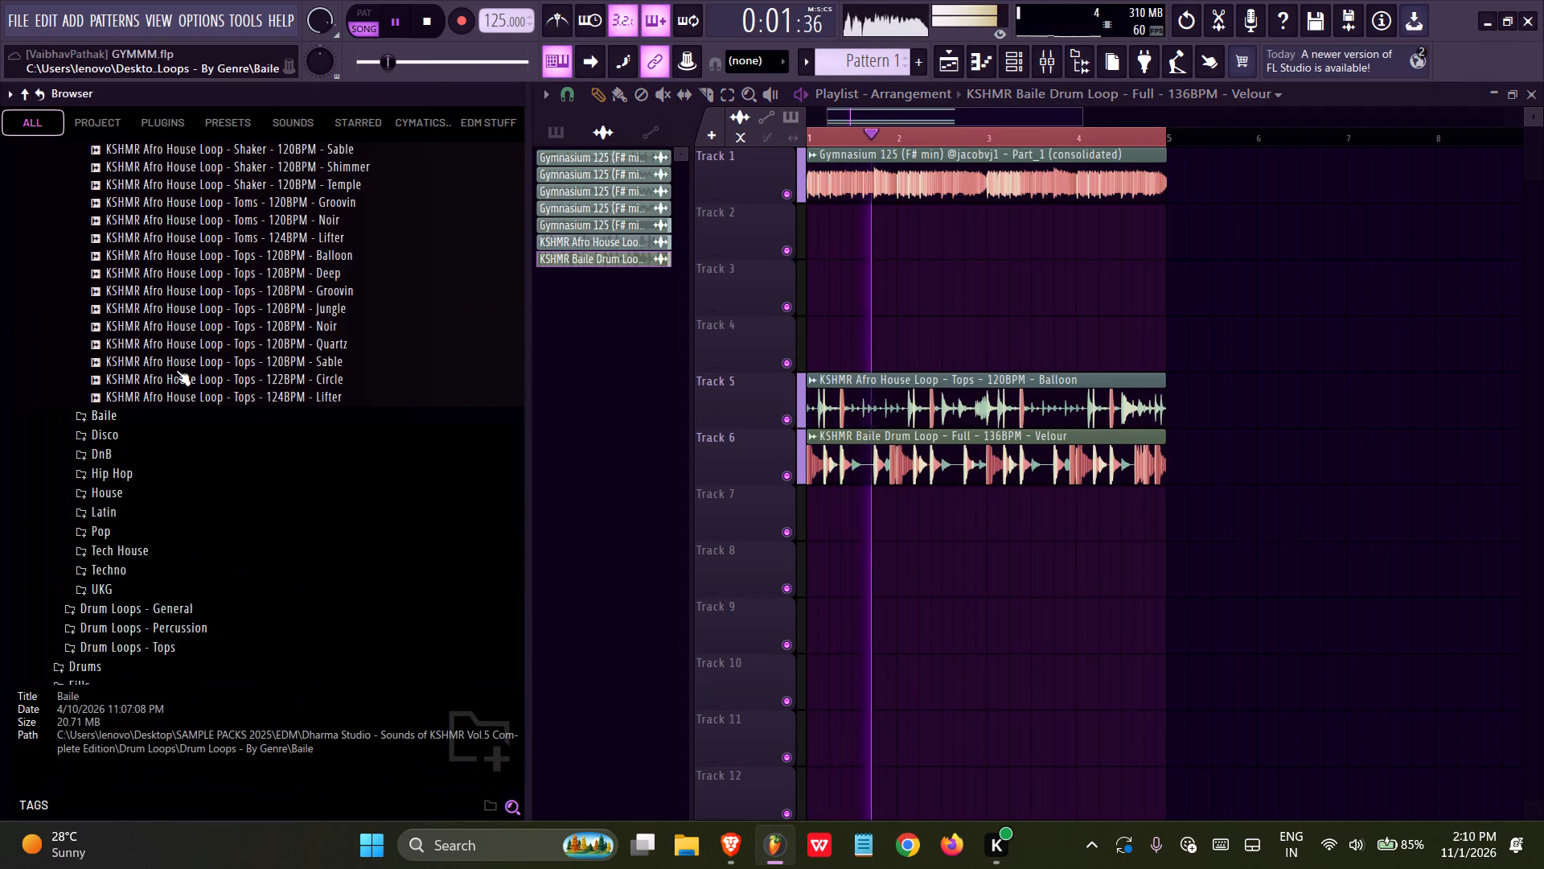
scroll(176, 370, "up", 6)
scroll(208, 433, "up", 3)
left_click(137, 439)
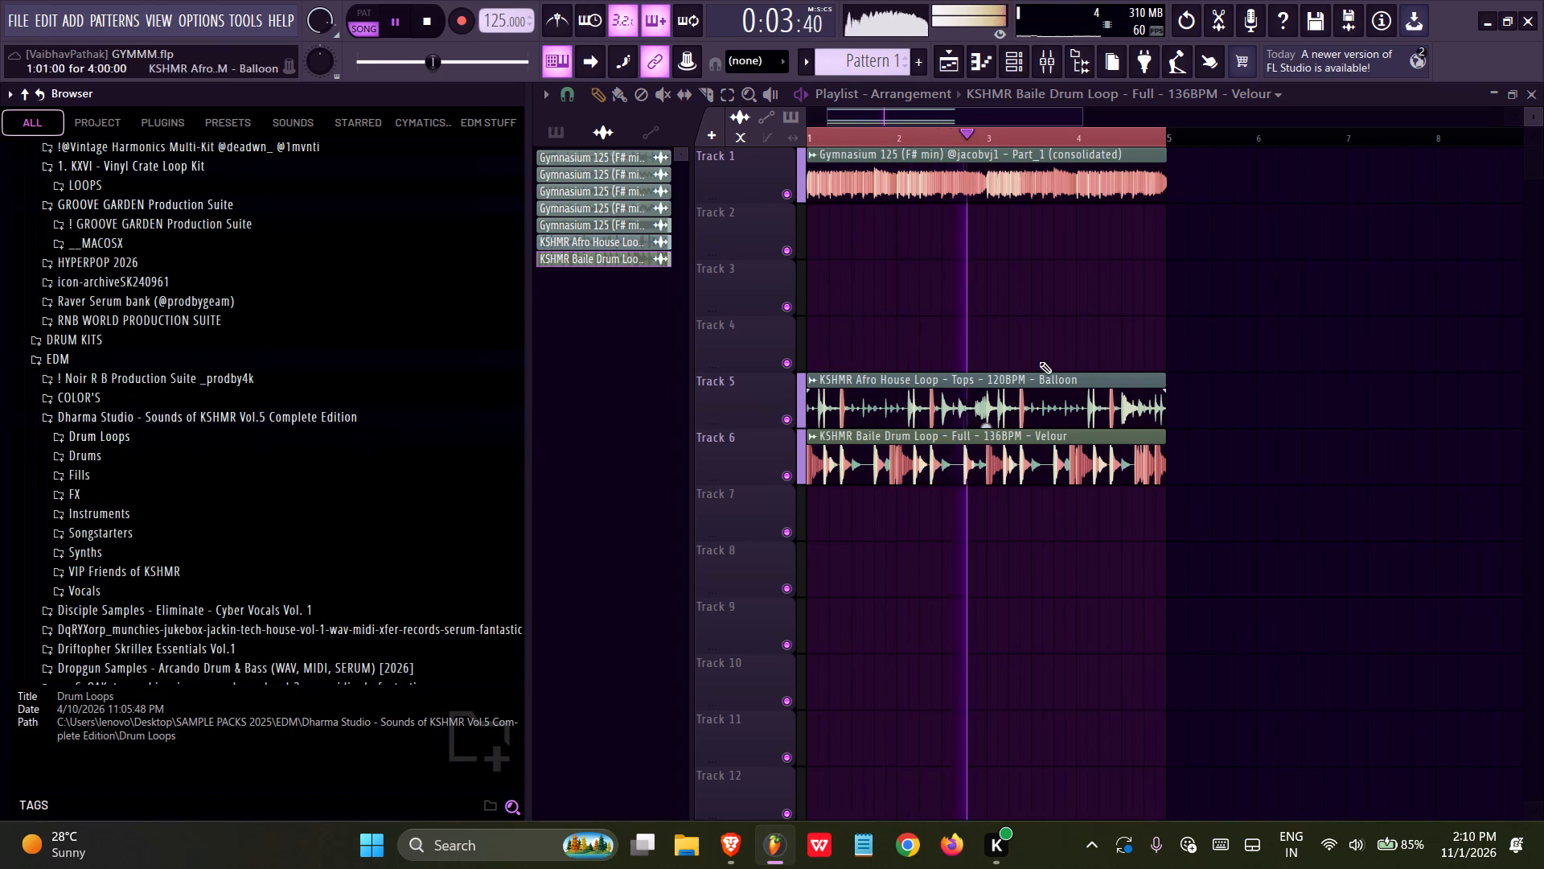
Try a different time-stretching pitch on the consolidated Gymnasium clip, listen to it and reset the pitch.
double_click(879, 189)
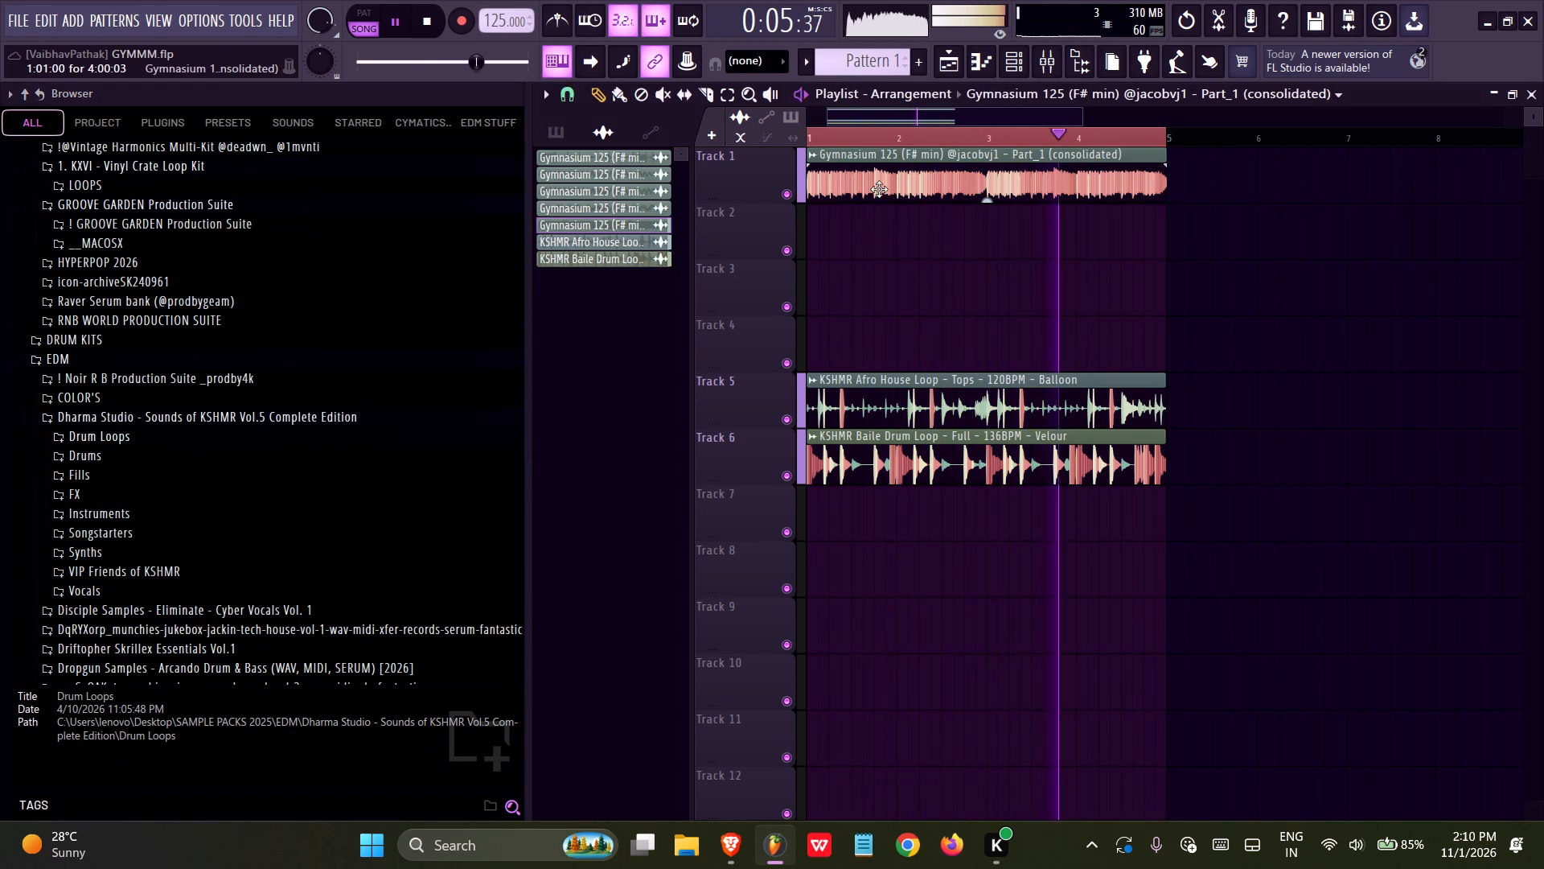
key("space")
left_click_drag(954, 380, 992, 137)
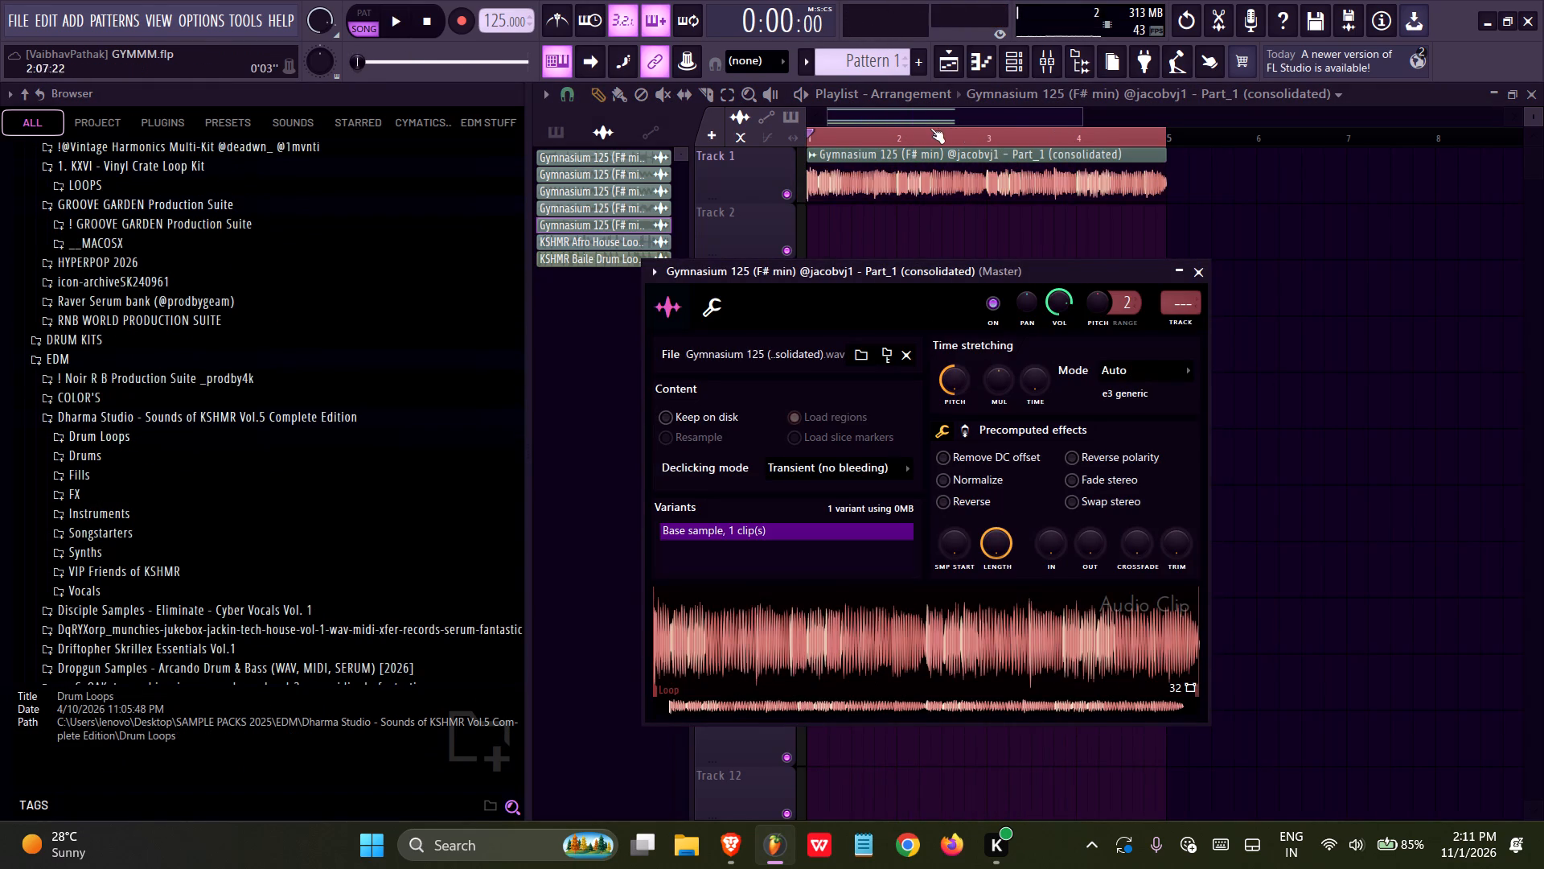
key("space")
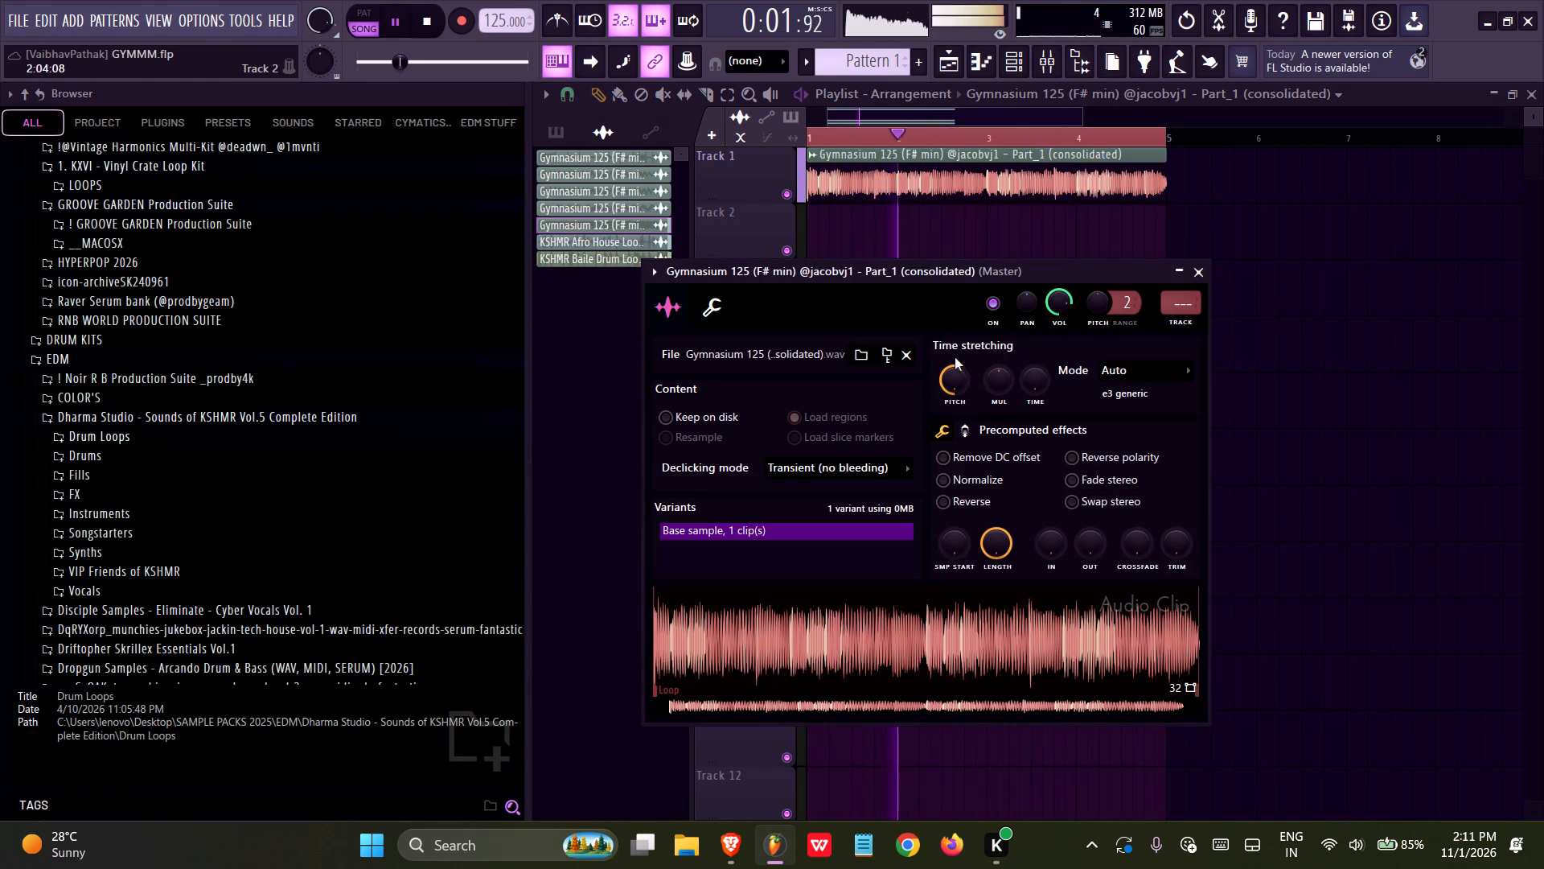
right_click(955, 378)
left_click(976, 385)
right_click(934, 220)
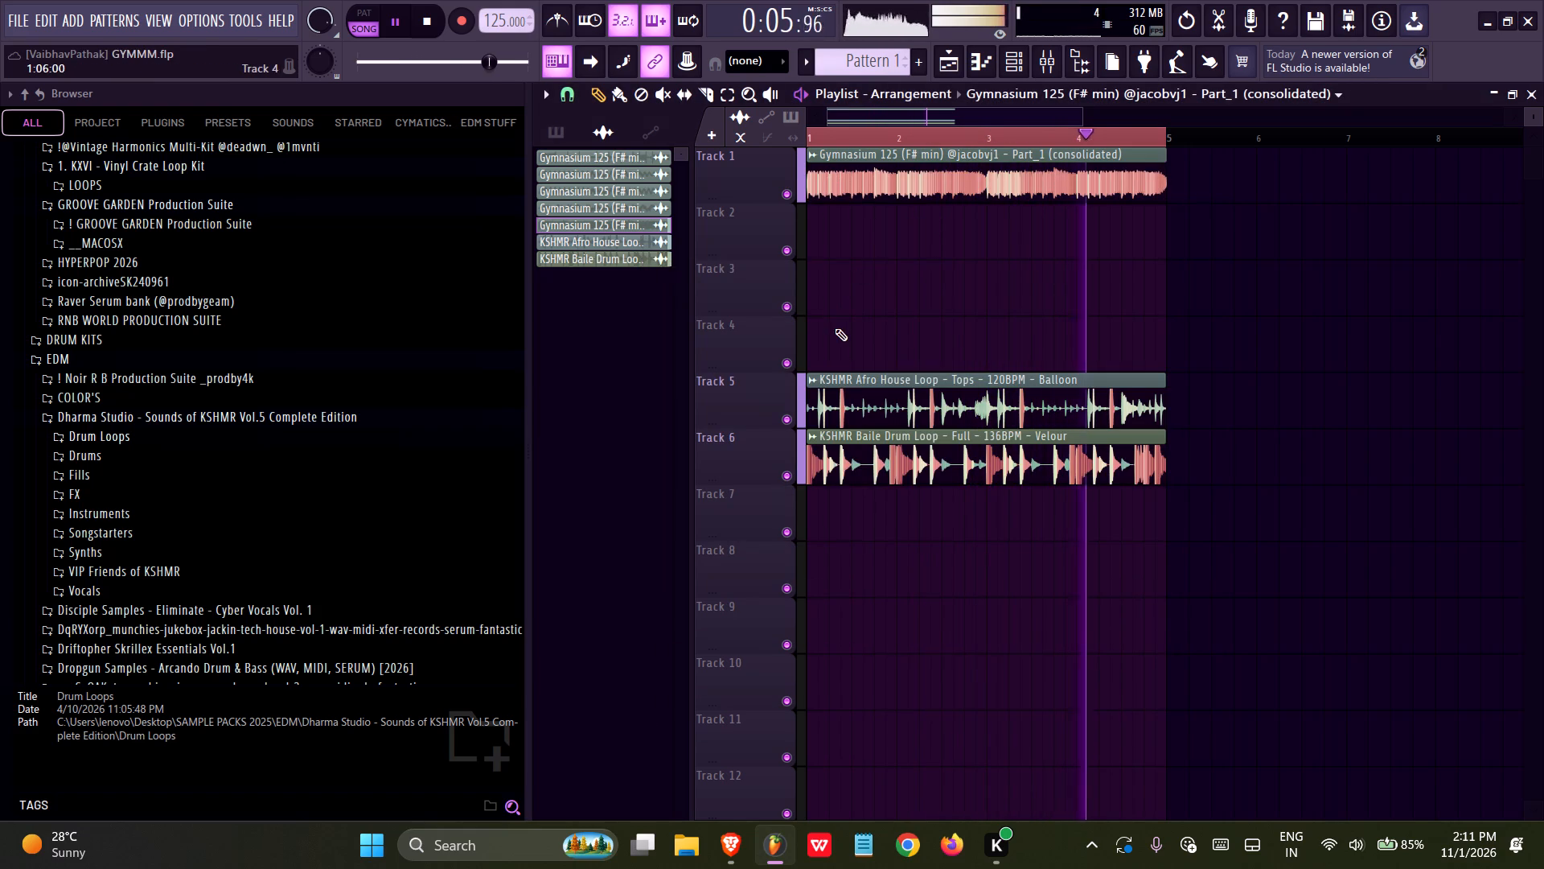
Mute Track 1 and listen to the two drum loops without the Gymnasium clip.
left_click(786, 198)
scroll(830, 260, "up", 7, "ctrl")
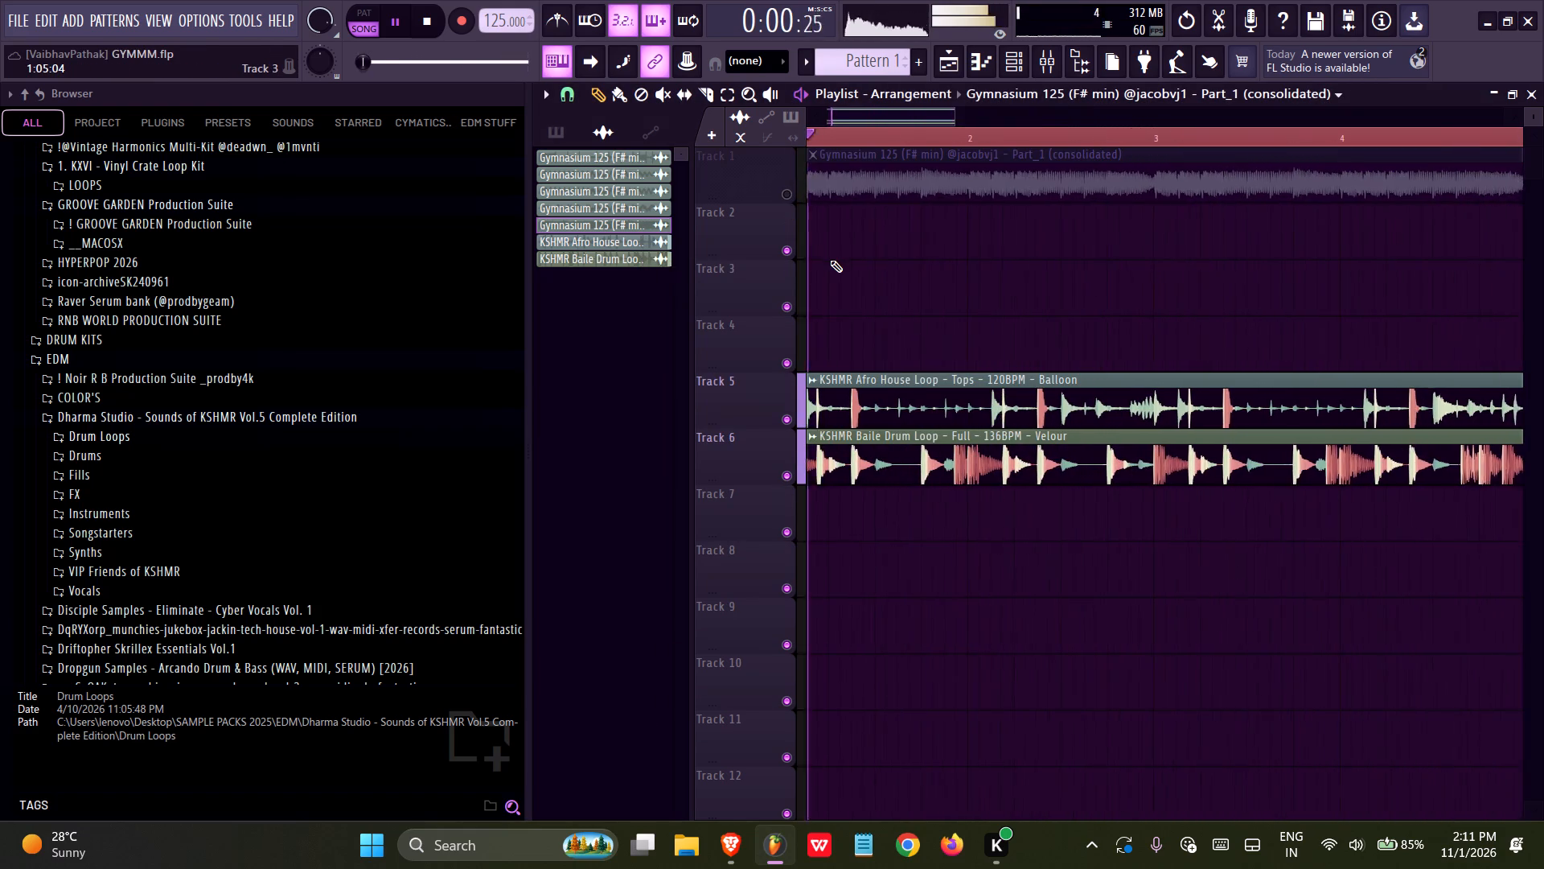
middle_click_drag(912, 270, 1029, 290)
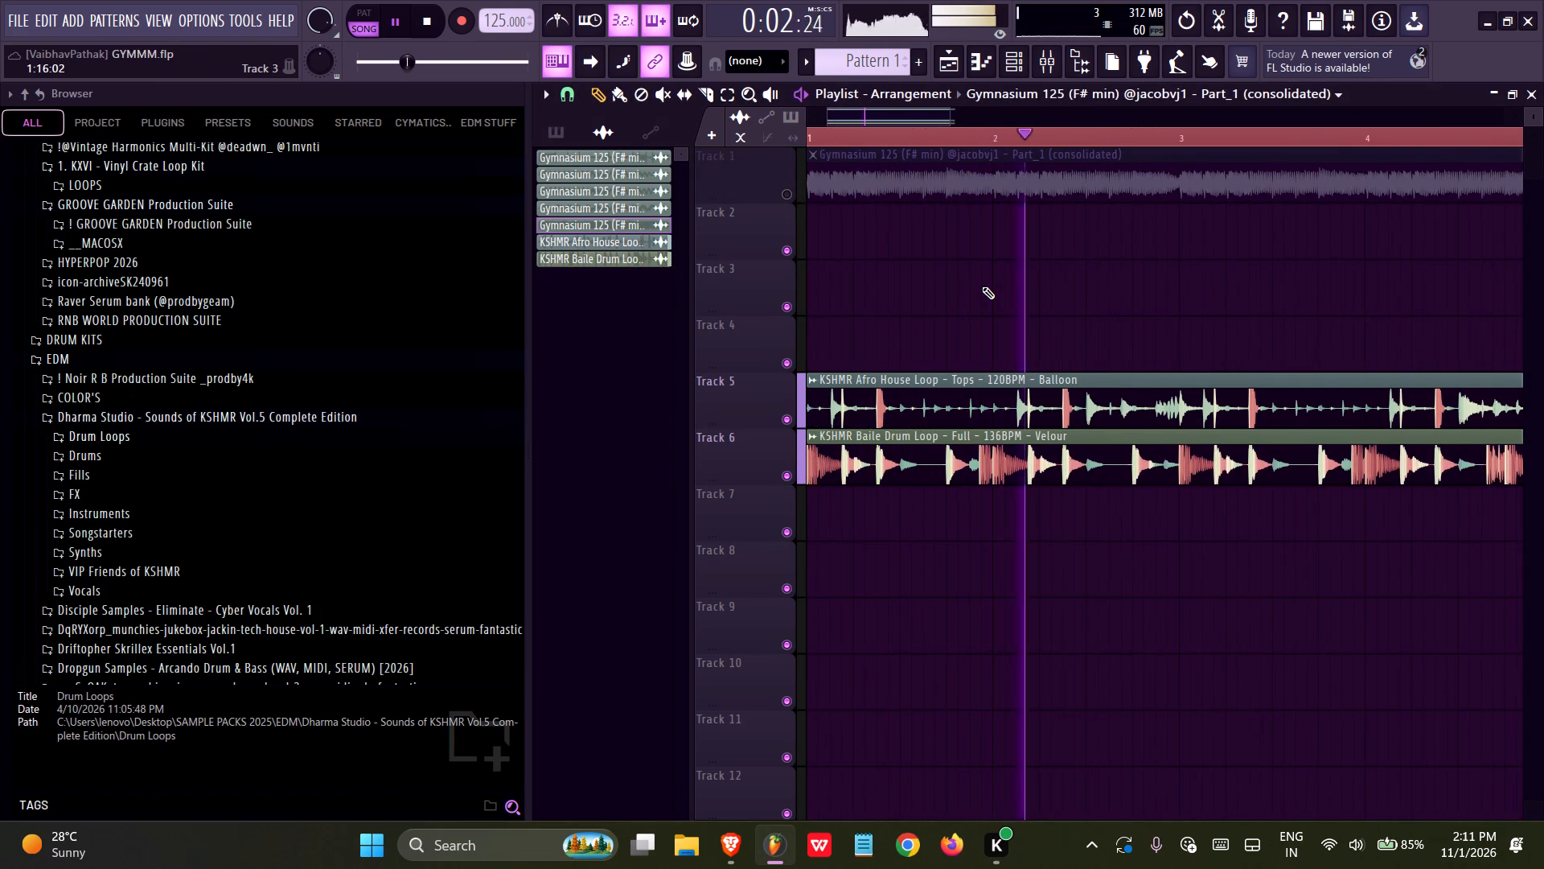
scroll(982, 286, "down", 4, "ctrl")
Clear the timeline and clip selection in the playlist and save the project.
right_click_drag(1345, 142, 803, 159)
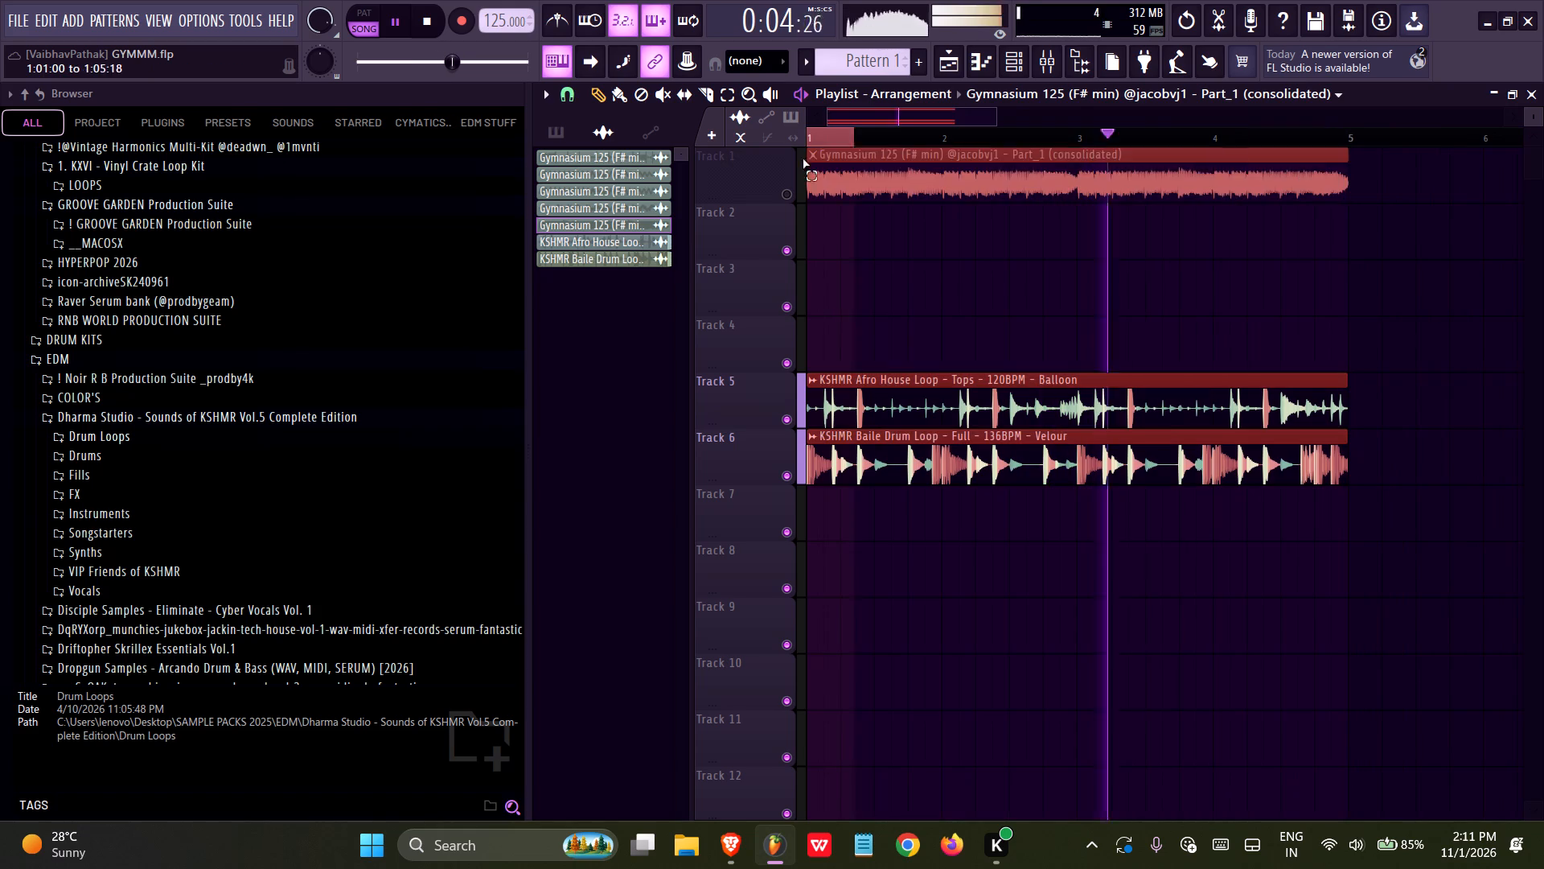
right_click_drag(803, 159, 779, 163)
right_click(875, 240)
key("ctrl+s")
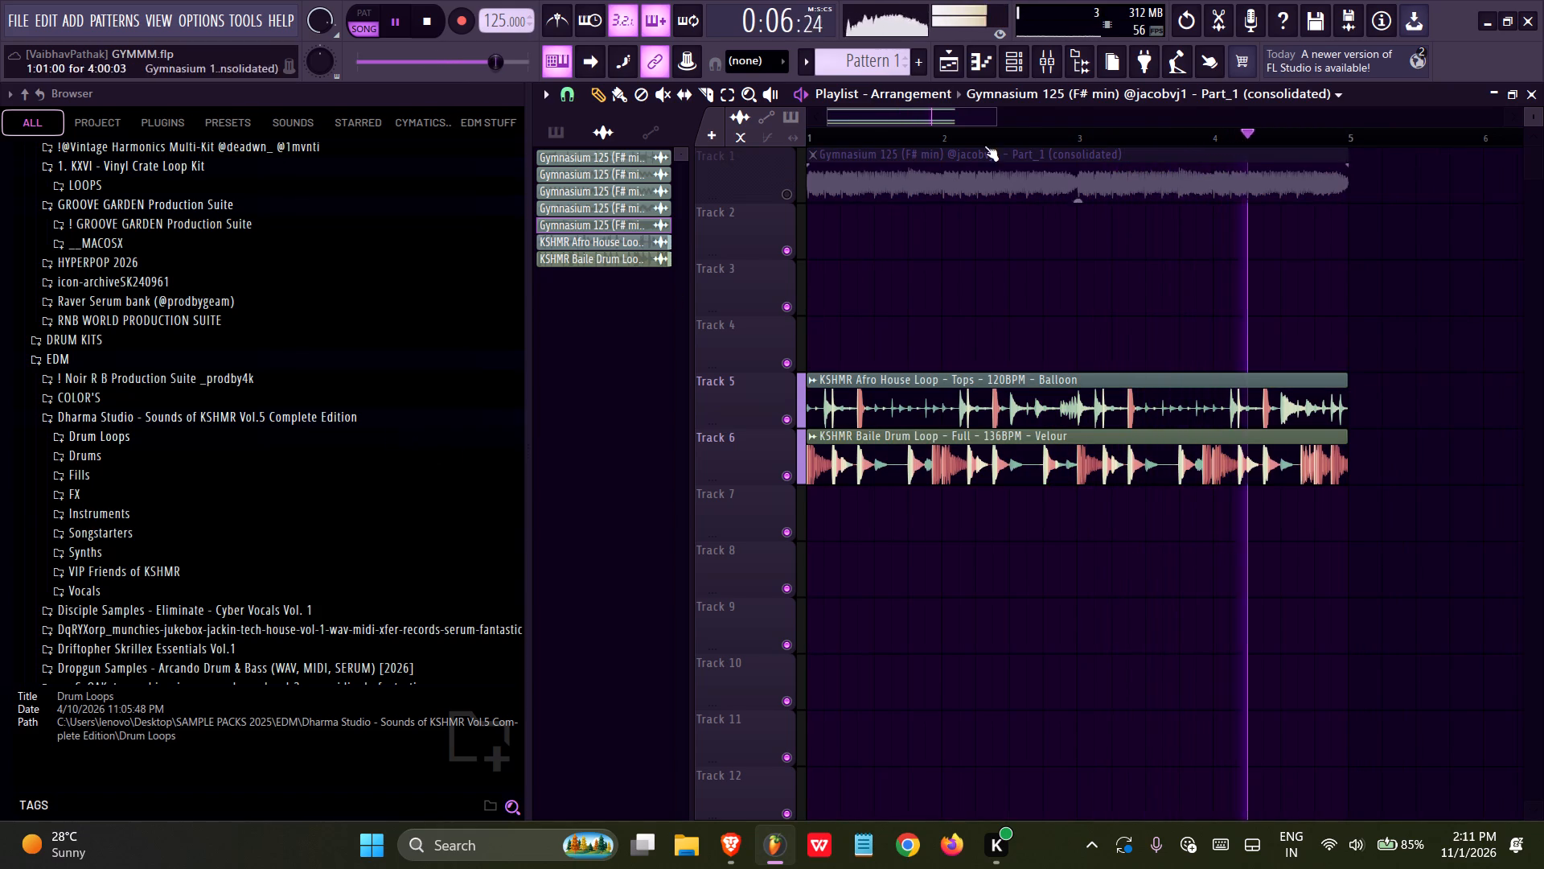
Stop playback, open the channel rack and add a new Splicerr Bridge channel.
key("space")
left_click(1013, 78)
left_click(996, 72)
left_click(1003, 69)
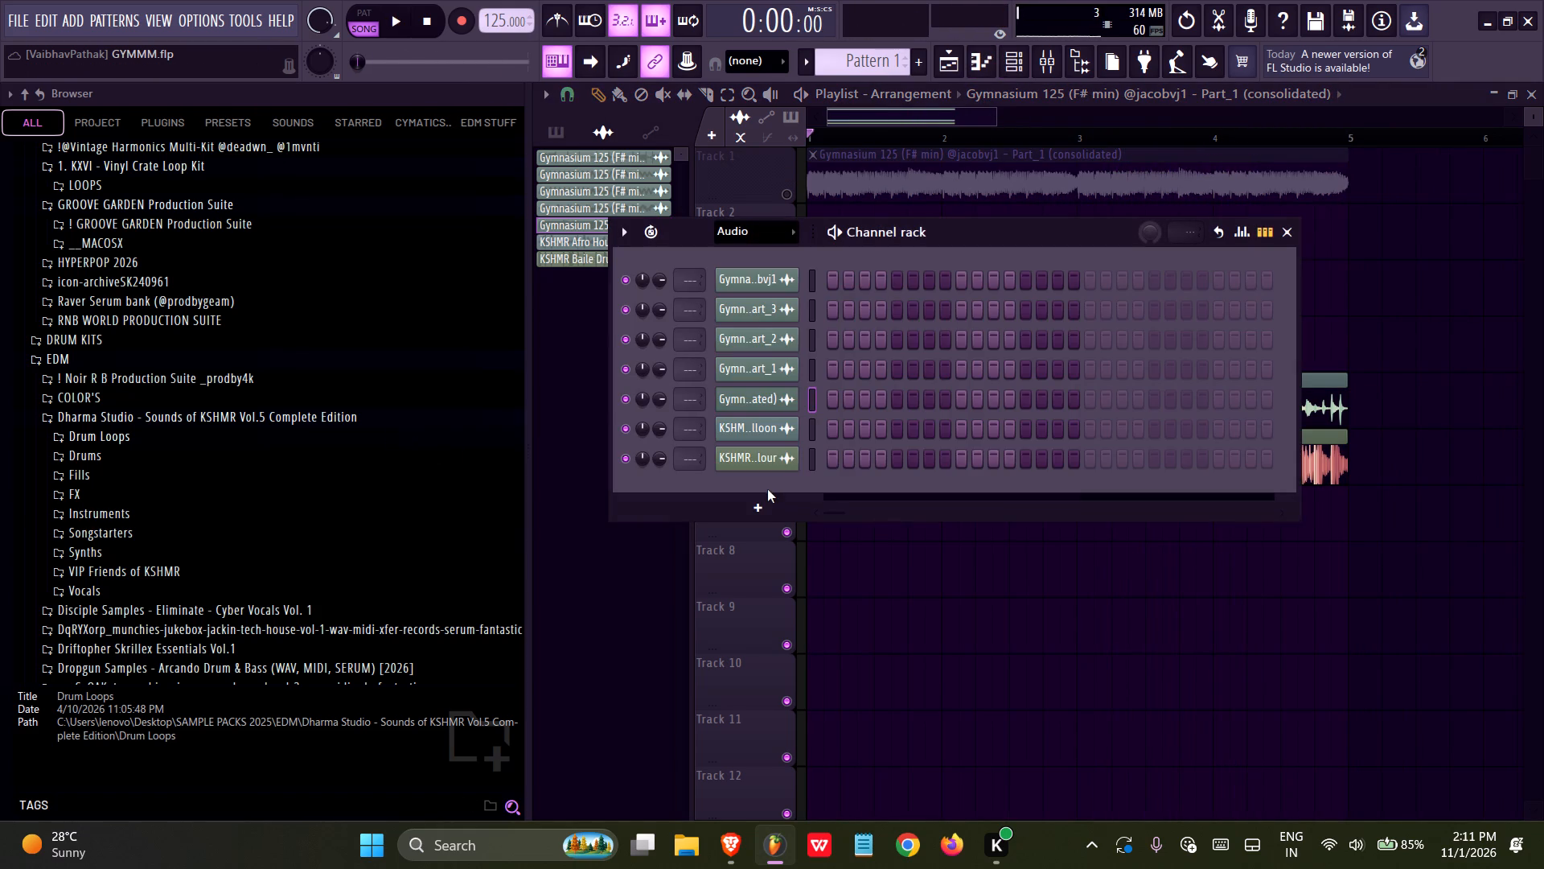
left_click(766, 490)
double_click(763, 495)
left_click(762, 502)
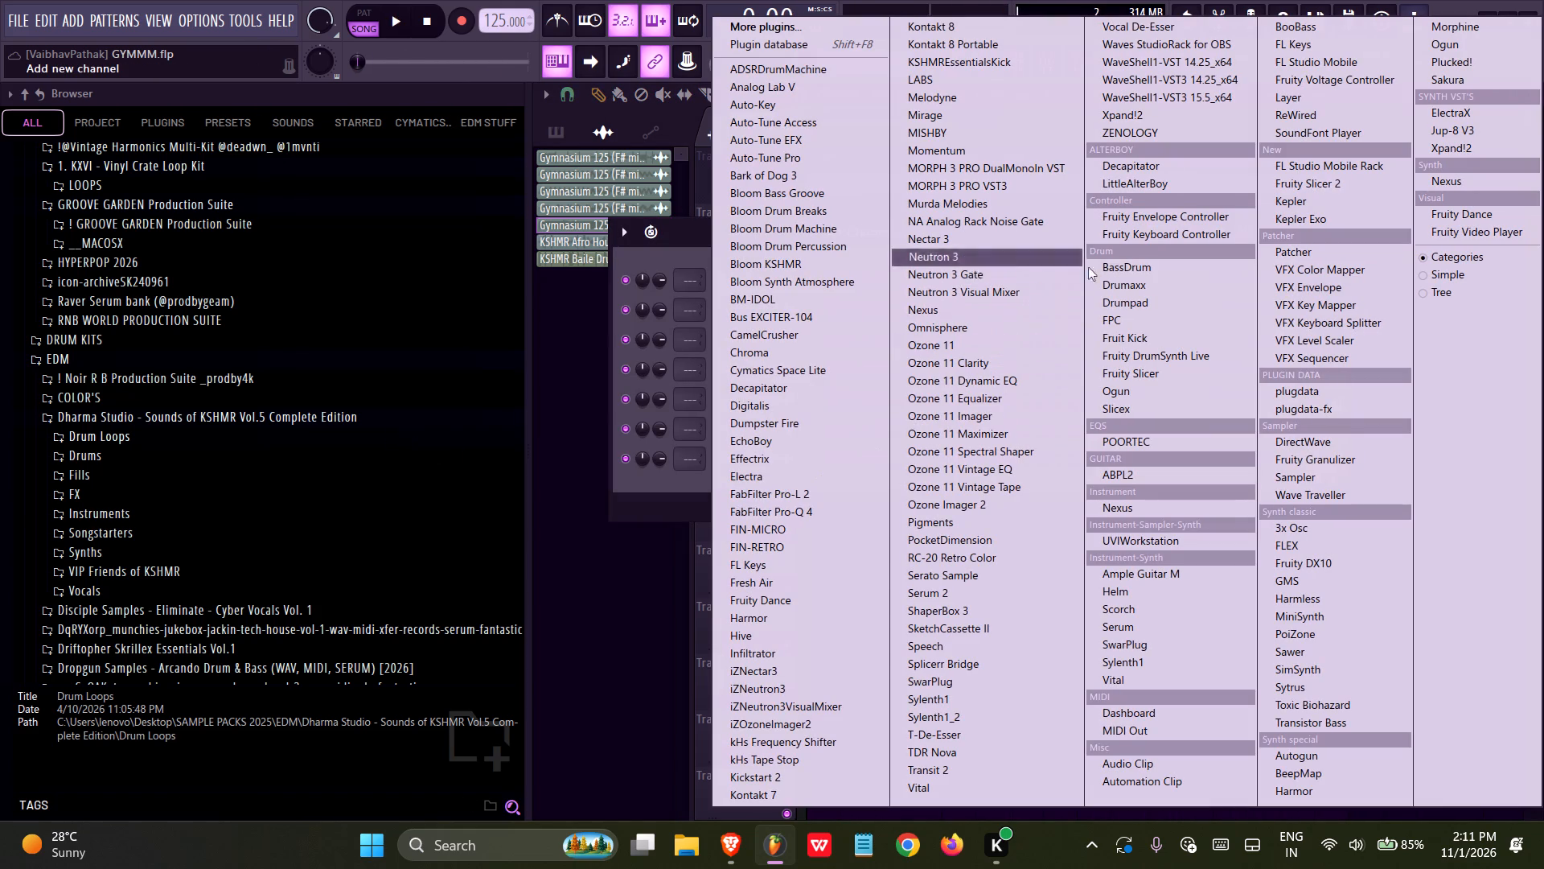
left_click(928, 671)
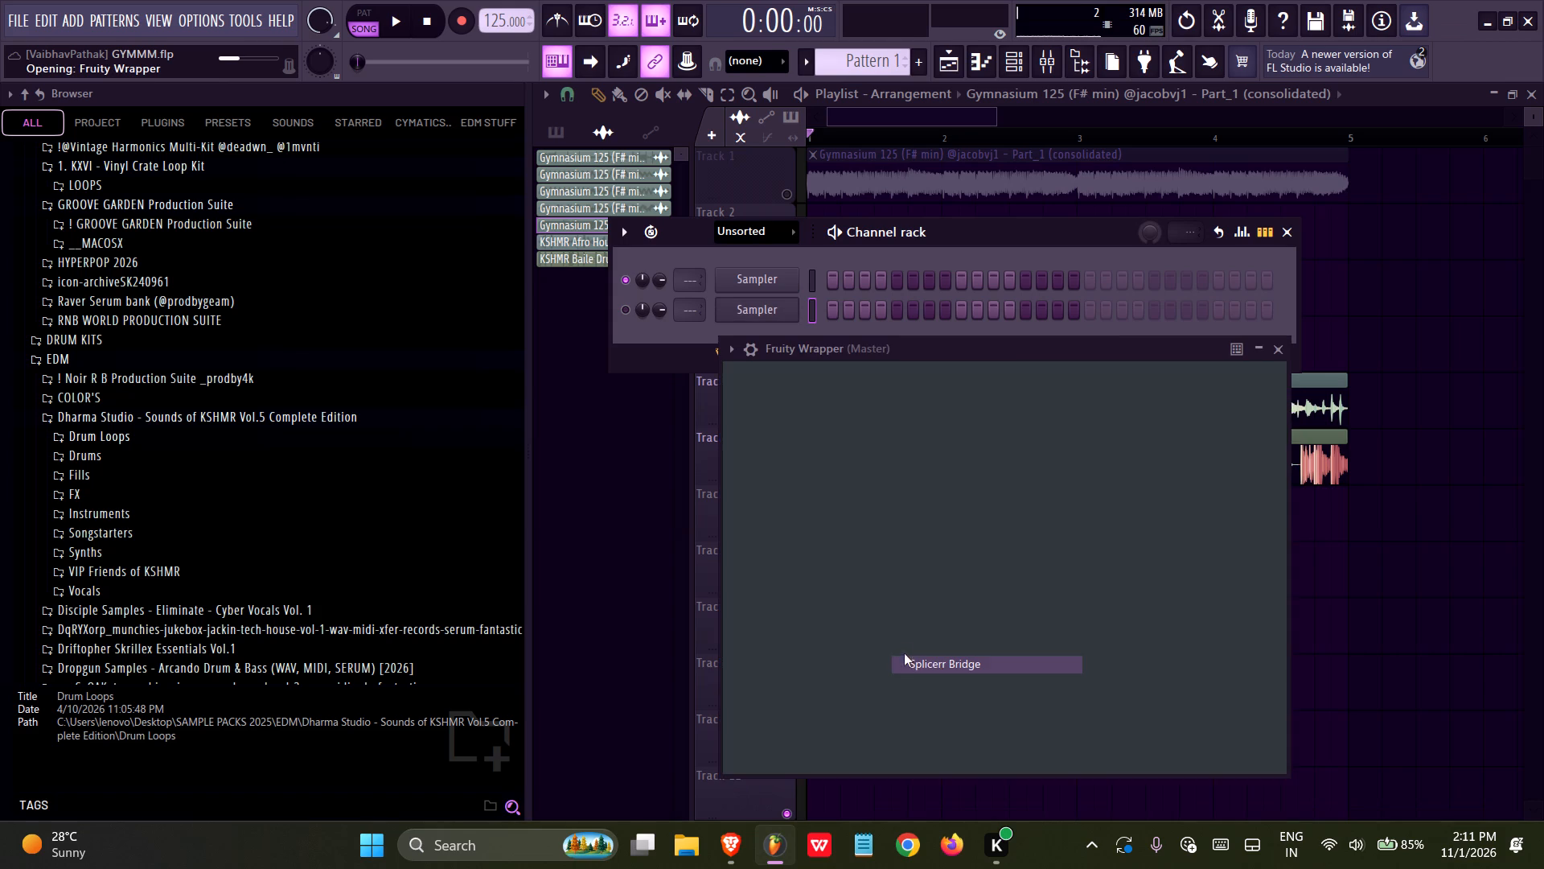
Launch the Splicerr app, close the Splicerr Bridge plugin window, and move Splicerr aside so the playlist is visible.
left_click(524, 842)
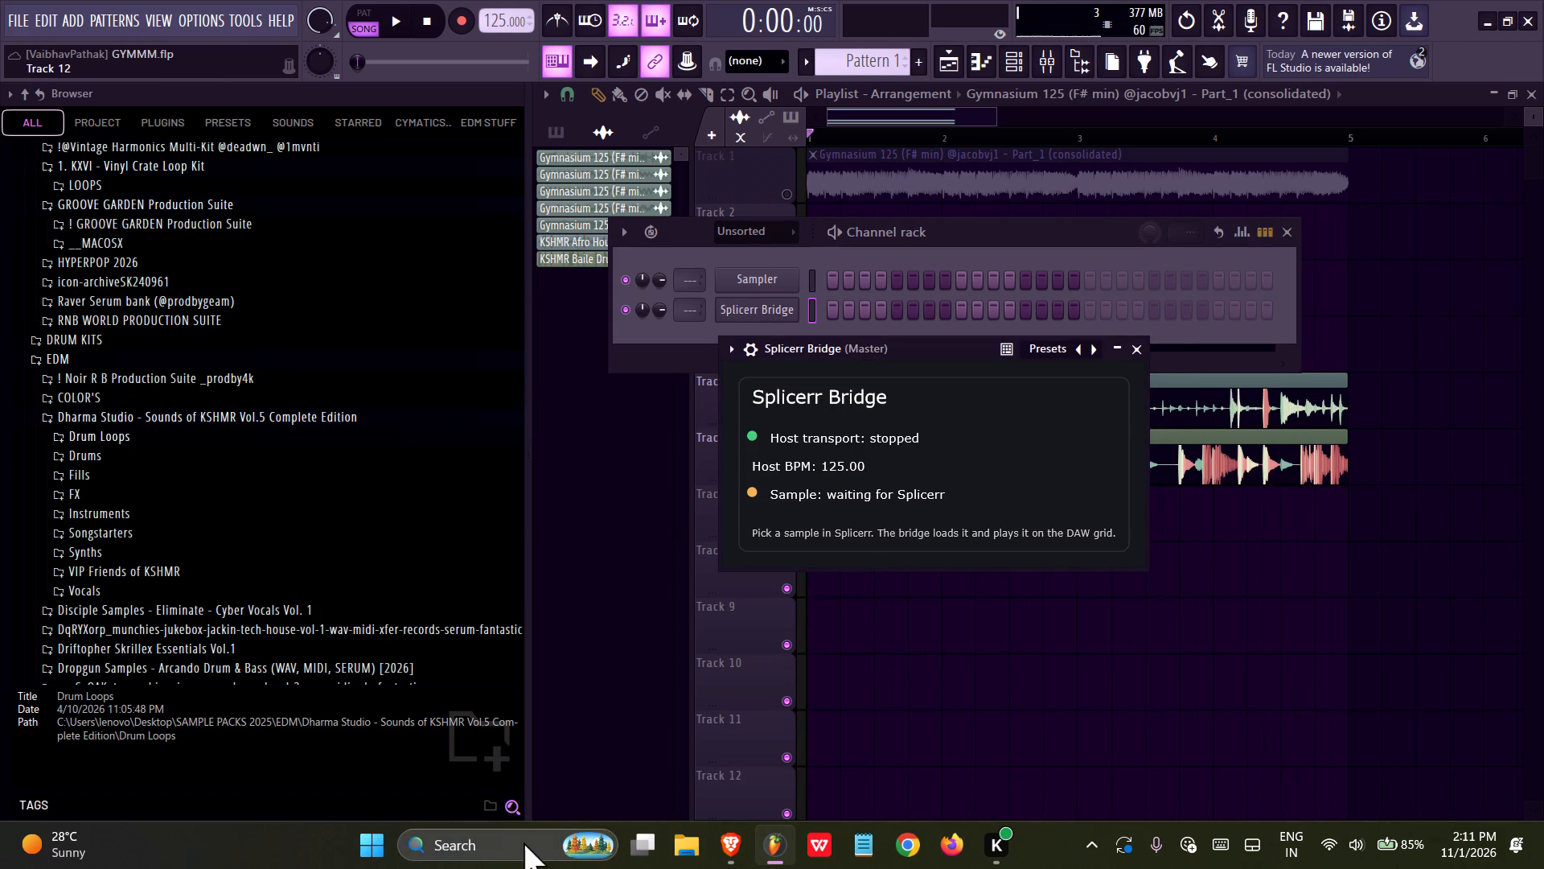
type("spli")
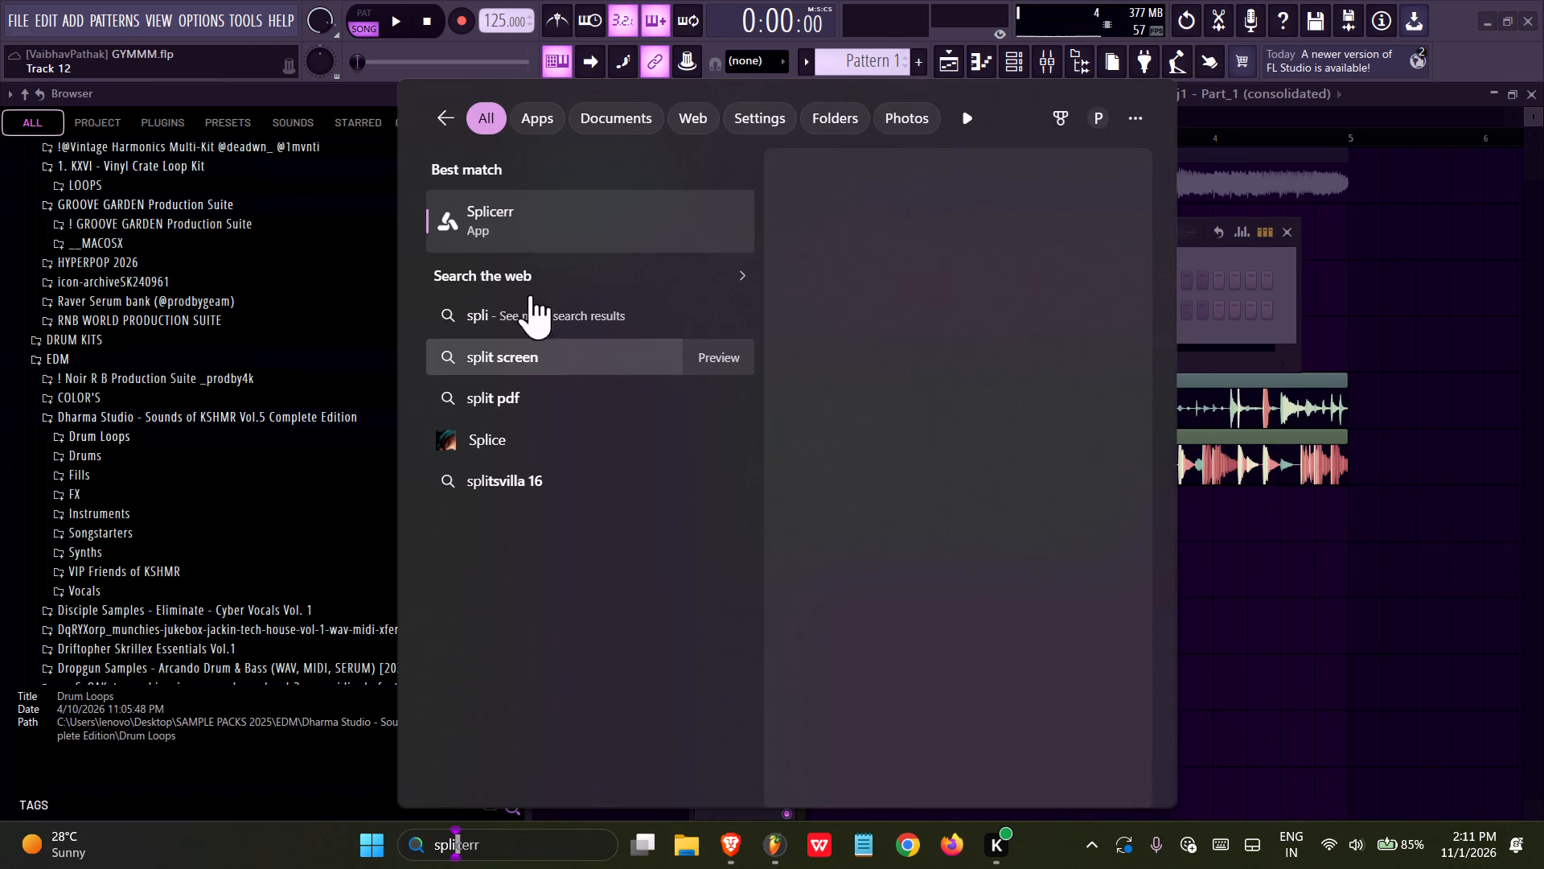
left_click(527, 220)
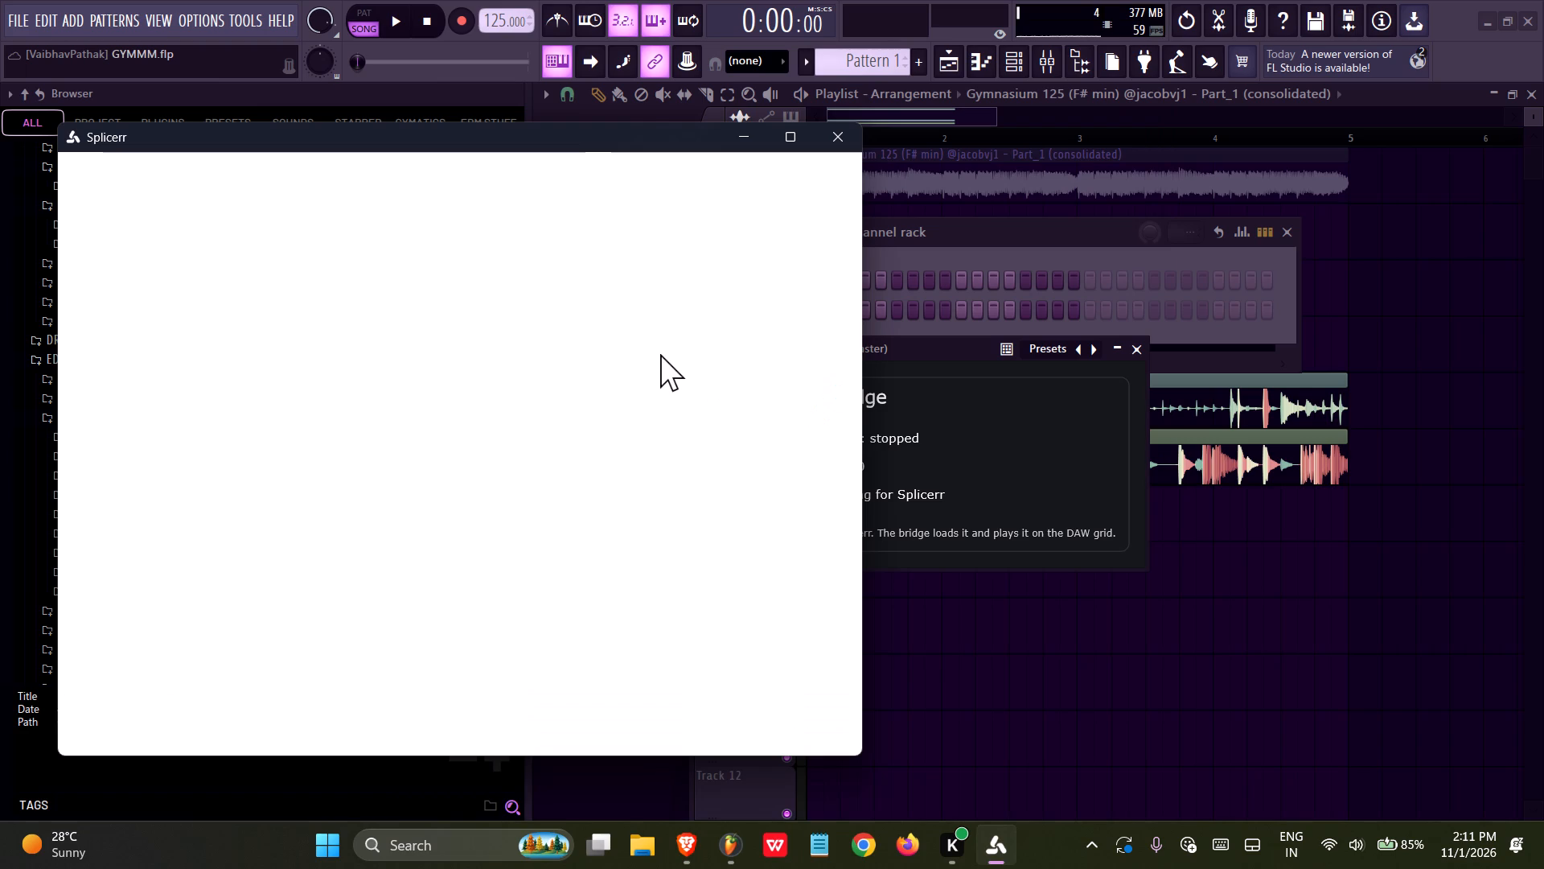
left_click(500, 218)
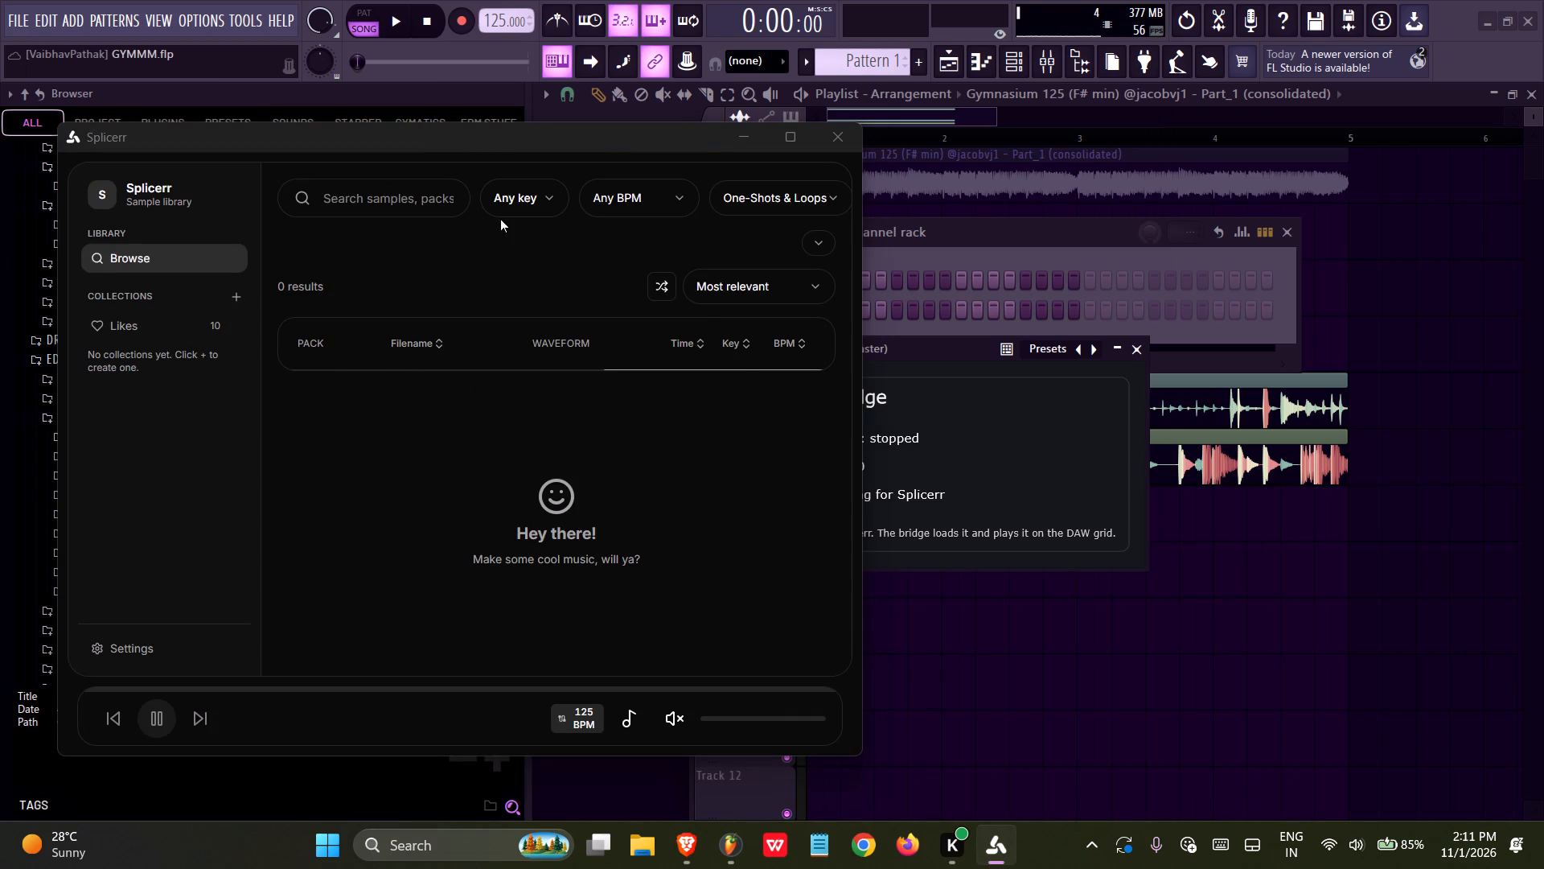
left_click(1135, 348)
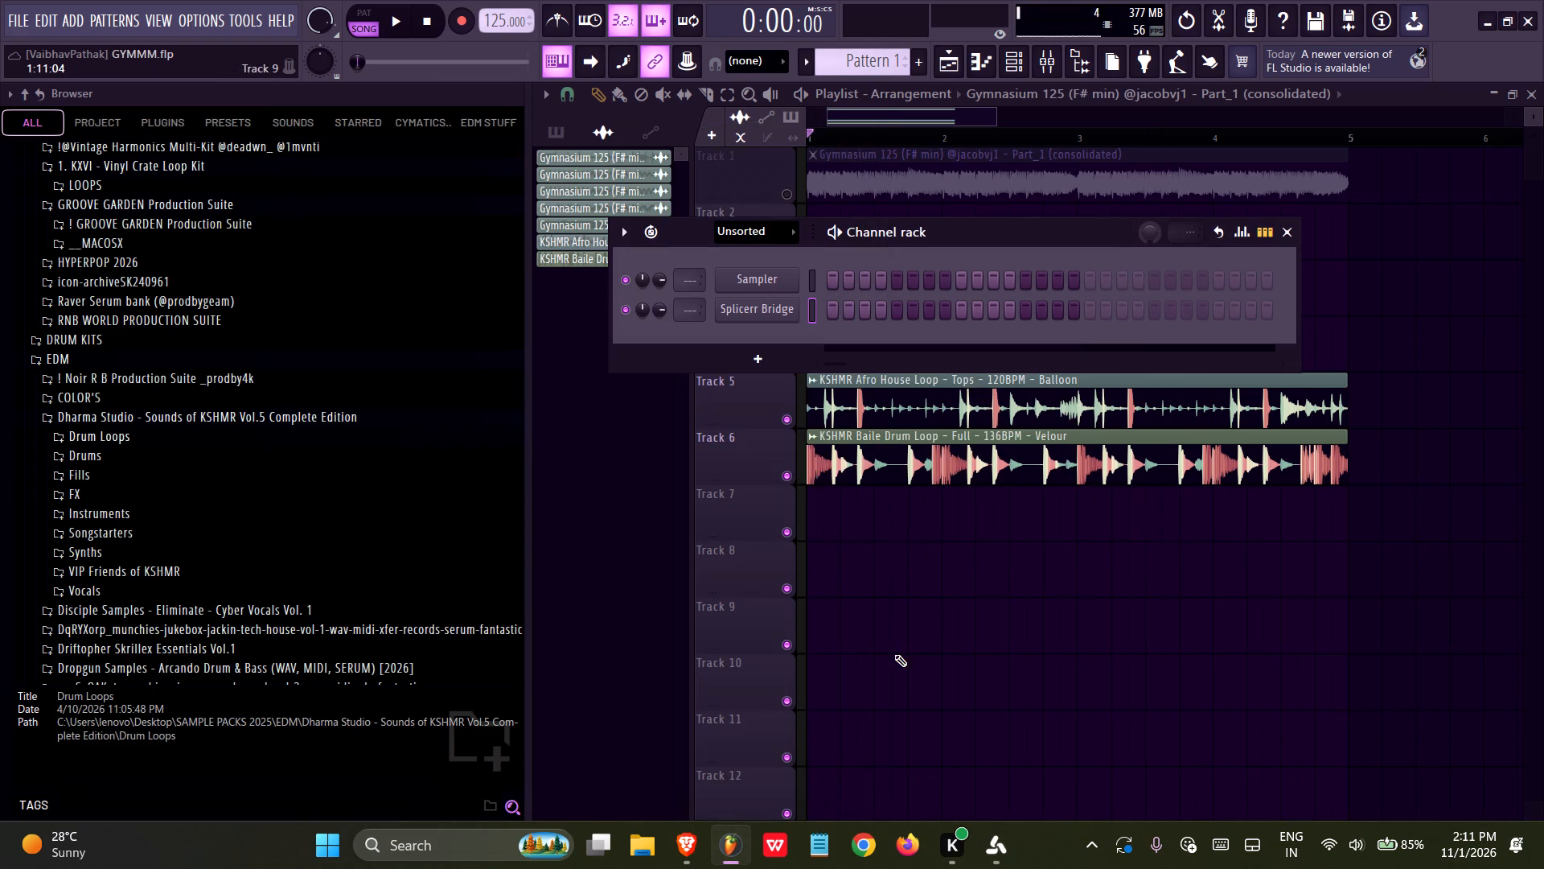
left_click(982, 831)
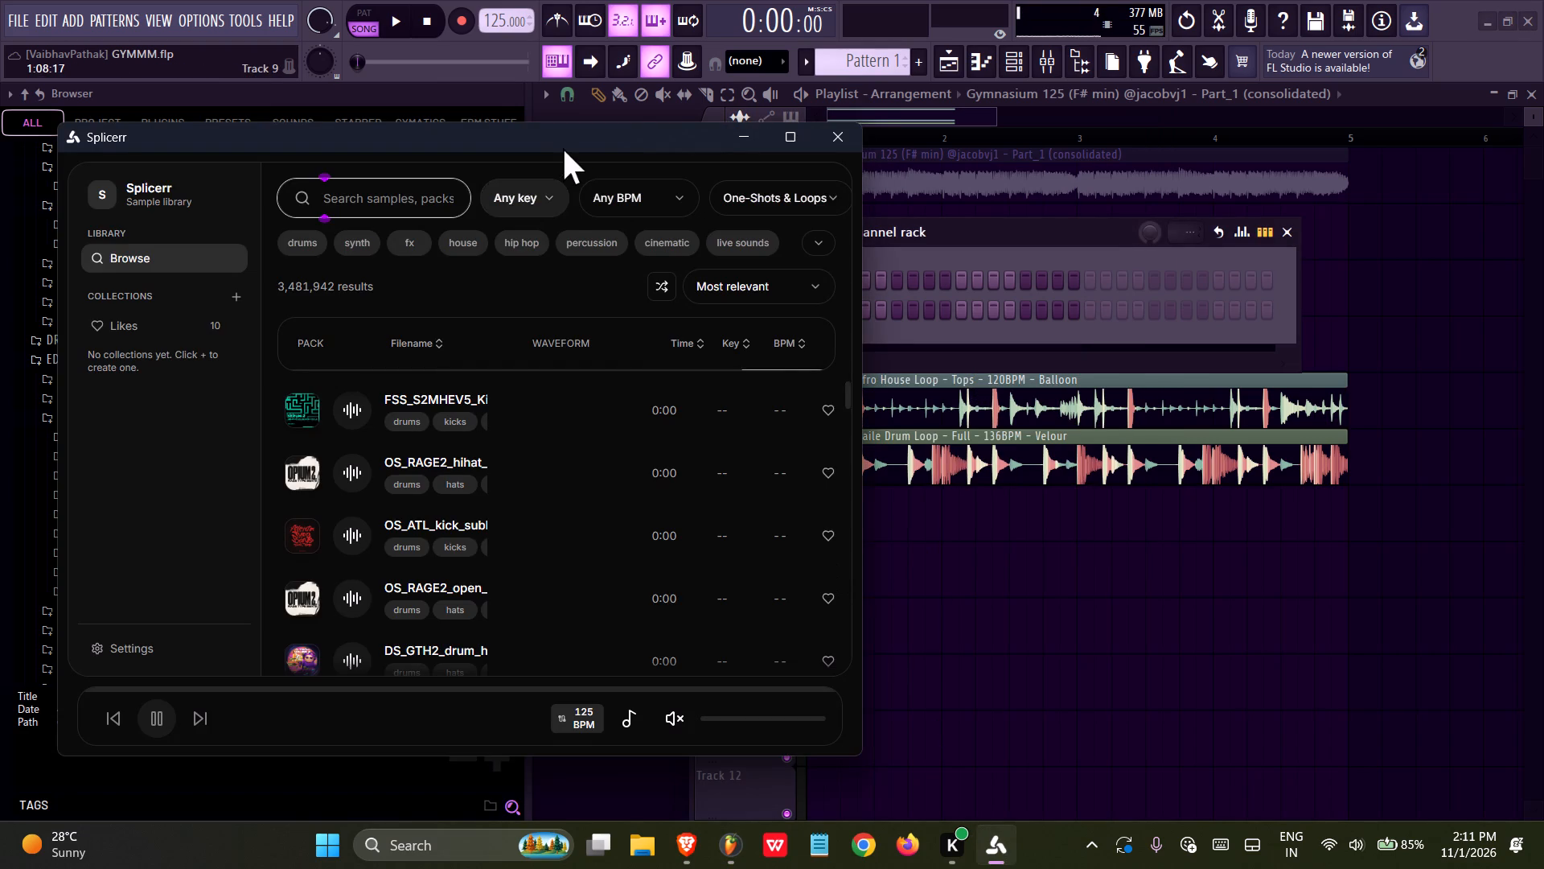
left_click_drag(560, 142, 450, 117)
Search the Splicerr library for "baile melody" and filter the results to loops only.
left_click(295, 161)
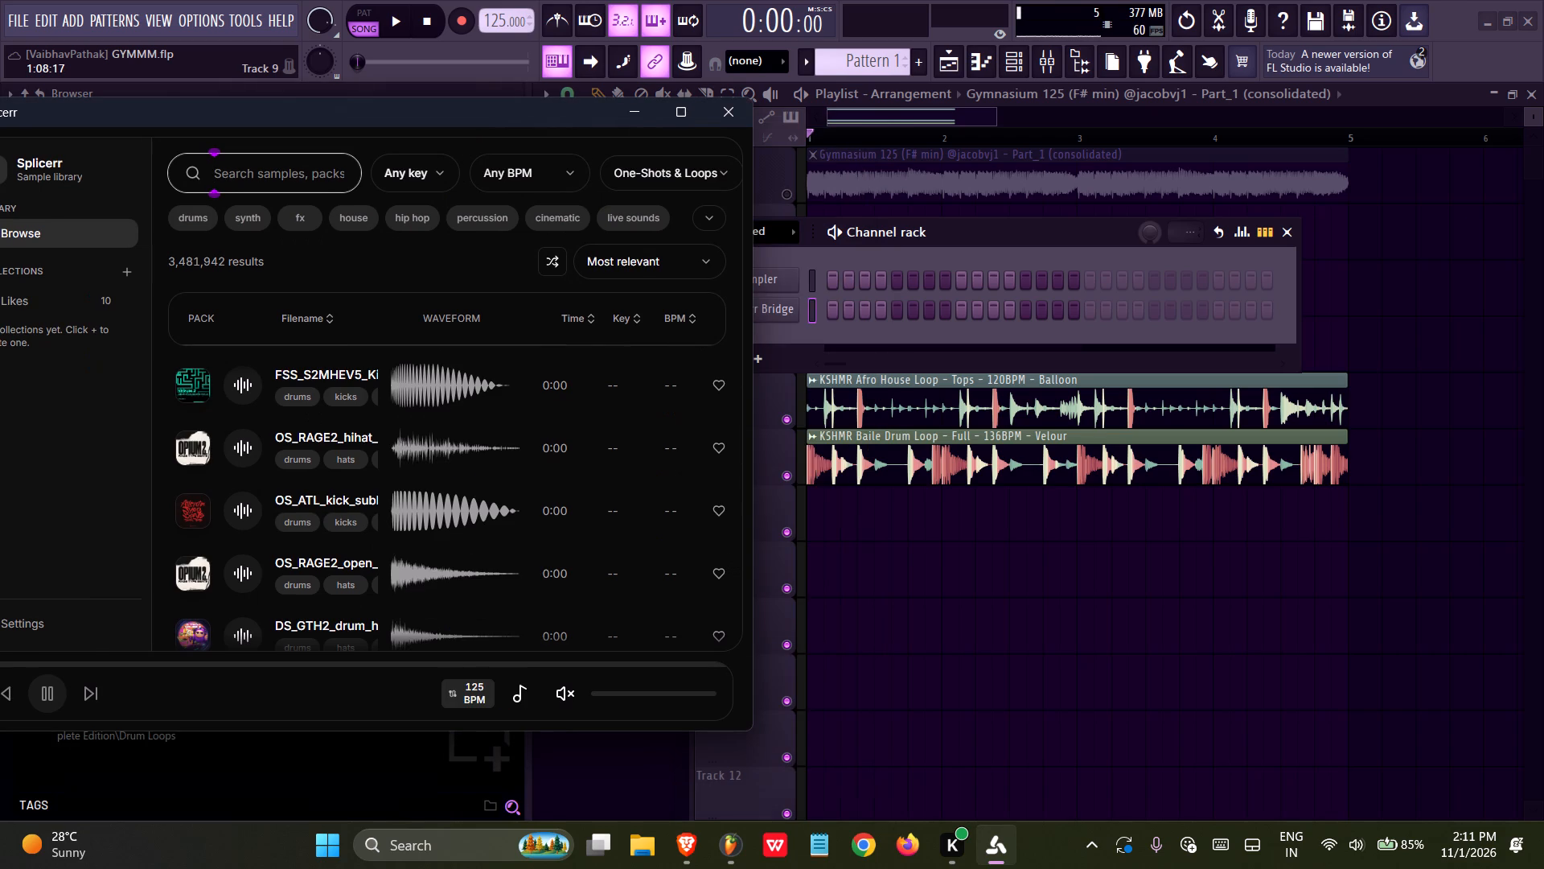
type("baile")
key("space")
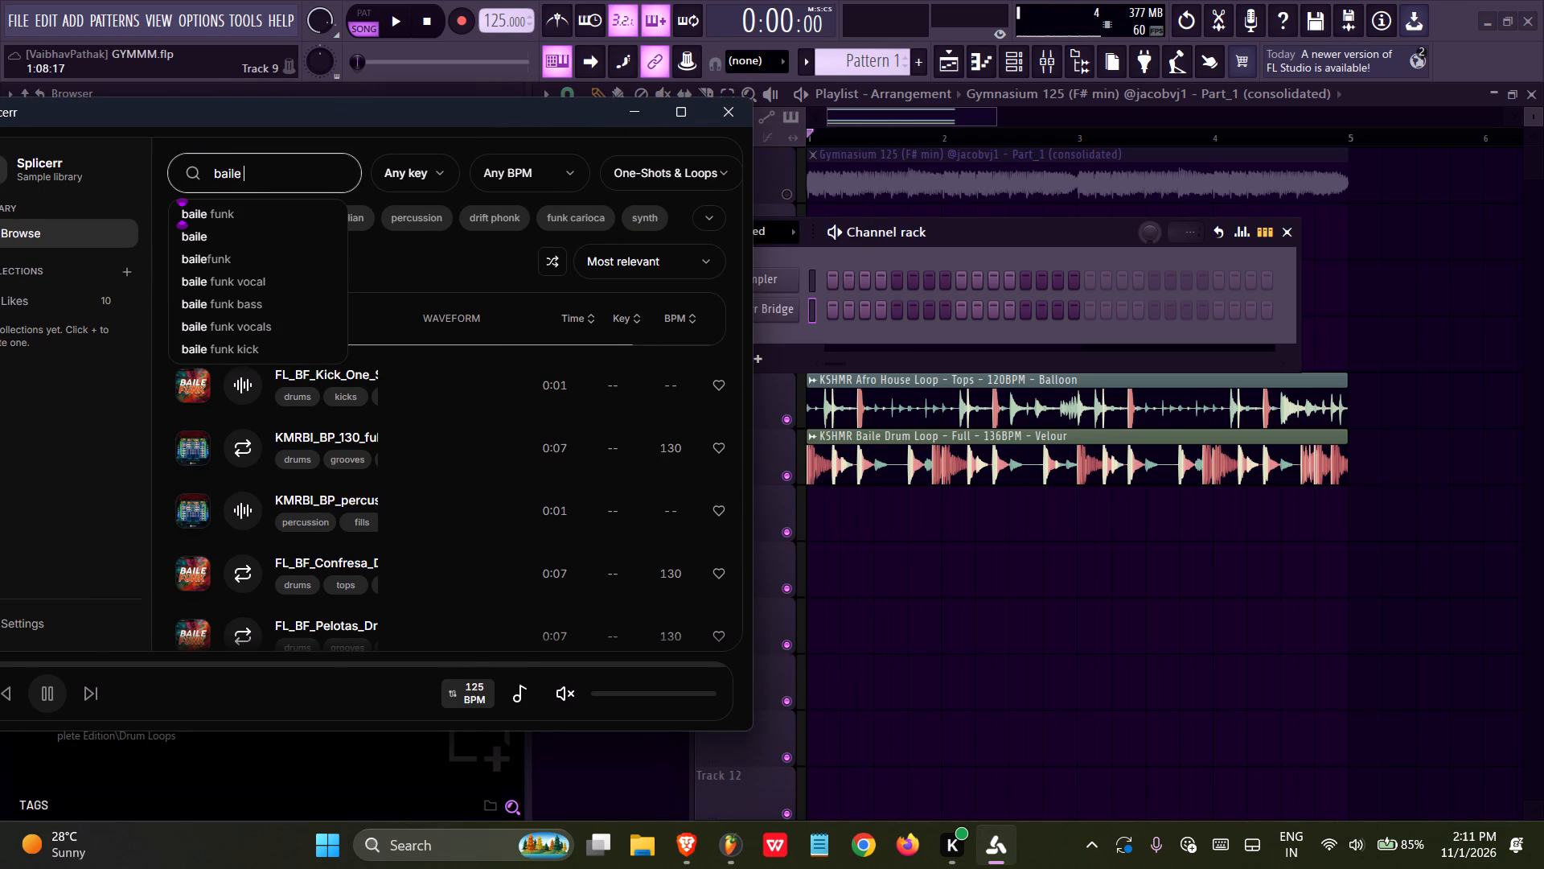
type("sa")
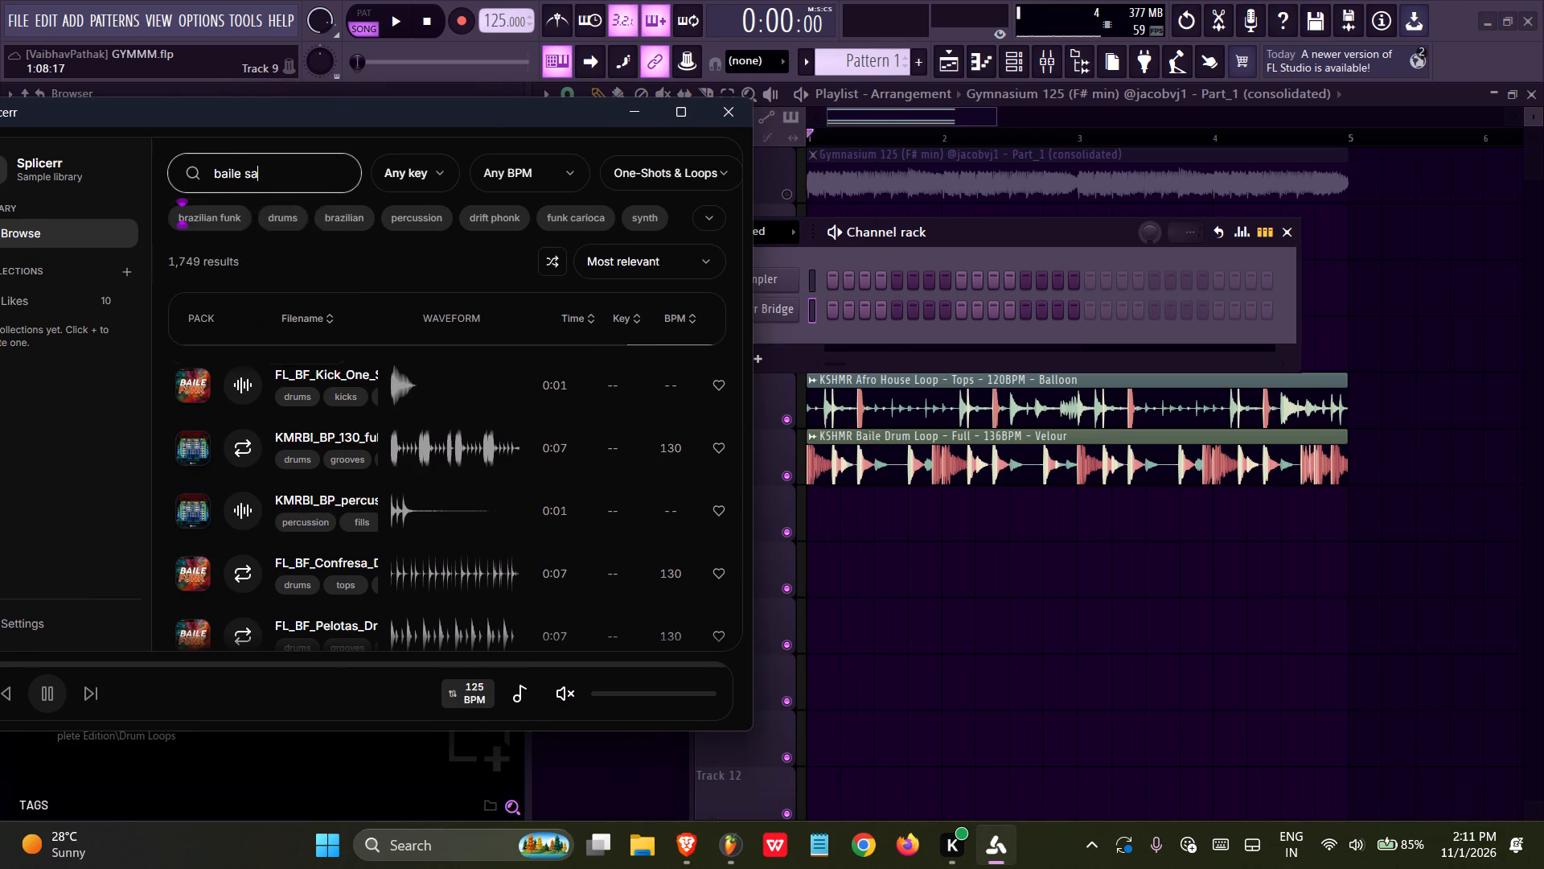
key("BackSpace")
key("BackSpace")
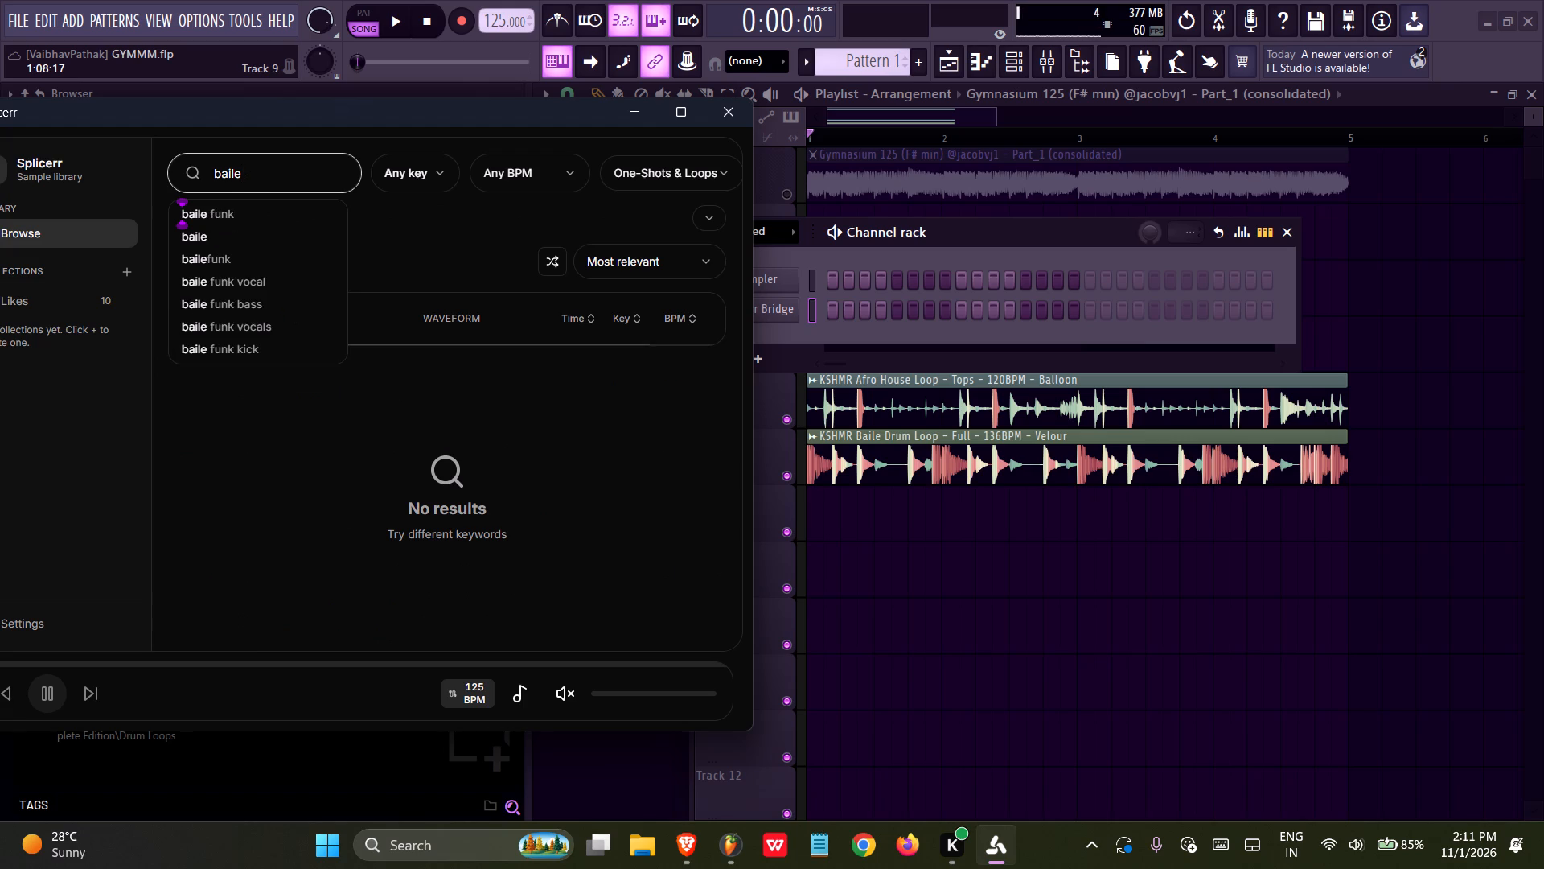
type("mel")
key("Down")
key("Return")
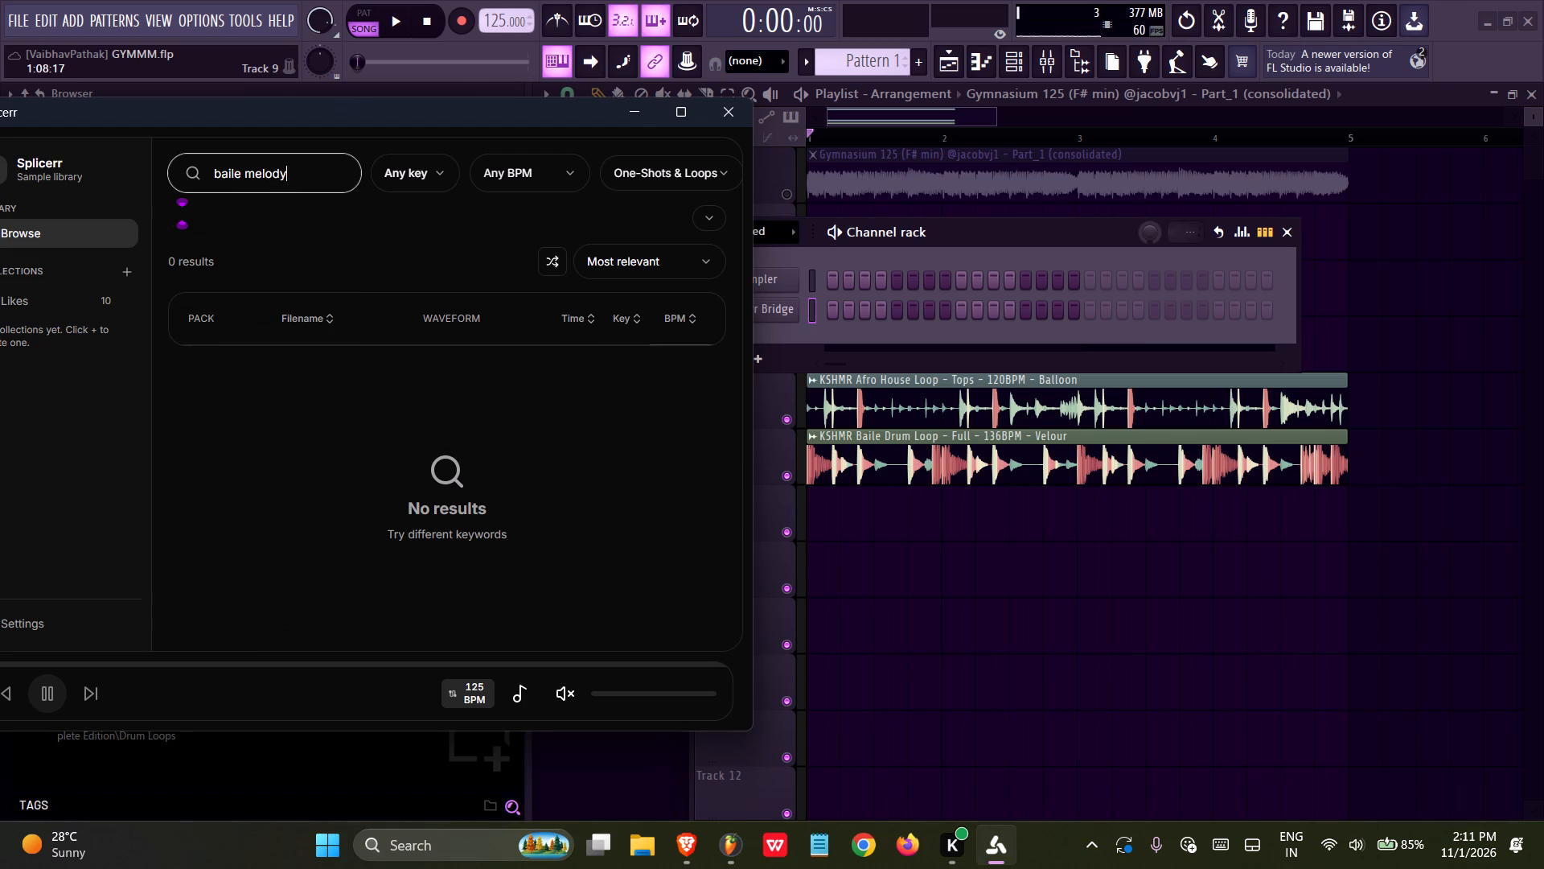
left_click(663, 175)
left_click(623, 253)
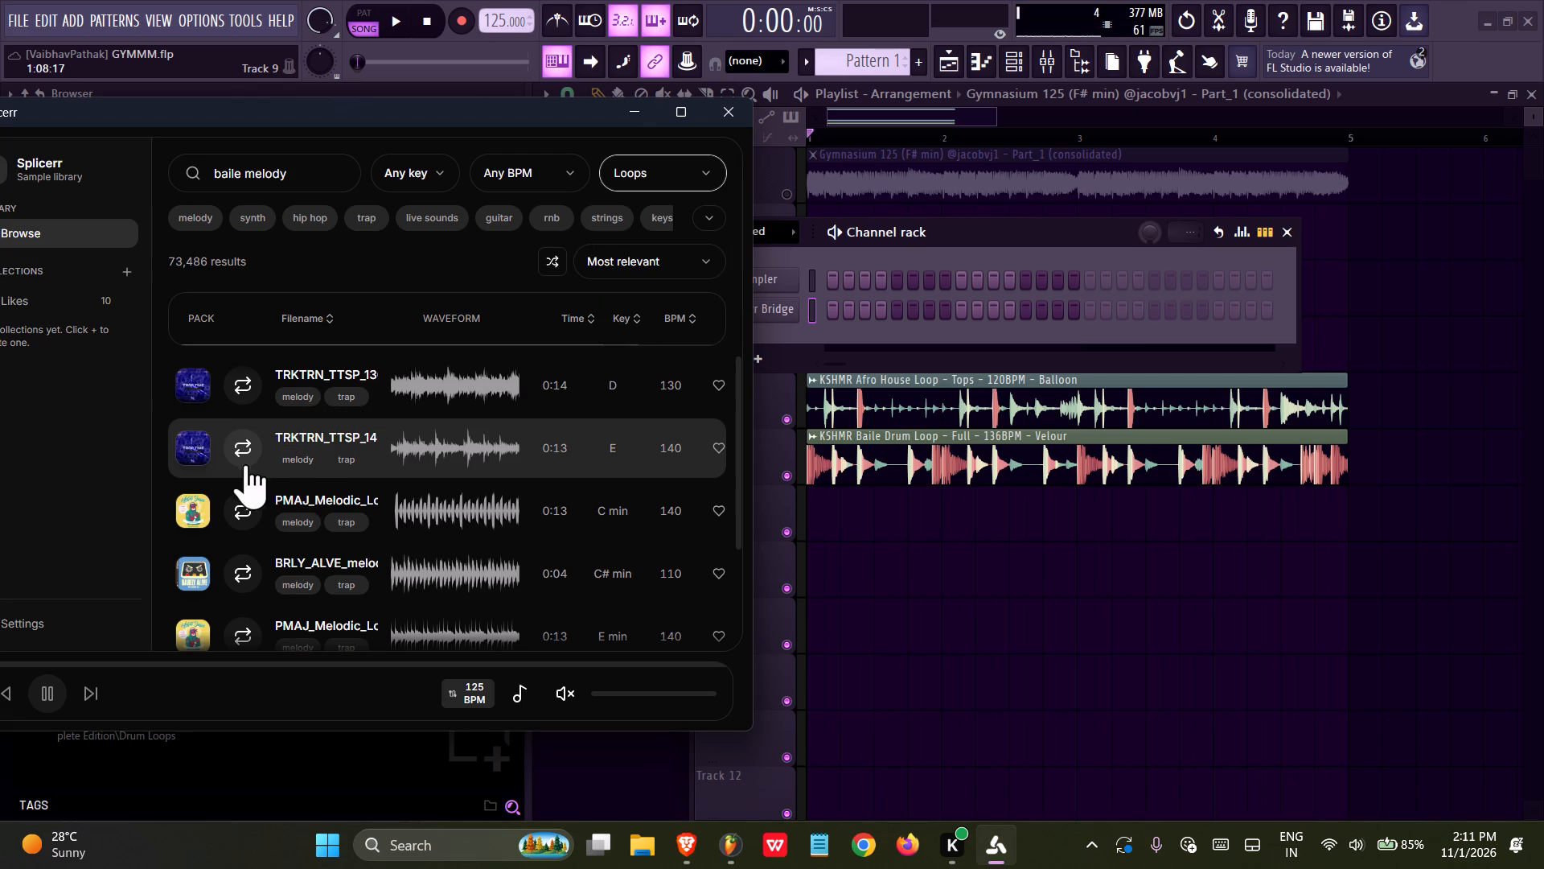
Preview the TRKTRN_TTSP_140 Snakes melodic loop and the BRLY_ALVE_melody_loop_empress_03 loop from the results.
left_click(239, 455)
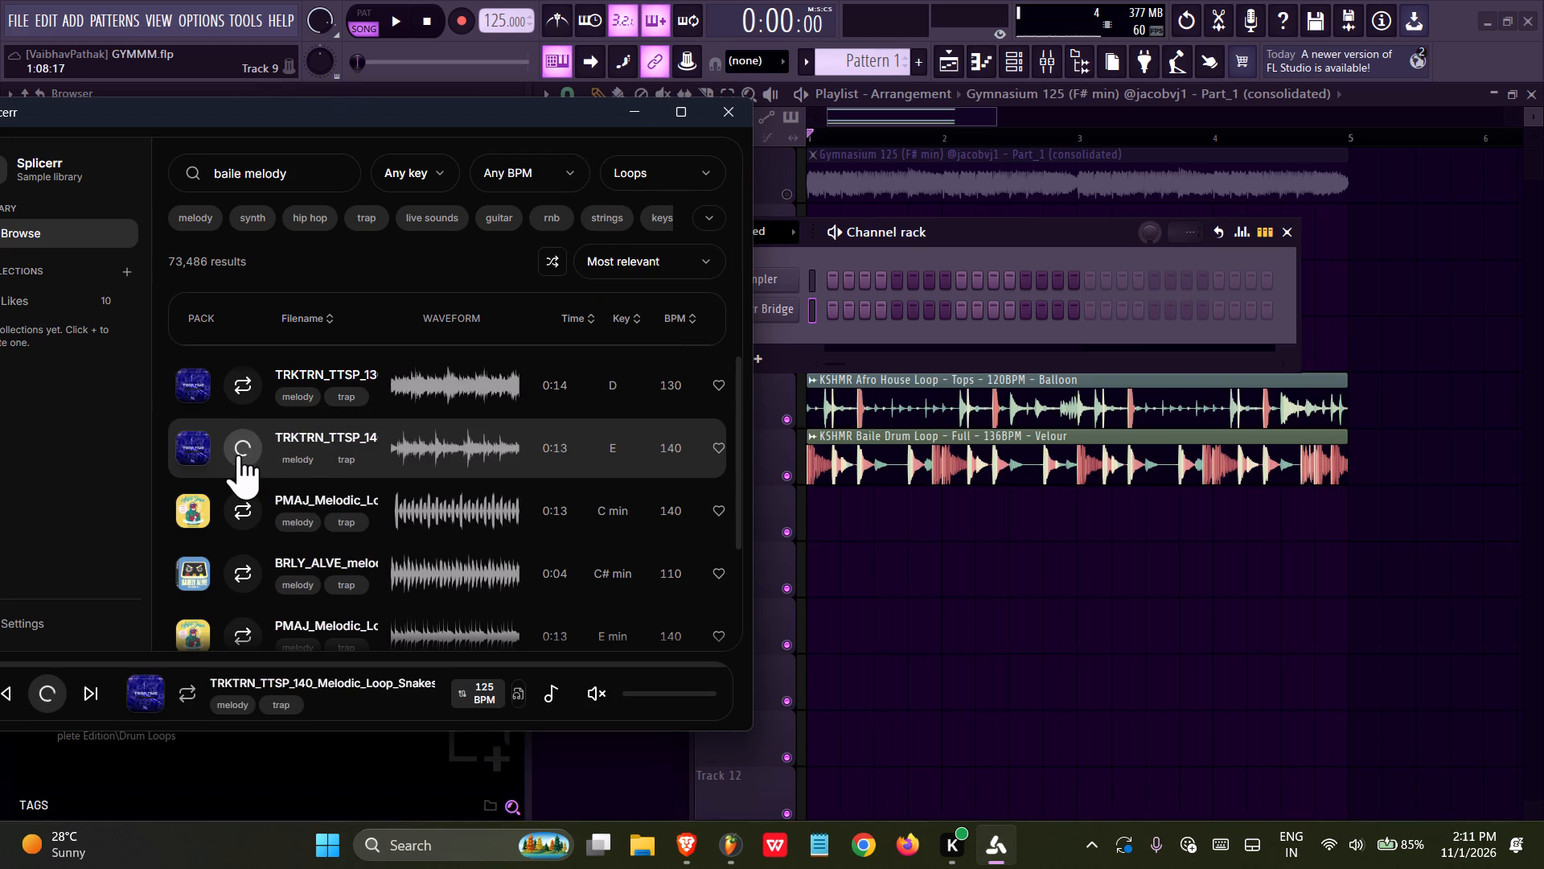
scroll(239, 455, "down", 2)
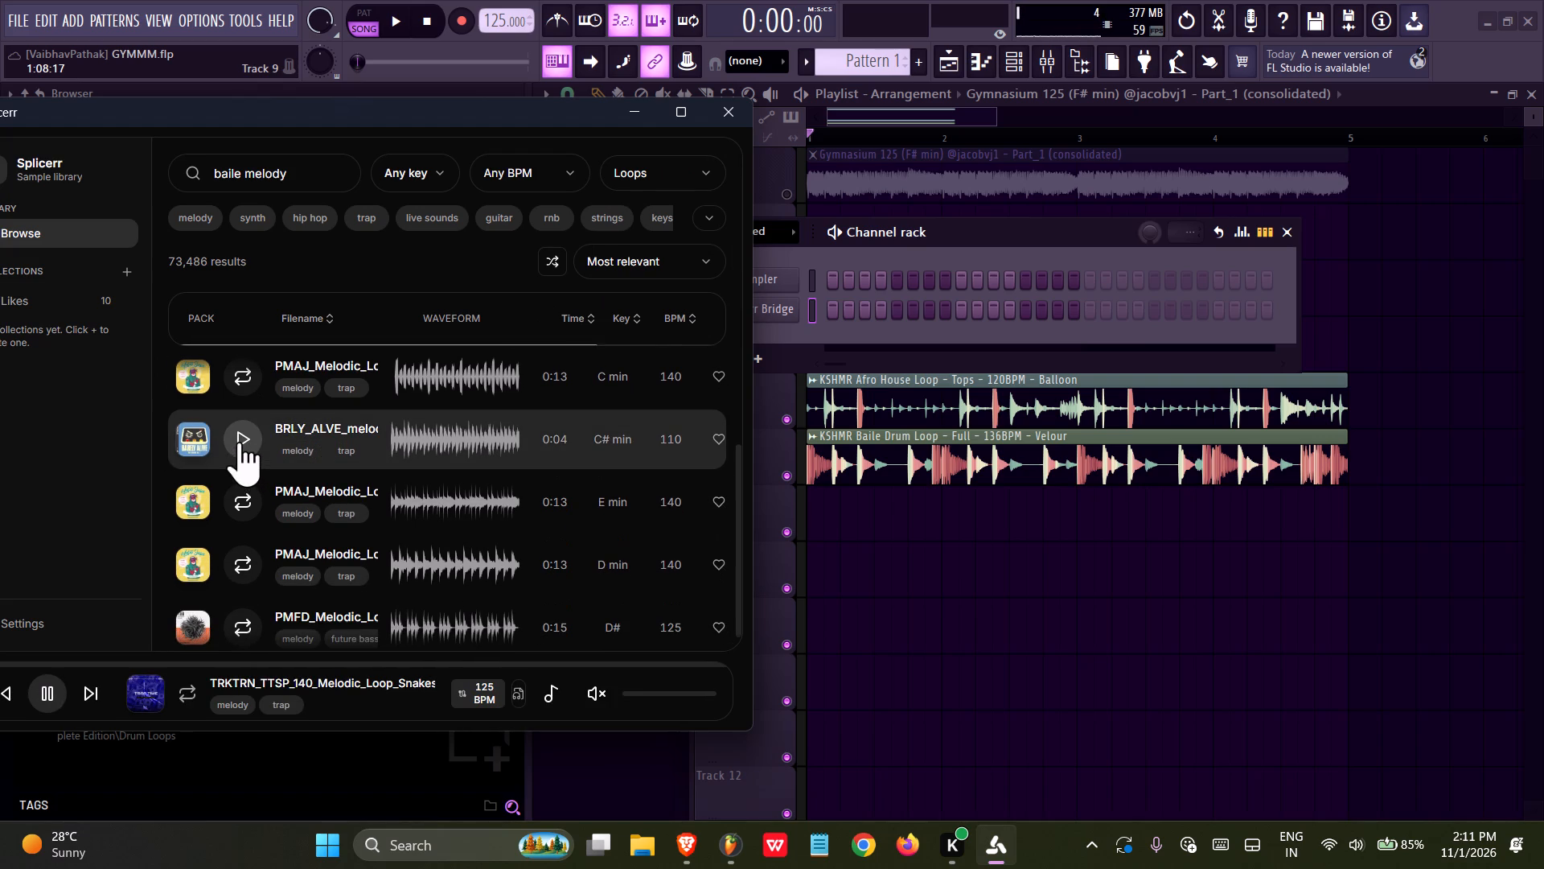
left_click(240, 442)
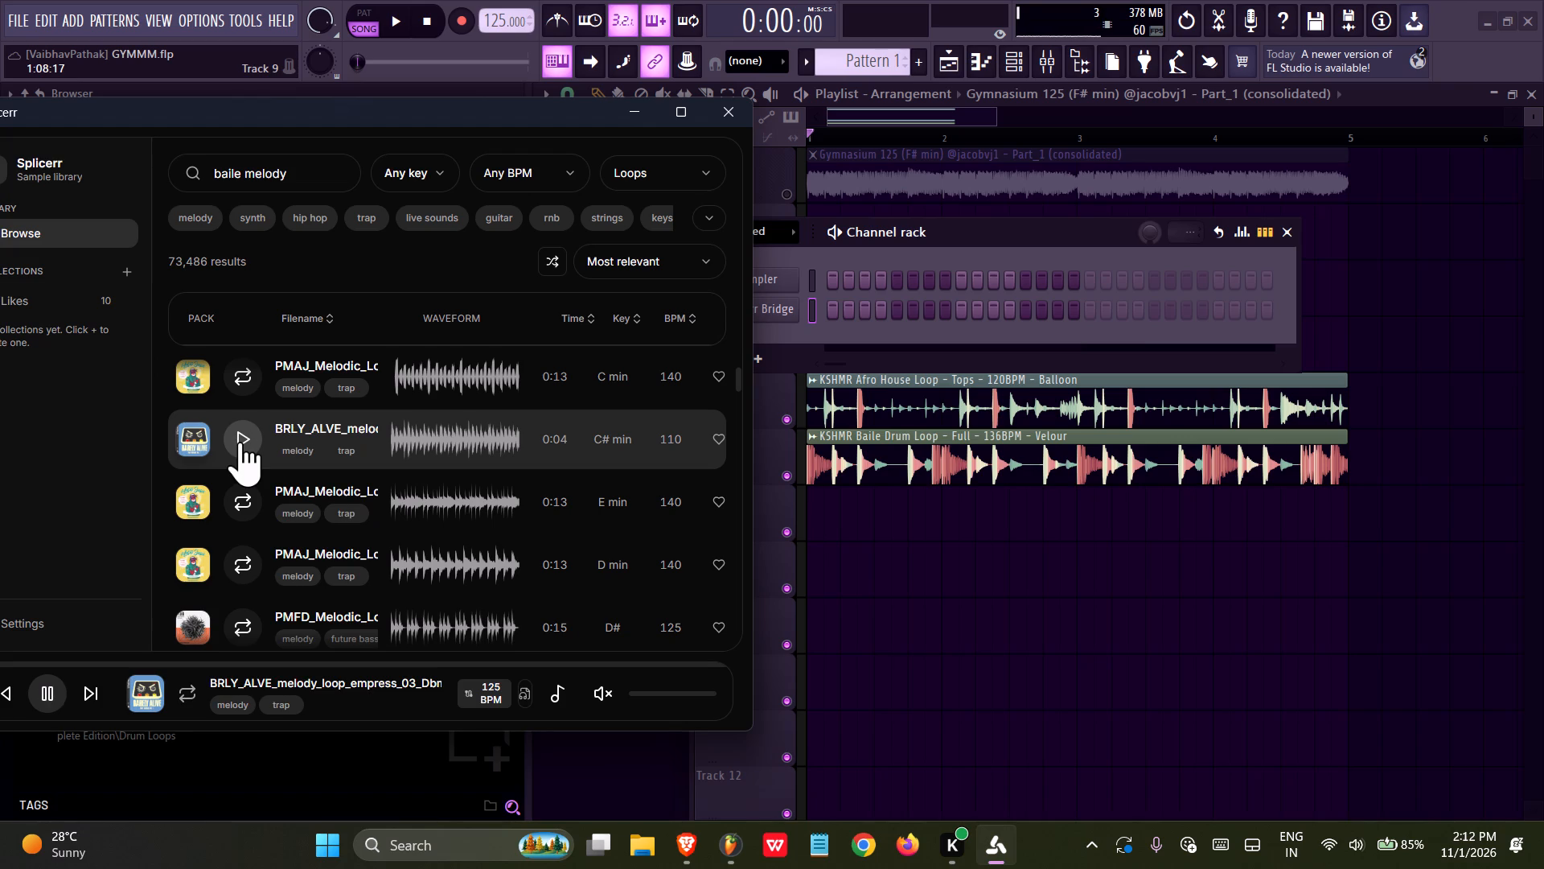
left_click(240, 442)
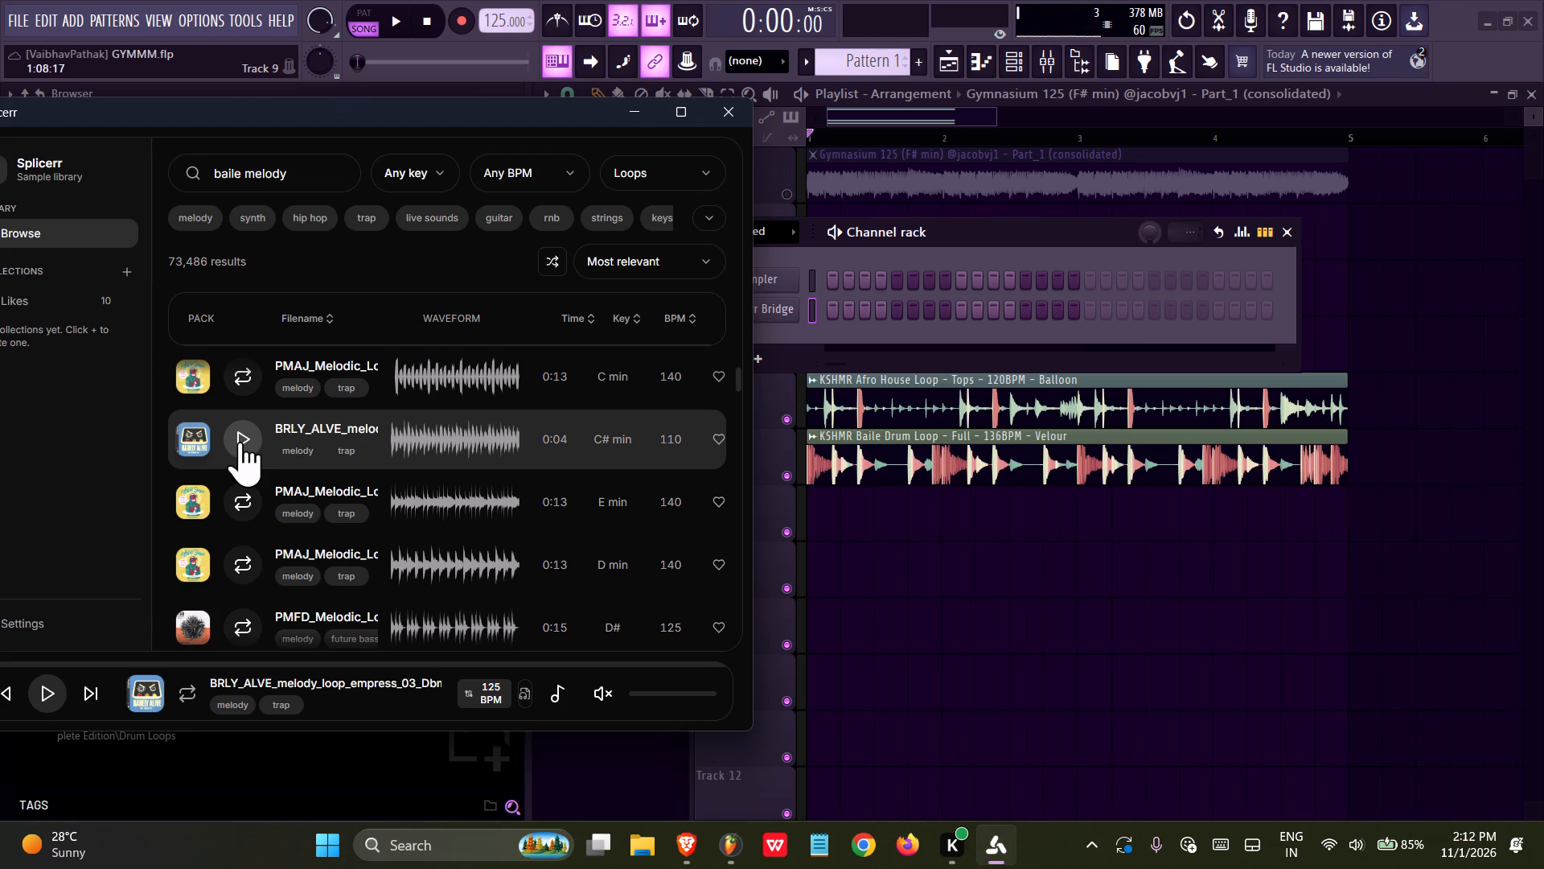
left_click(246, 443)
Solo the empty Track 7 and start project playback to hear the BRLY_ALVE empress loop without the existing clips.
right_click(962, 554)
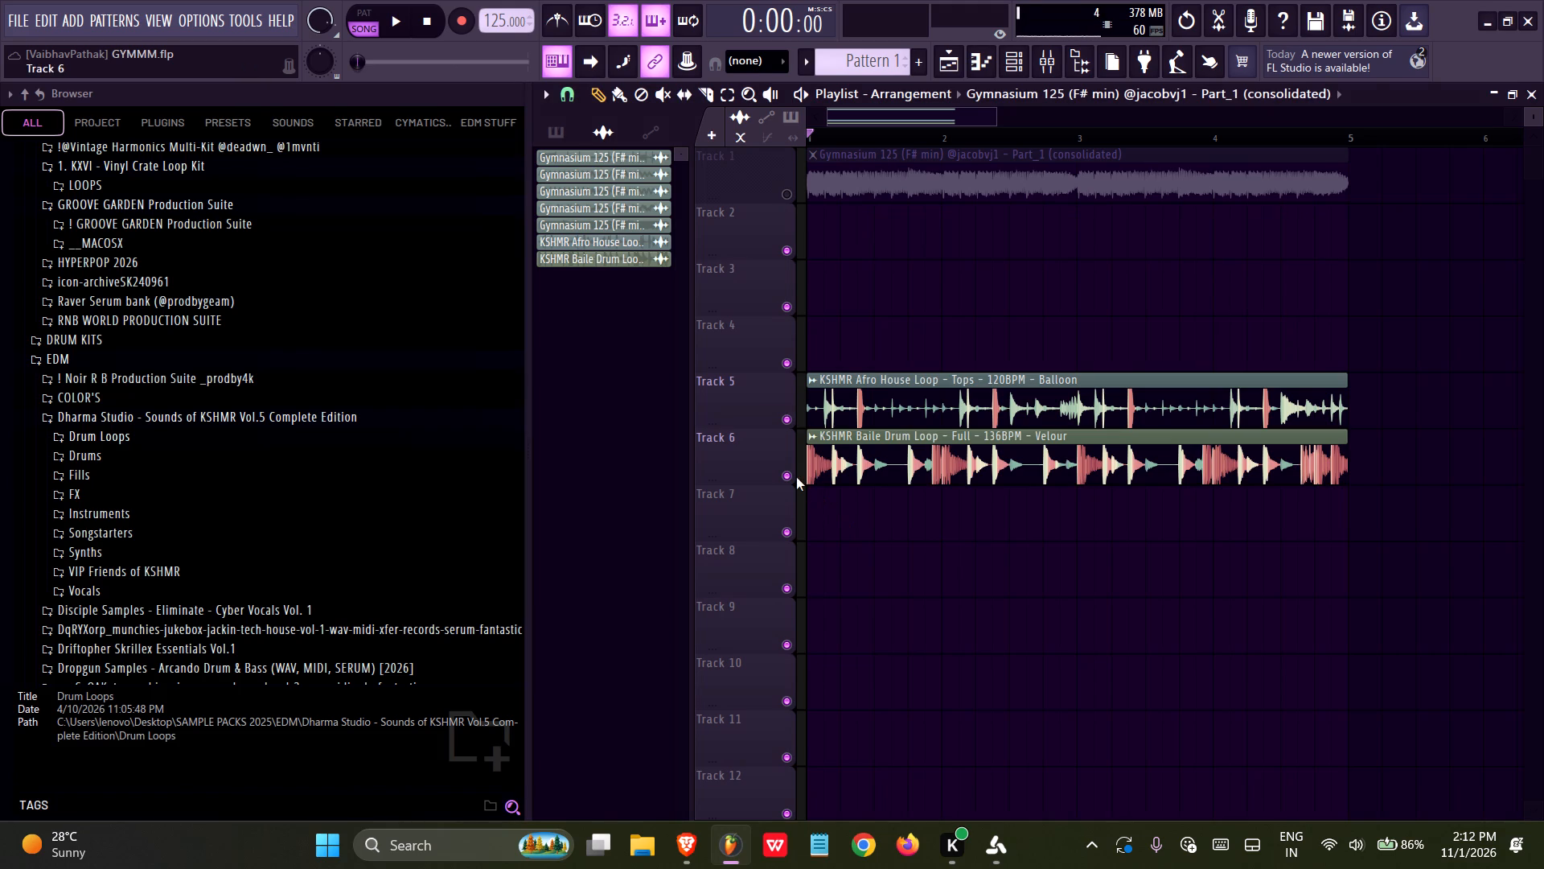
left_click(796, 477, "ctrl")
left_click(790, 473, "ctrl")
left_click(784, 523, "ctrl")
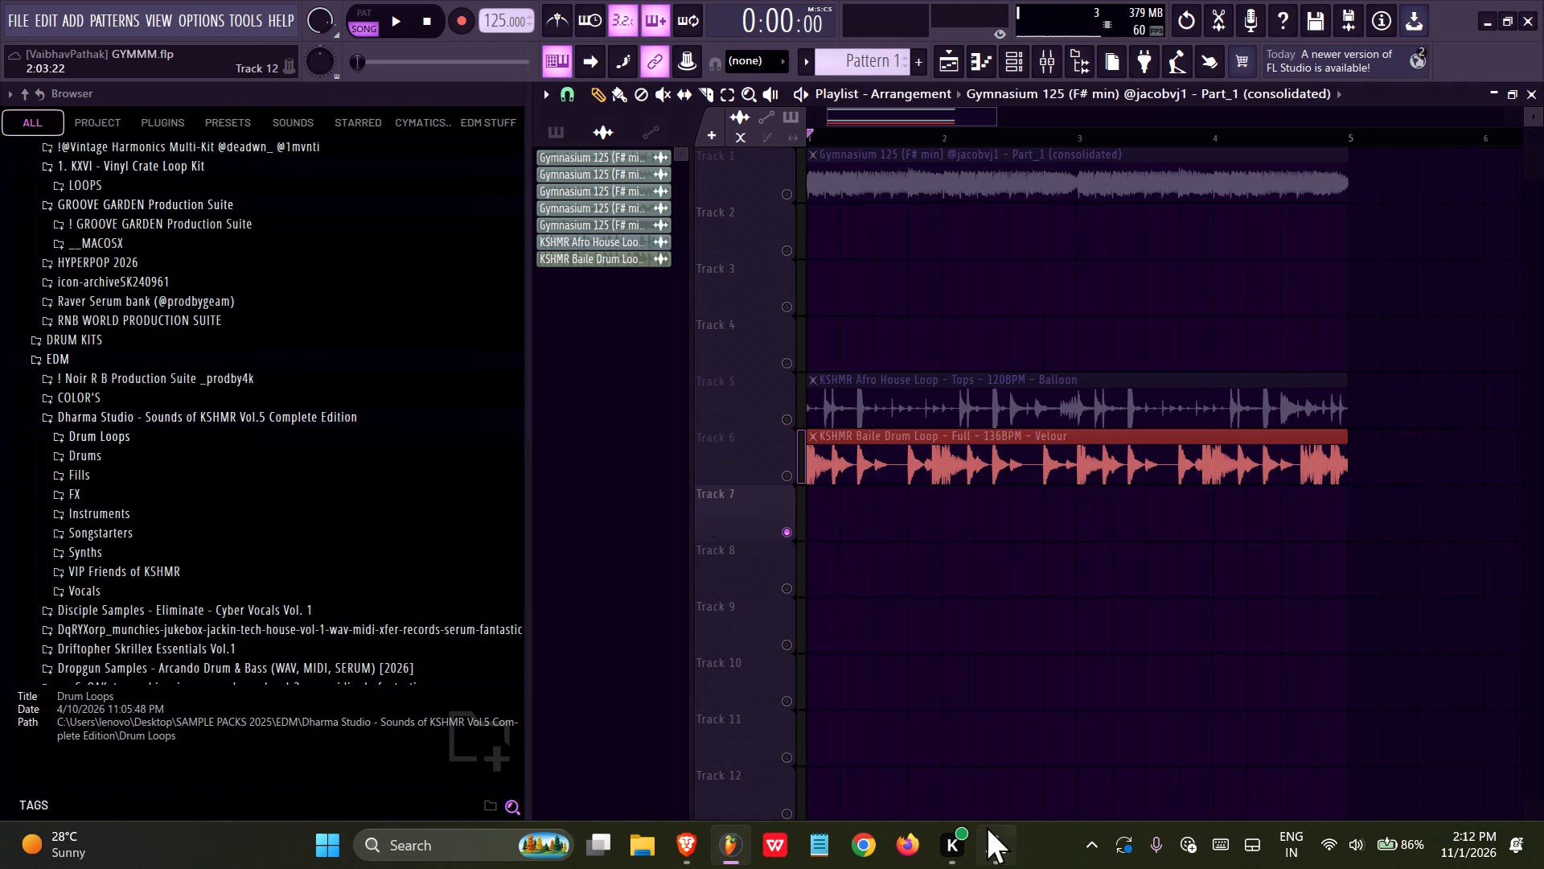
left_click(987, 827)
left_click(393, 22)
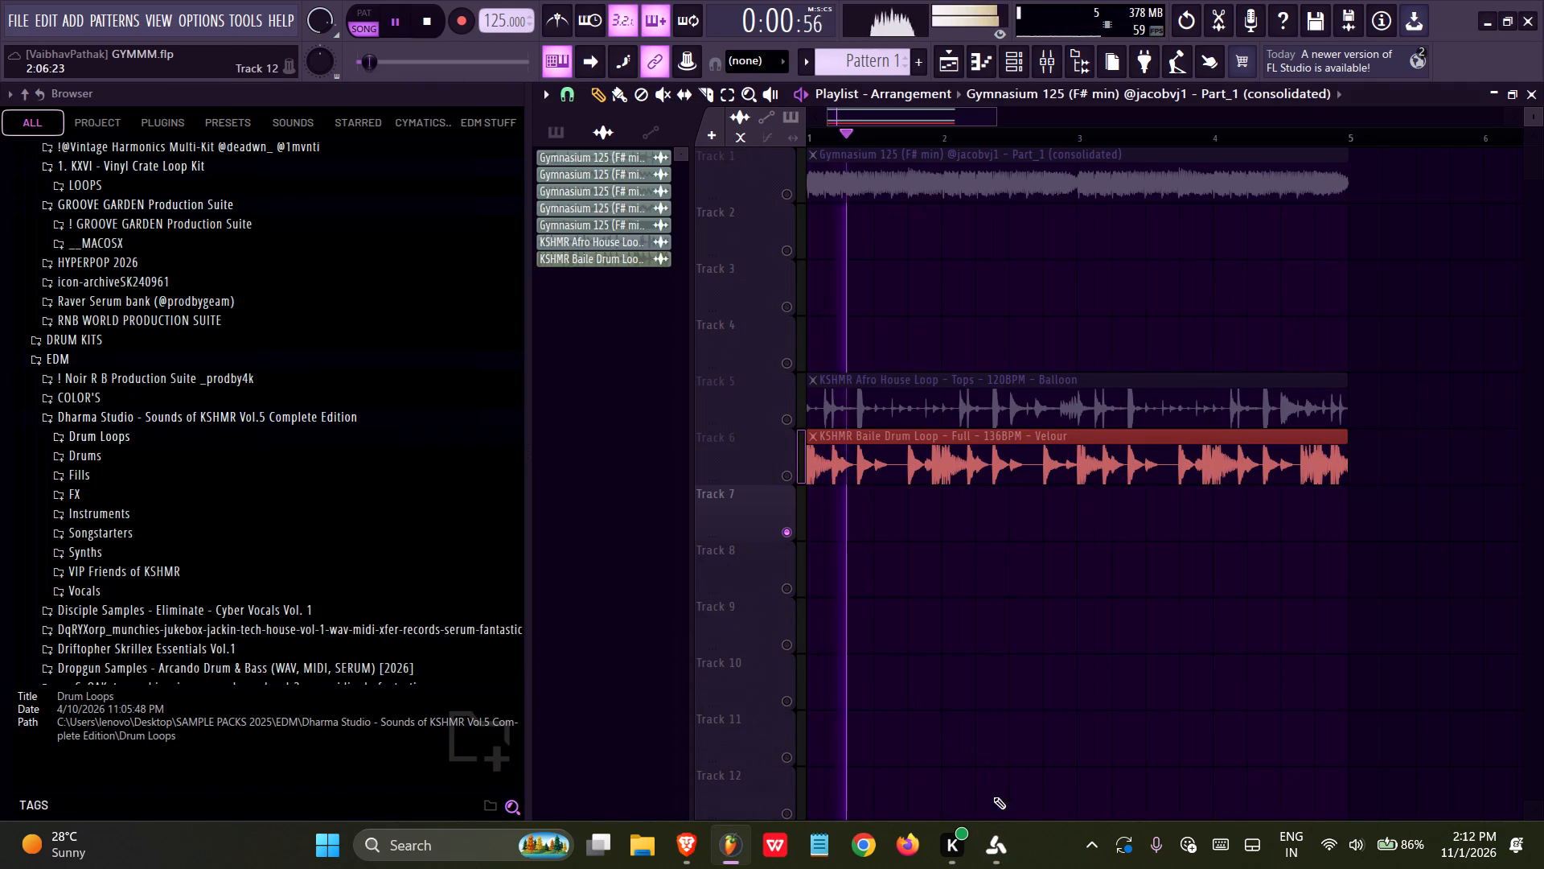
left_click(978, 868)
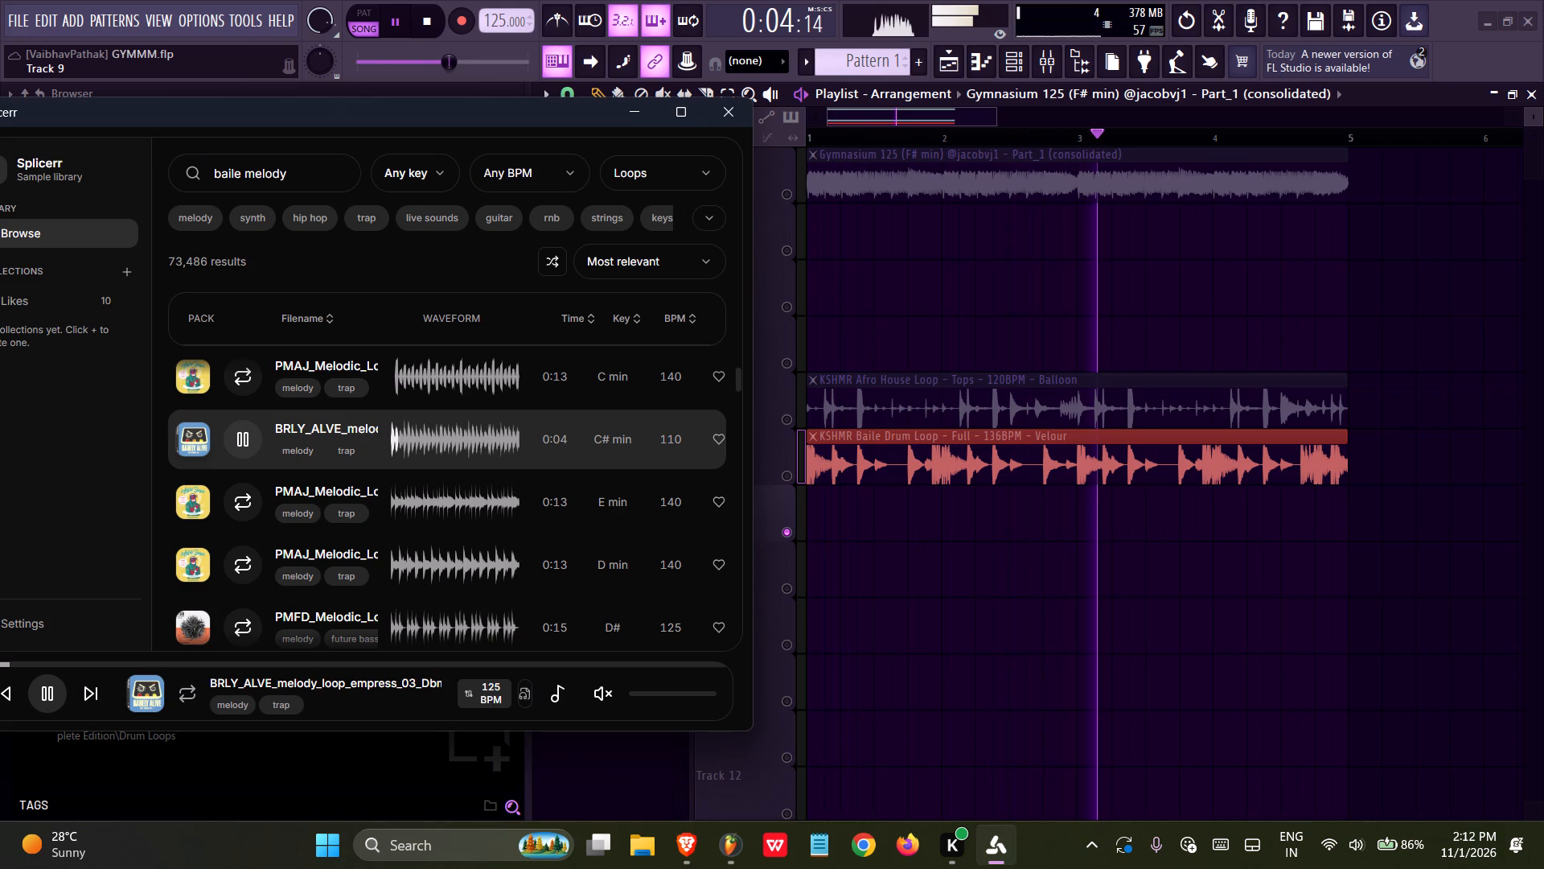
Place the BRLY_ALVE_melody_loop_empress_03 sample at the start of Track 8, stop playback and unsolo Track 7.
left_click_drag(524, 690, 838, 565)
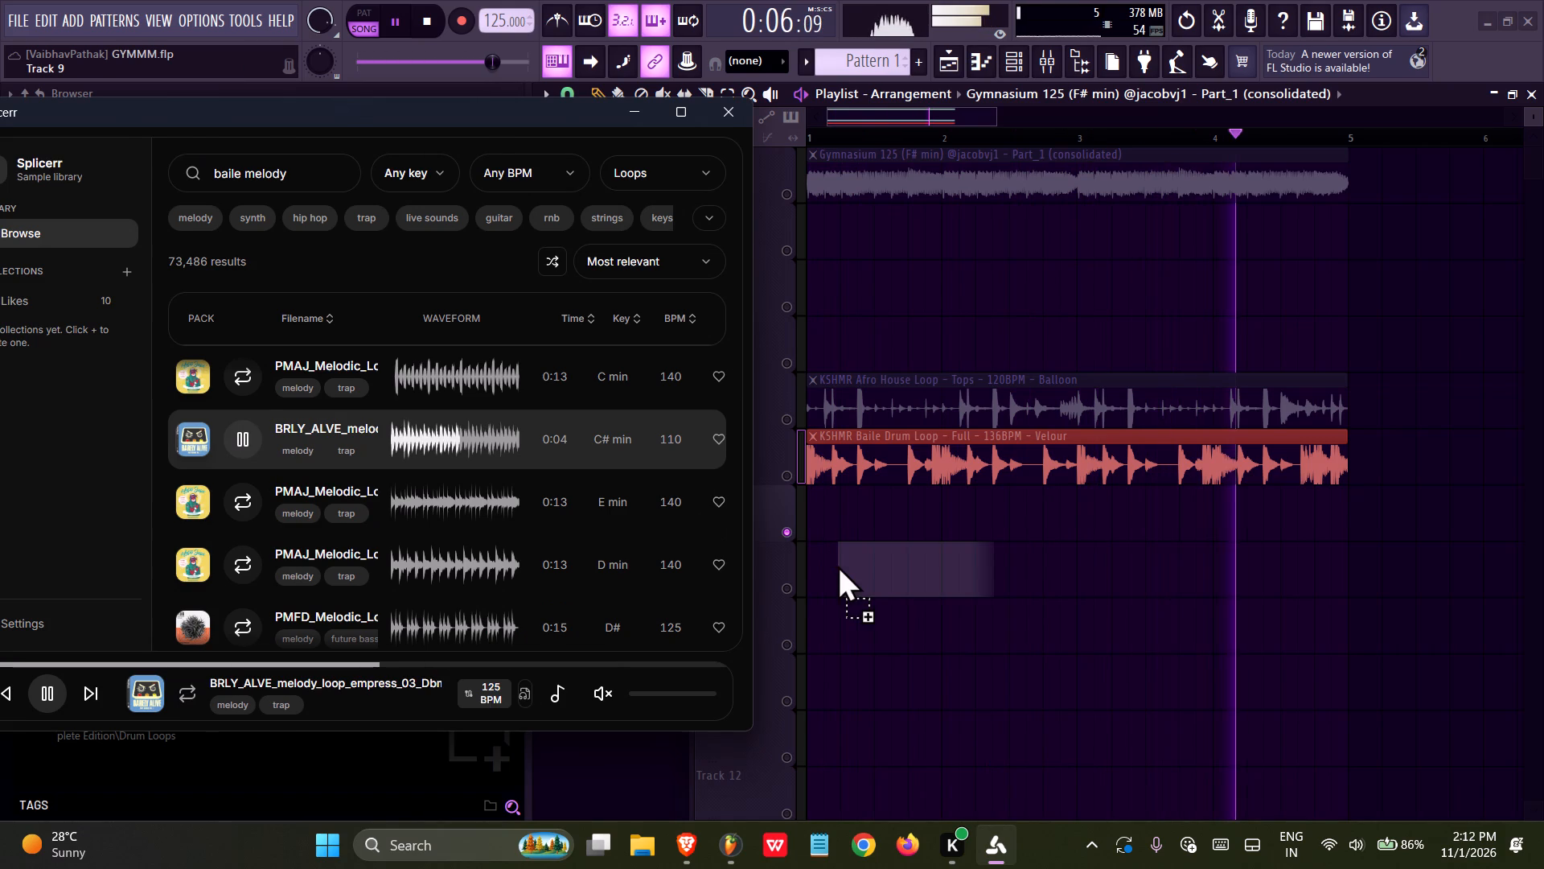
left_click_drag(922, 571, 712, 571)
key("space")
left_click(786, 521, "ctrl")
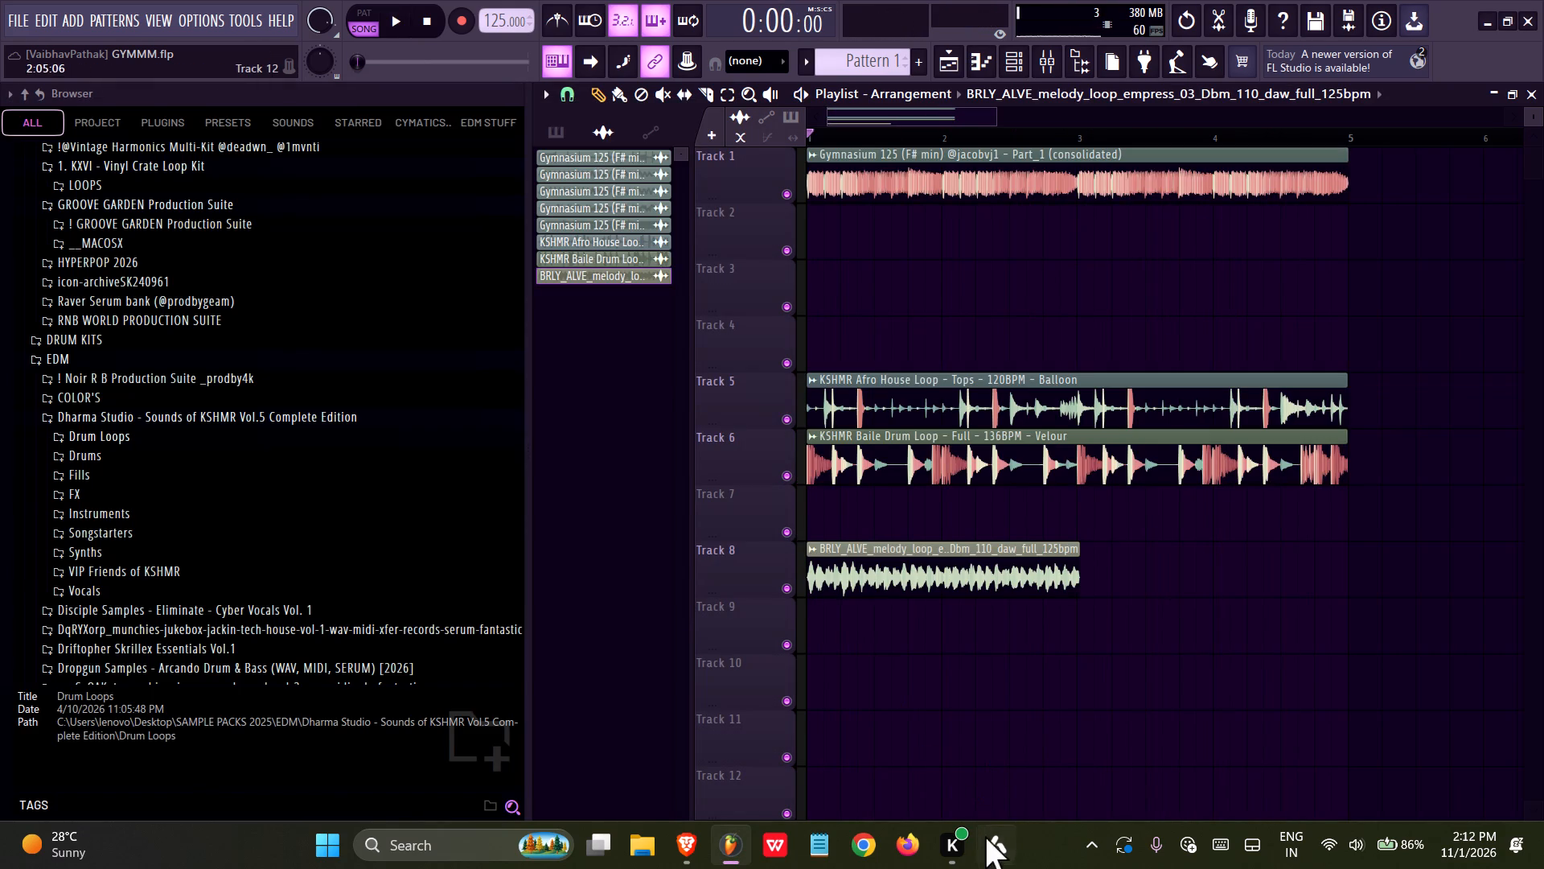
Pause the sample preview in Splicerr and return to the FL Studio playlist.
left_click(987, 838)
left_click(51, 688)
right_click(881, 700)
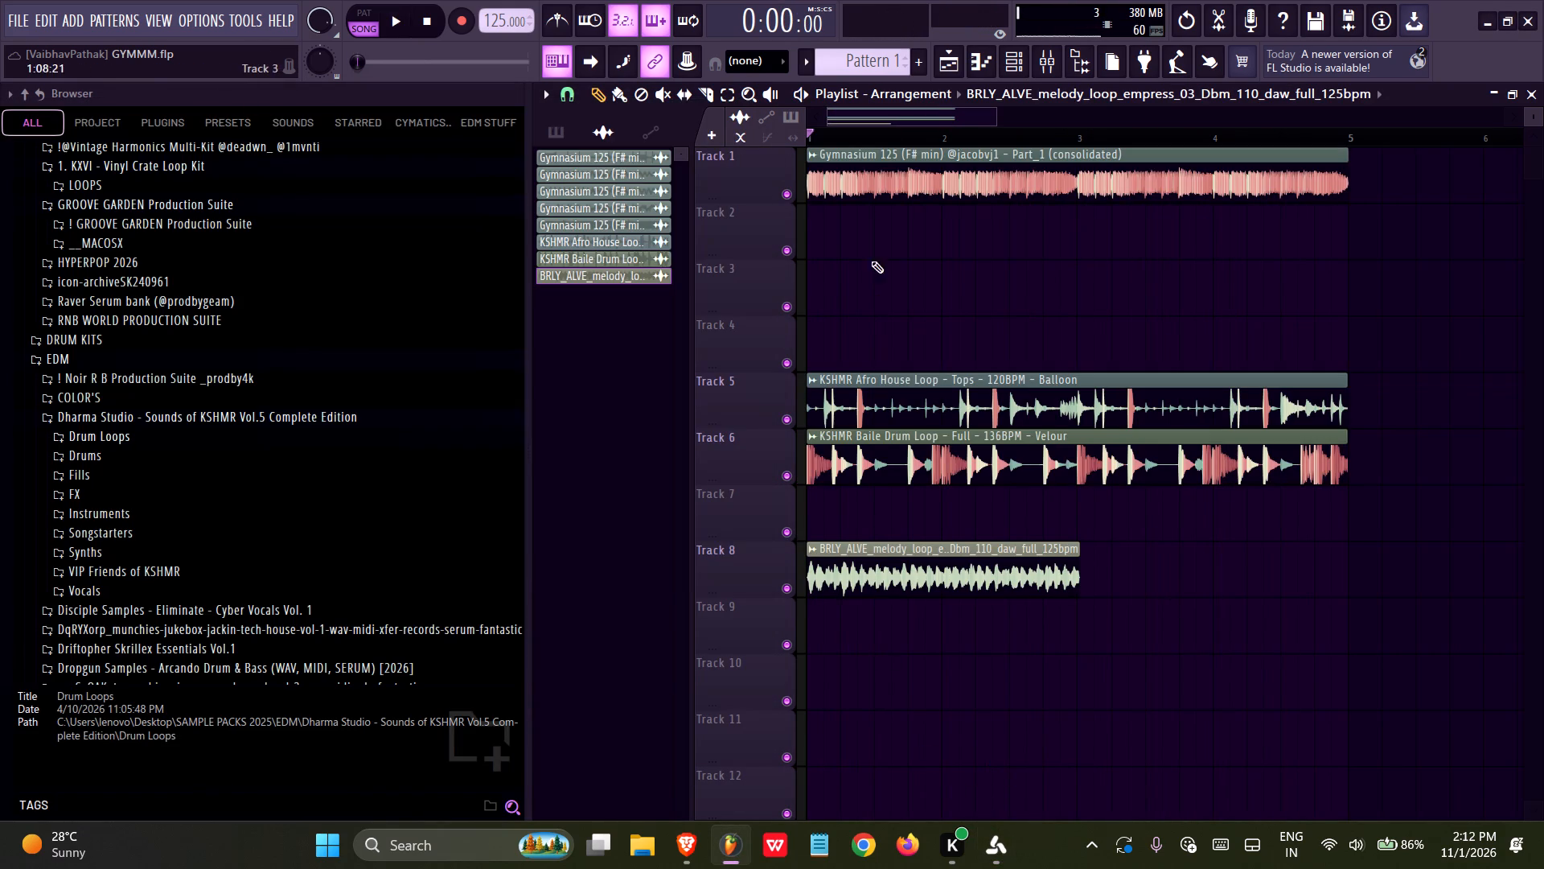
Mute Track 1 and, with the arrangement playing, duplicate the BRLY_ALVE melody clip directly after itself on Track 8.
left_click(790, 190)
key("space")
left_click_drag(881, 518, 877, 546, "ctrl")
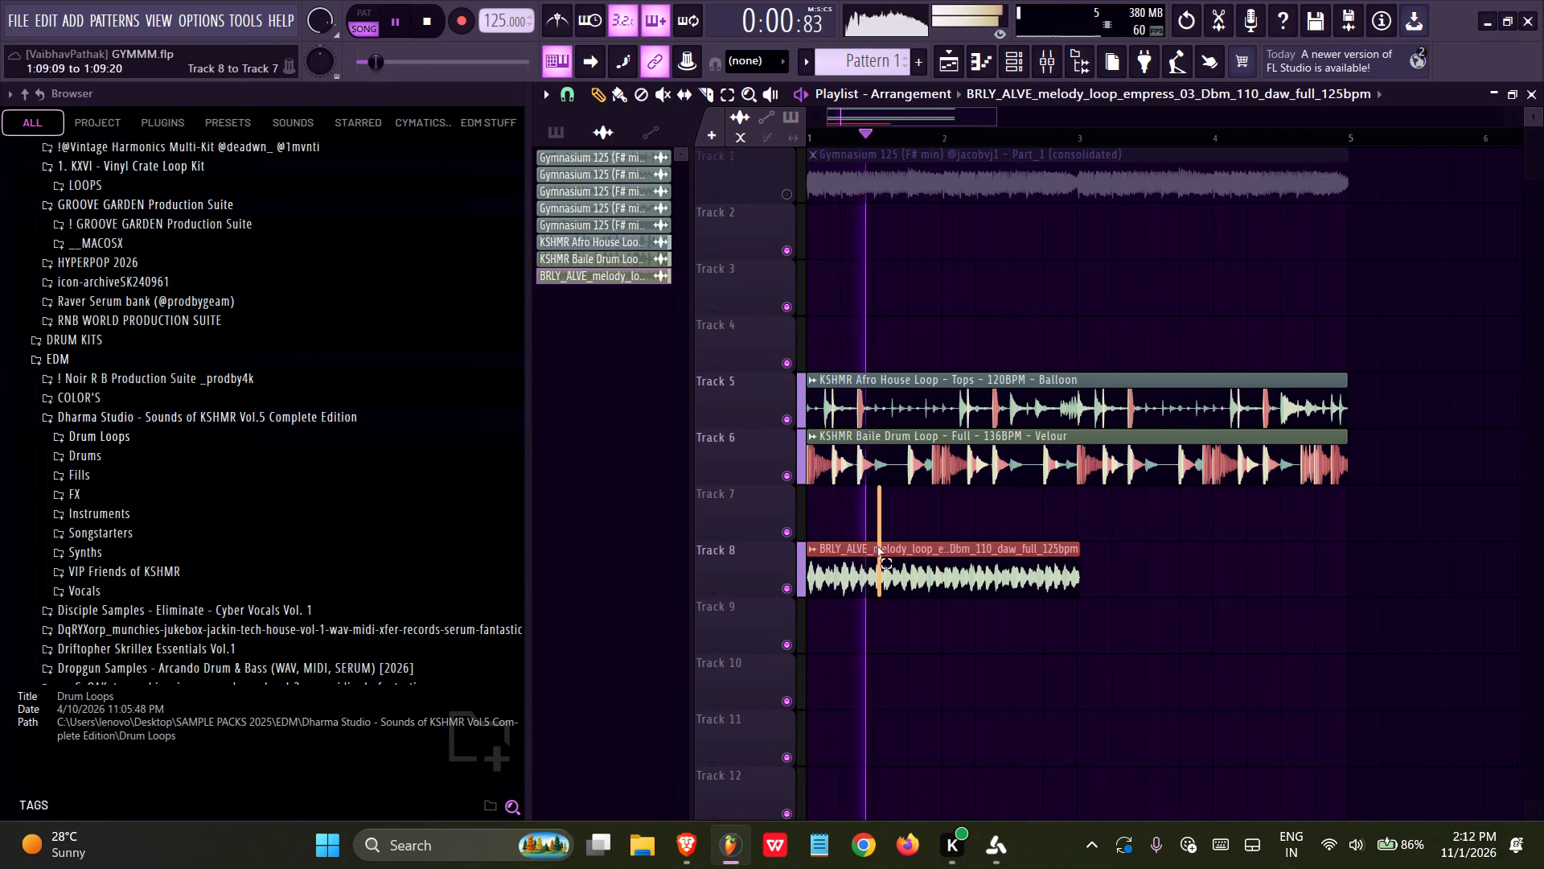
left_click_drag(877, 546, 877, 549, "ctrl")
key("ctrl+b")
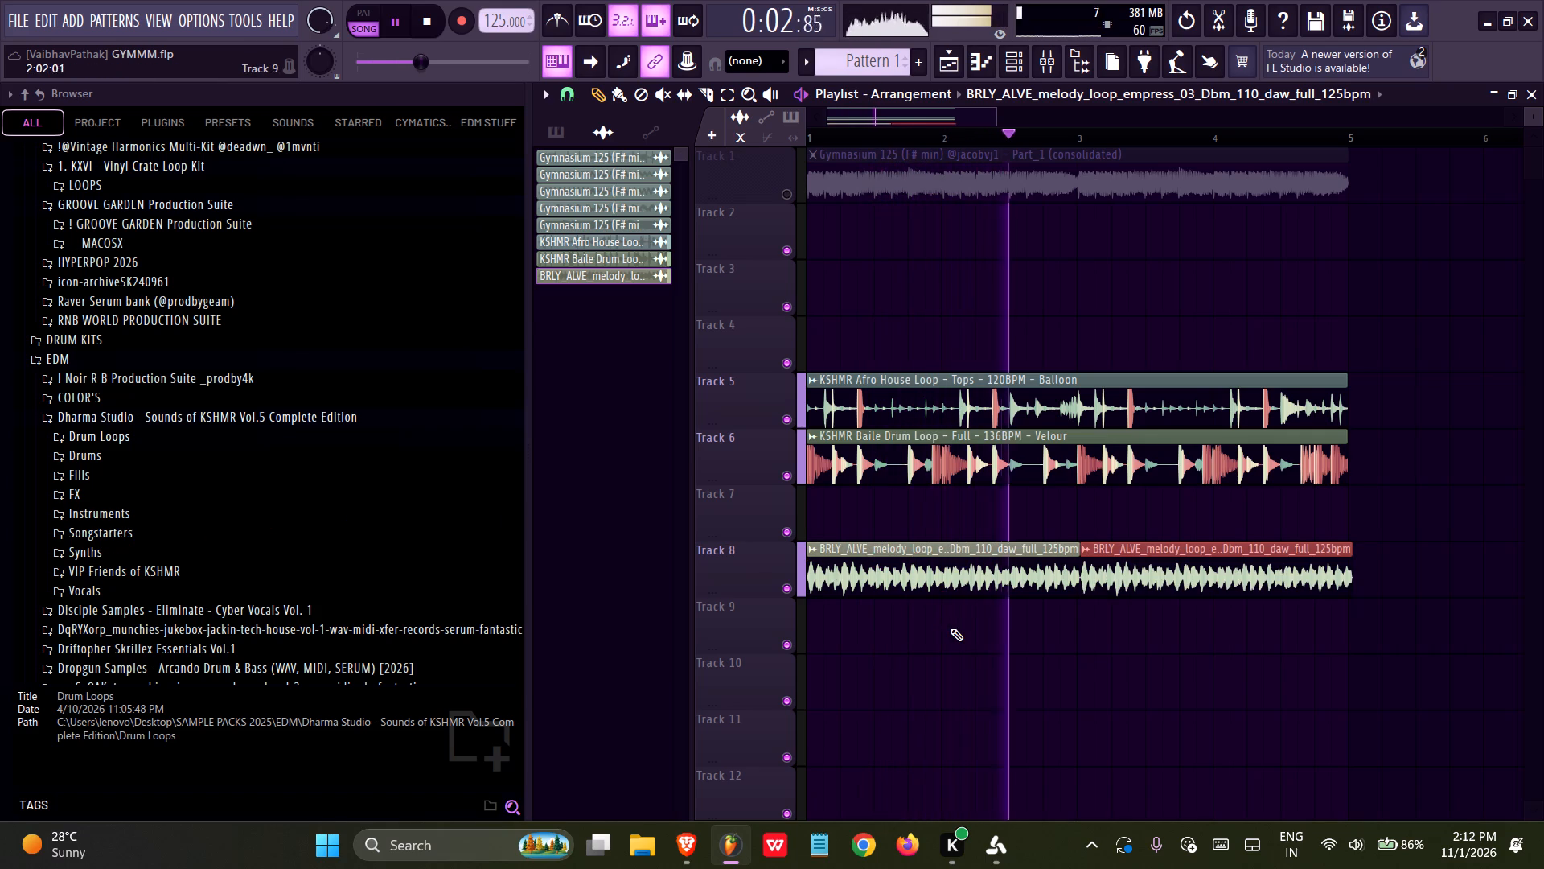
Delete the KSHMR Baile Drum Loop Full 136BPM Velour clip from Track 6 and stop playback.
right_click(823, 476)
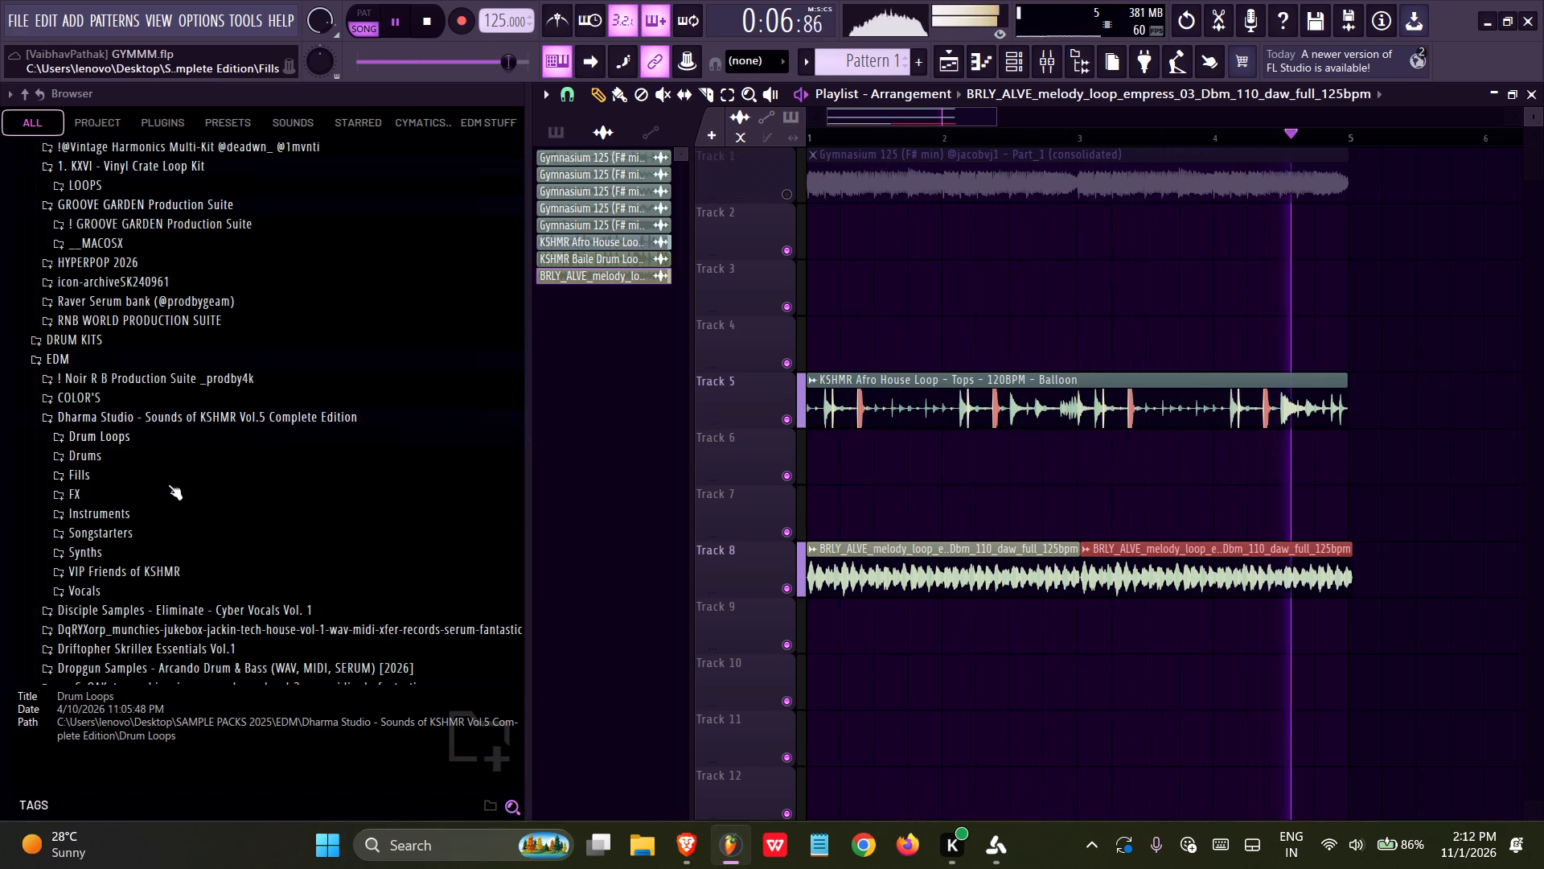
key("space")
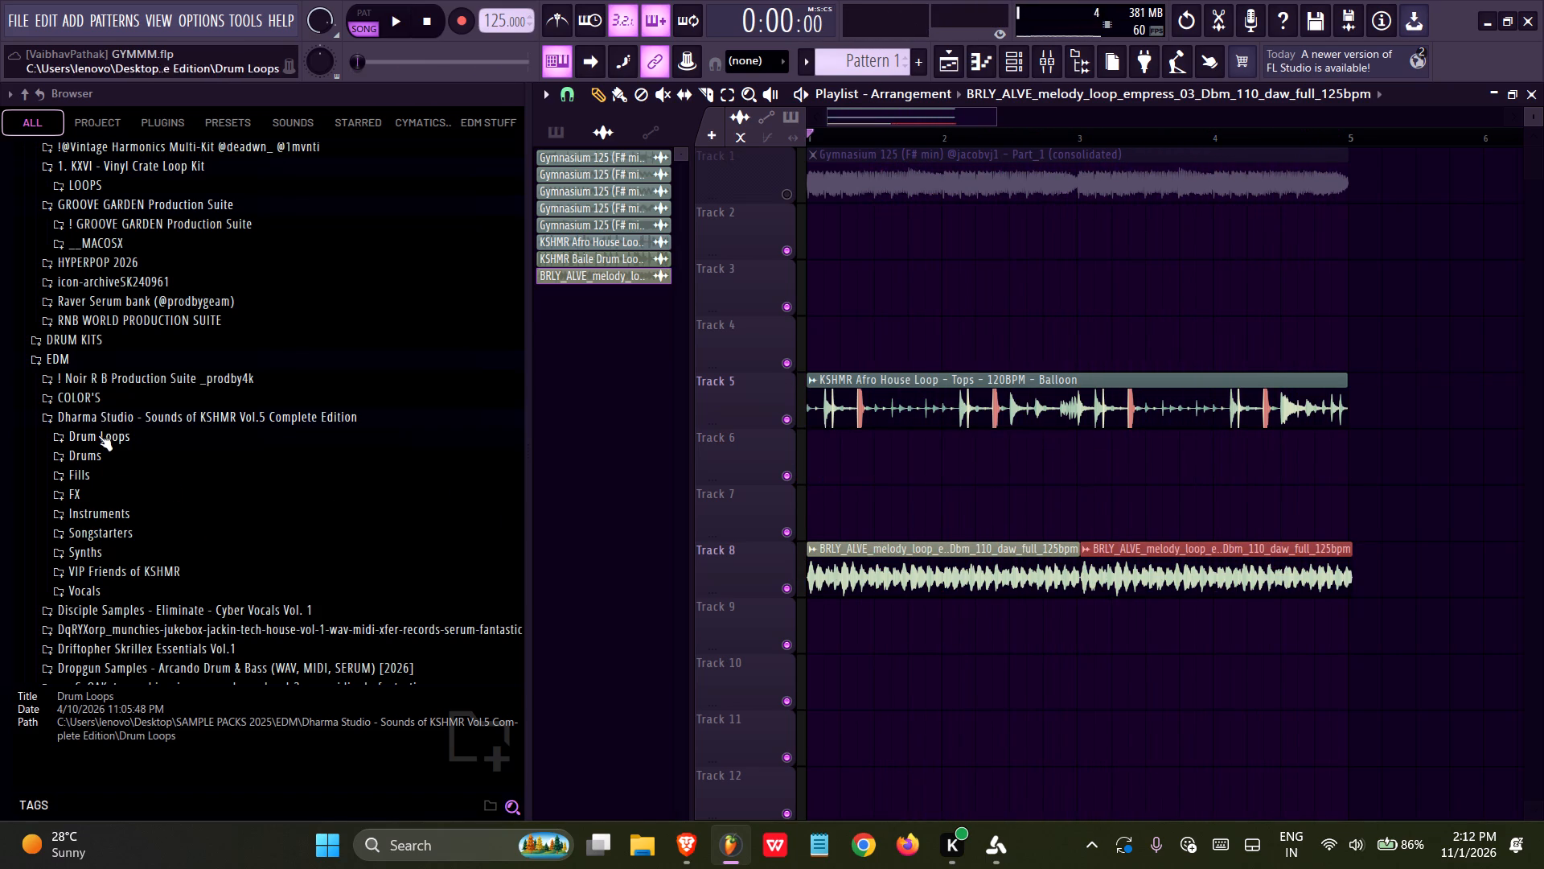
Audition KSHMR drum loops by genre and place the Baile Tops 135BPM Obsidian loop at the start of Track 7.
left_click(98, 435)
left_click(109, 447)
left_click(180, 481)
left_click(194, 543)
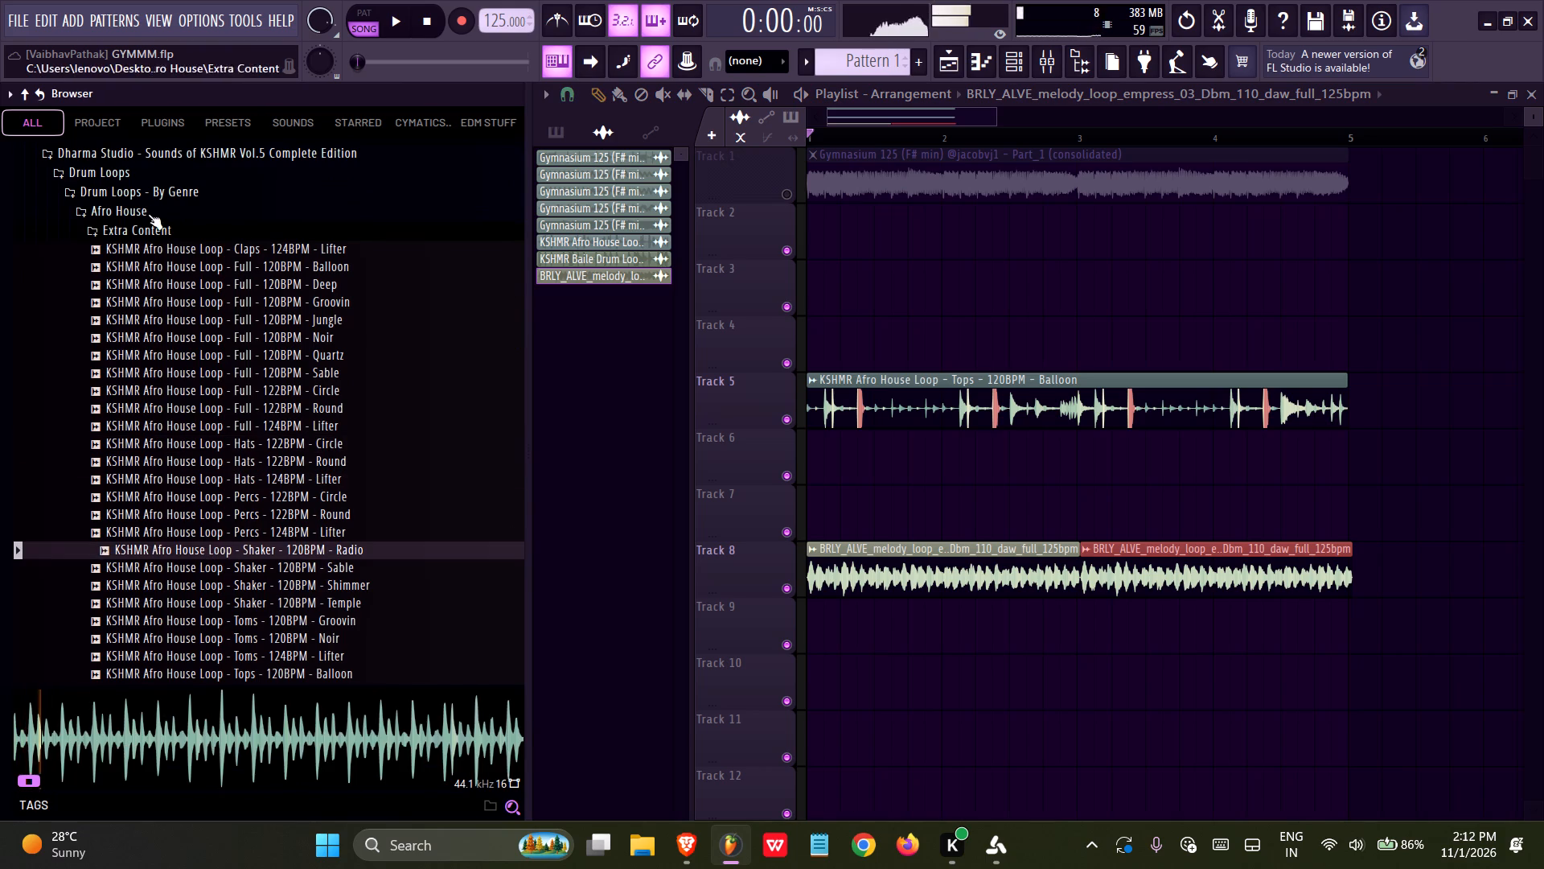
left_click(148, 206)
left_click(118, 233)
left_click(170, 356)
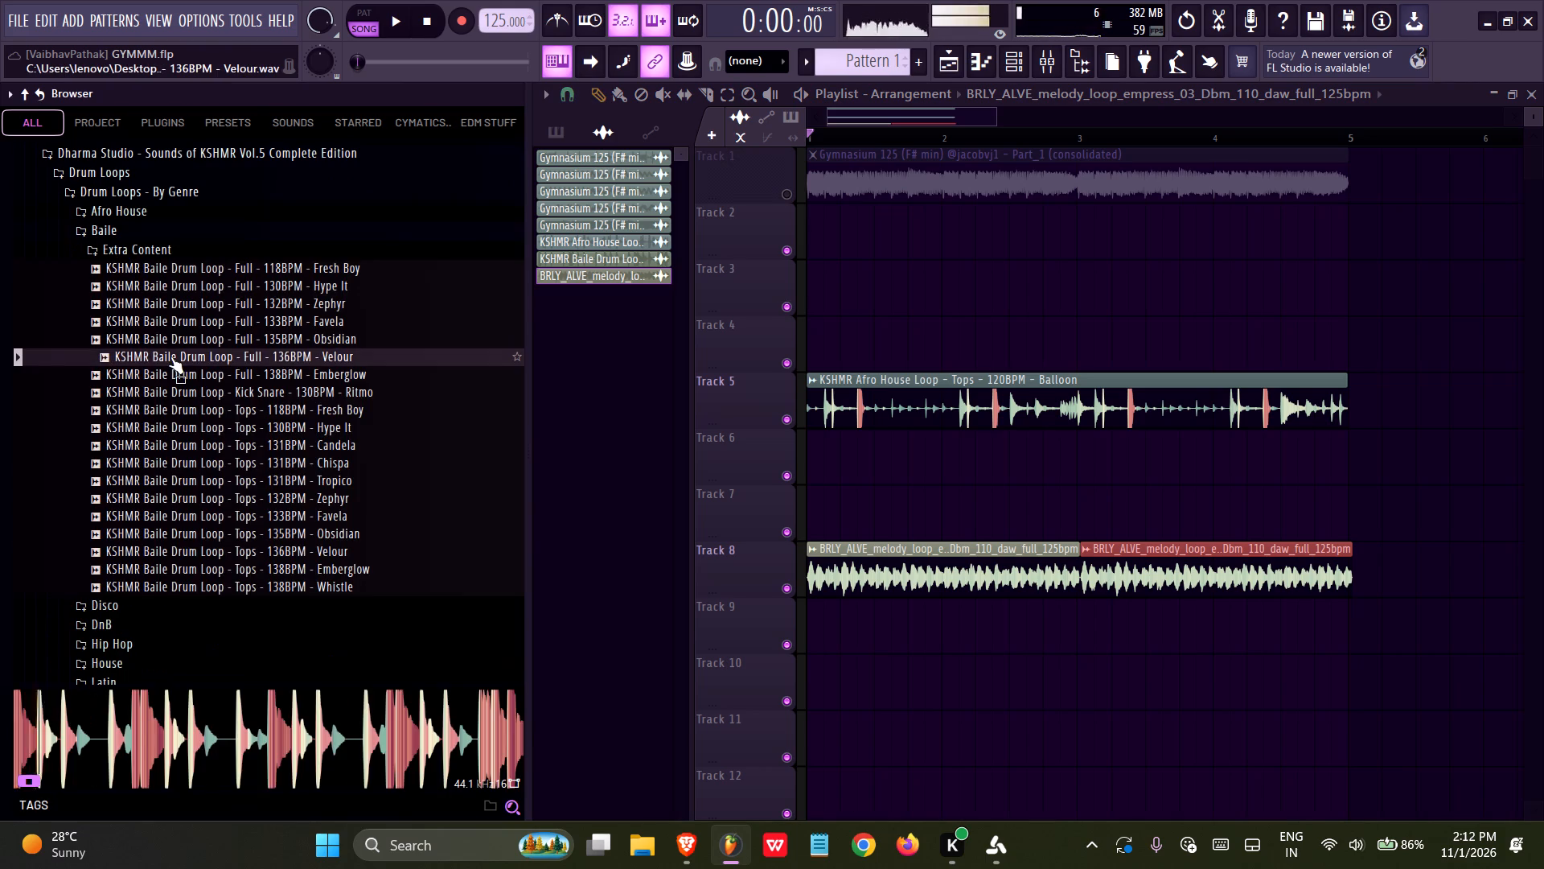
left_click(205, 445)
left_click(203, 463)
left_click(292, 541)
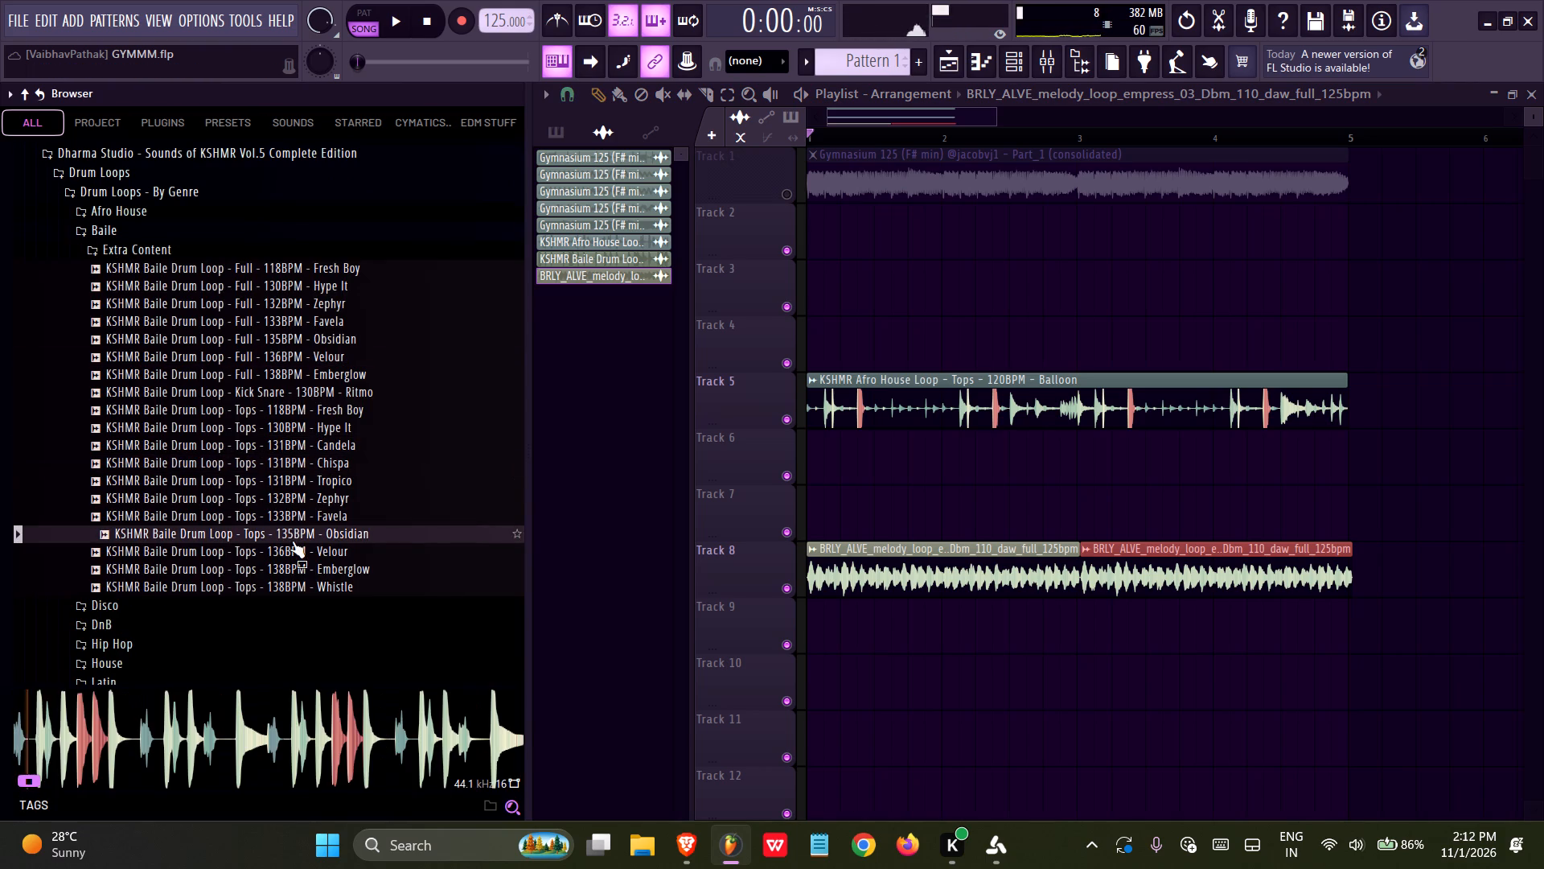
left_click_drag(285, 533, 850, 490)
left_click_drag(932, 497, 873, 497)
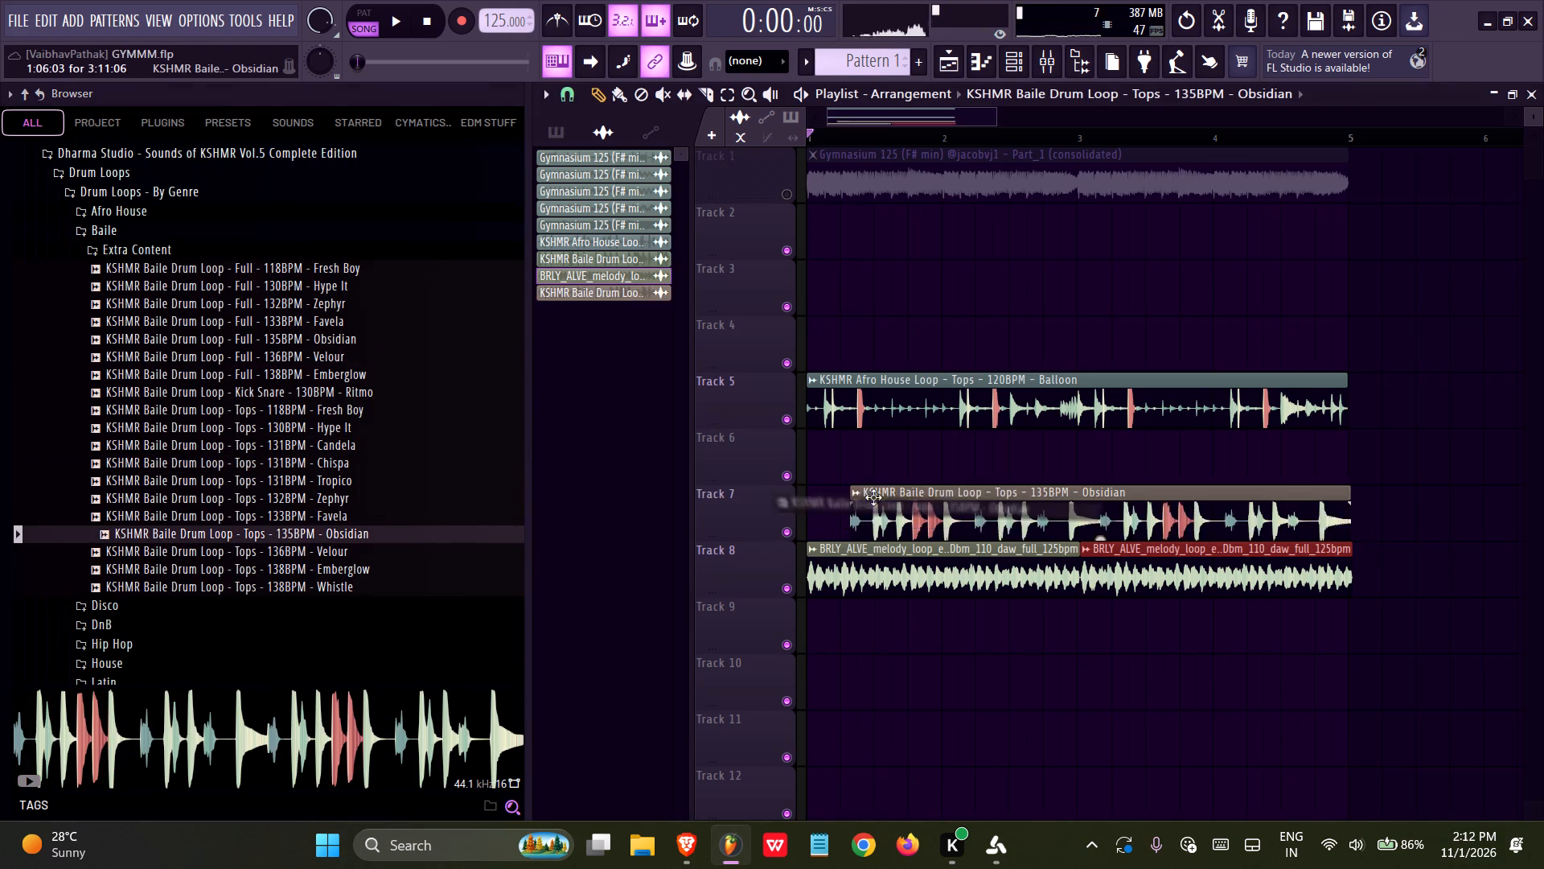
left_click_drag(873, 497, 625, 479)
Time-stretch the Obsidian loop on Track 7 to fit the project tempo, ending at bar 5.
left_click(811, 487)
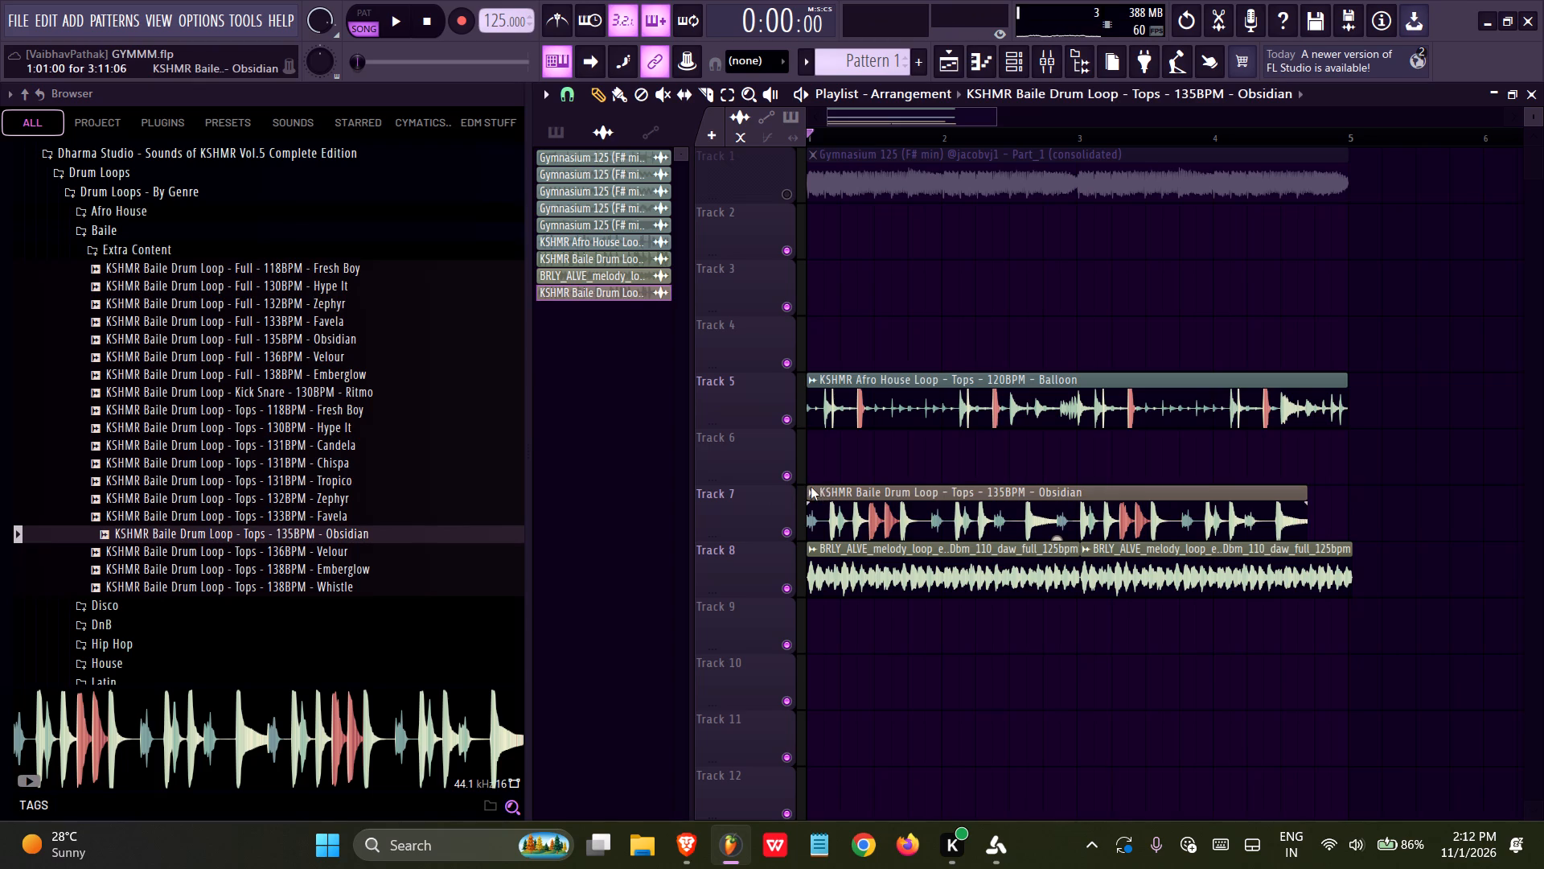
left_click(999, 649)
left_click(746, 434)
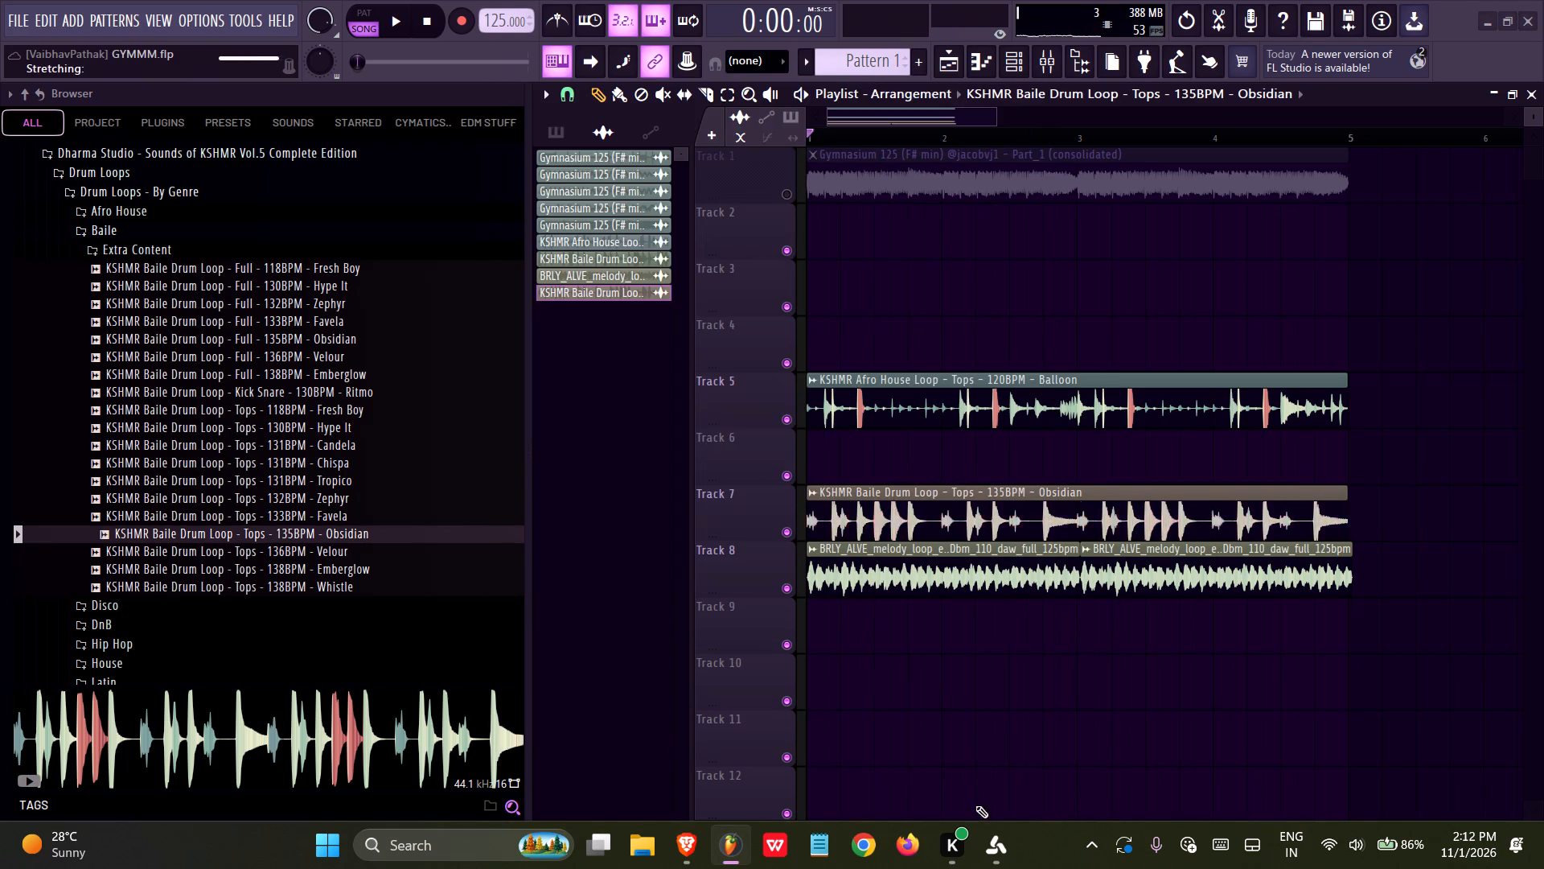
Mute Track 8, which holds the BRLY_ALVE melody clips.
left_click(983, 840)
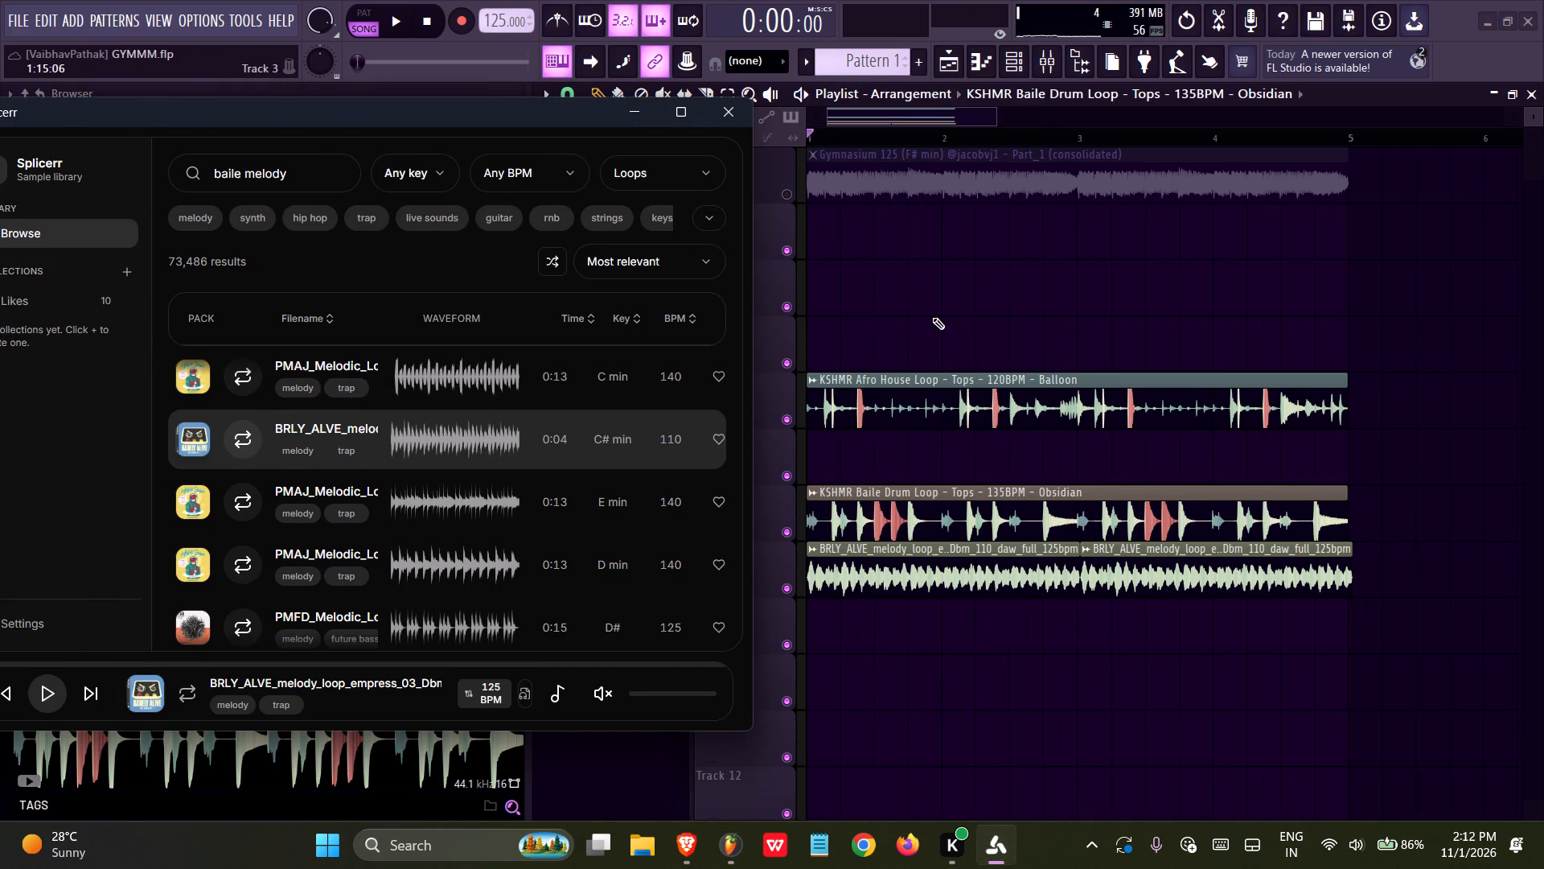
right_click(933, 318)
left_click(786, 599)
left_click(785, 593)
Trim the end of the second BRLY_ALVE melody clip on Track 8 to the drum loops' end at bar 5 and select all clips.
key("ctrl+a")
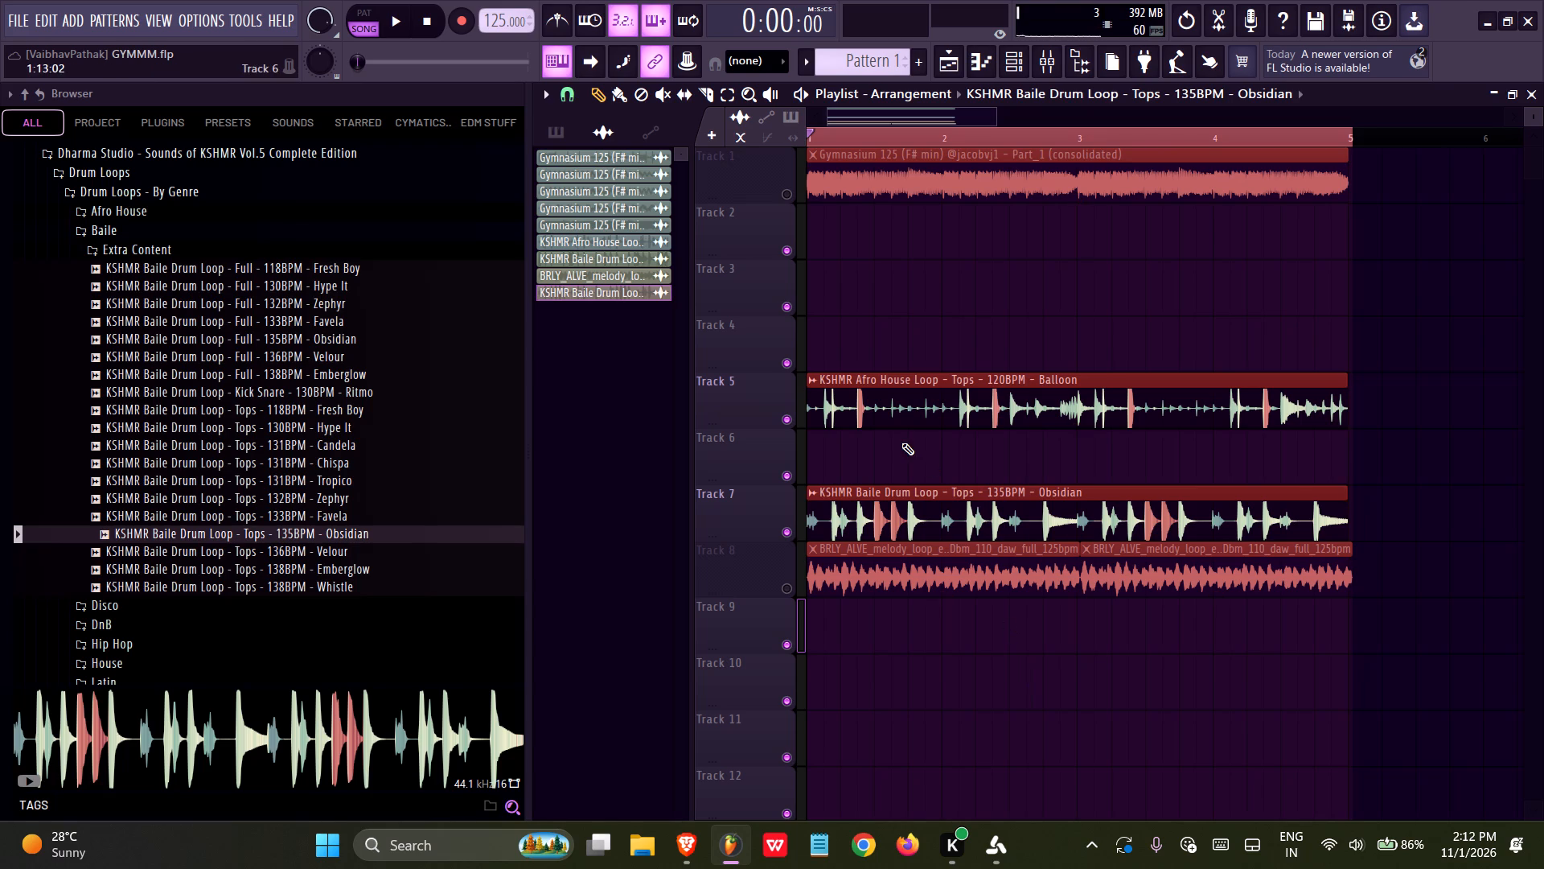
scroll(1401, 559, "up", 11, "ctrl")
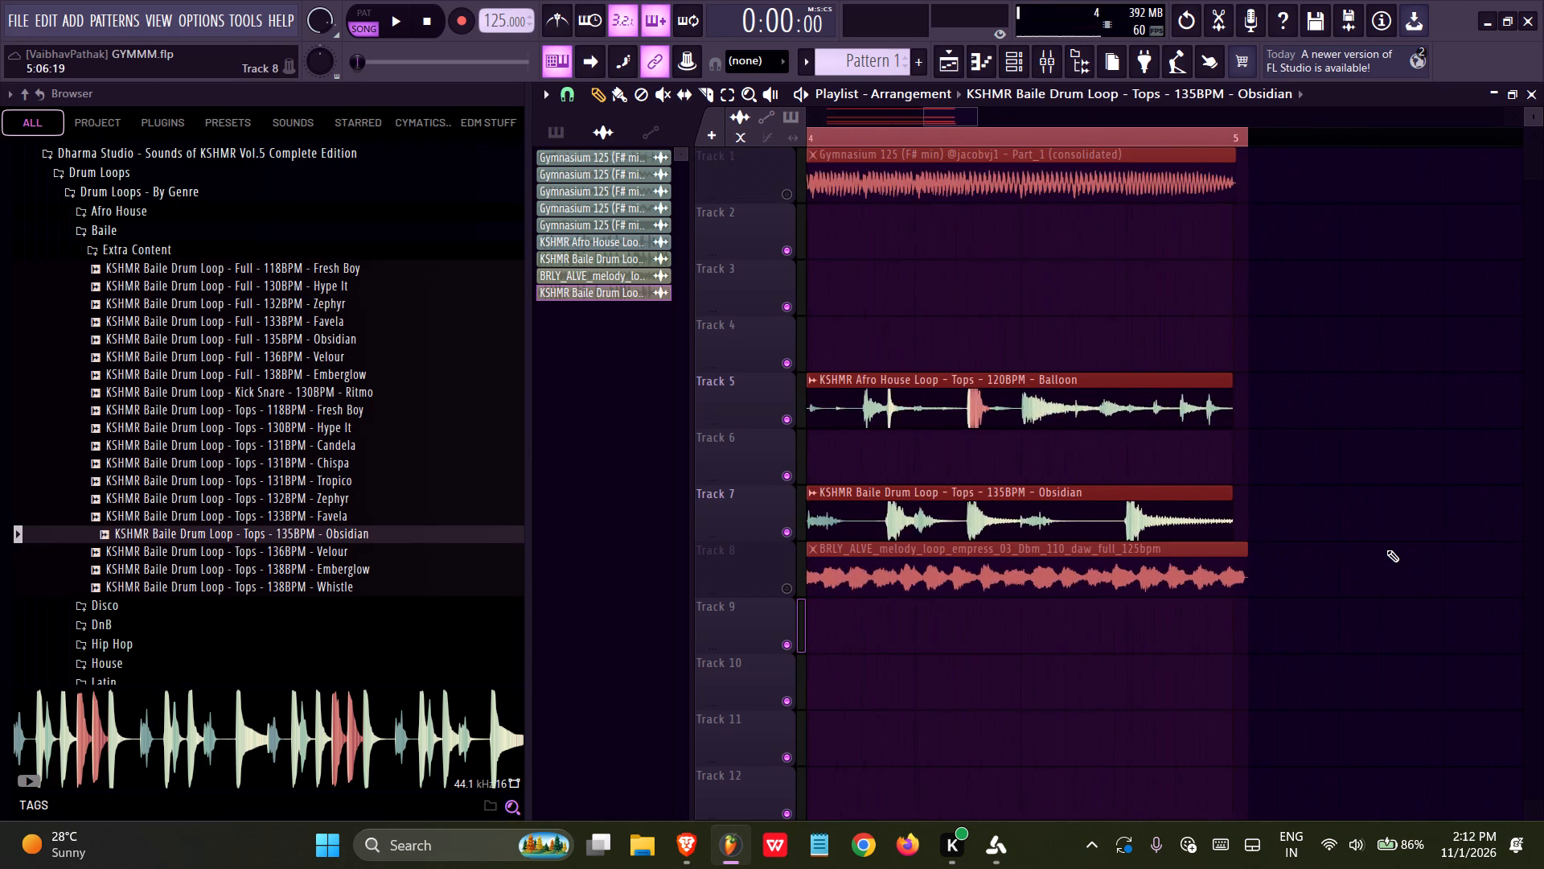
scroll(1377, 552, "up", 5, "ctrl")
right_click_drag(1212, 546, 1213, 517)
scroll(1197, 521, "up", 5, "ctrl")
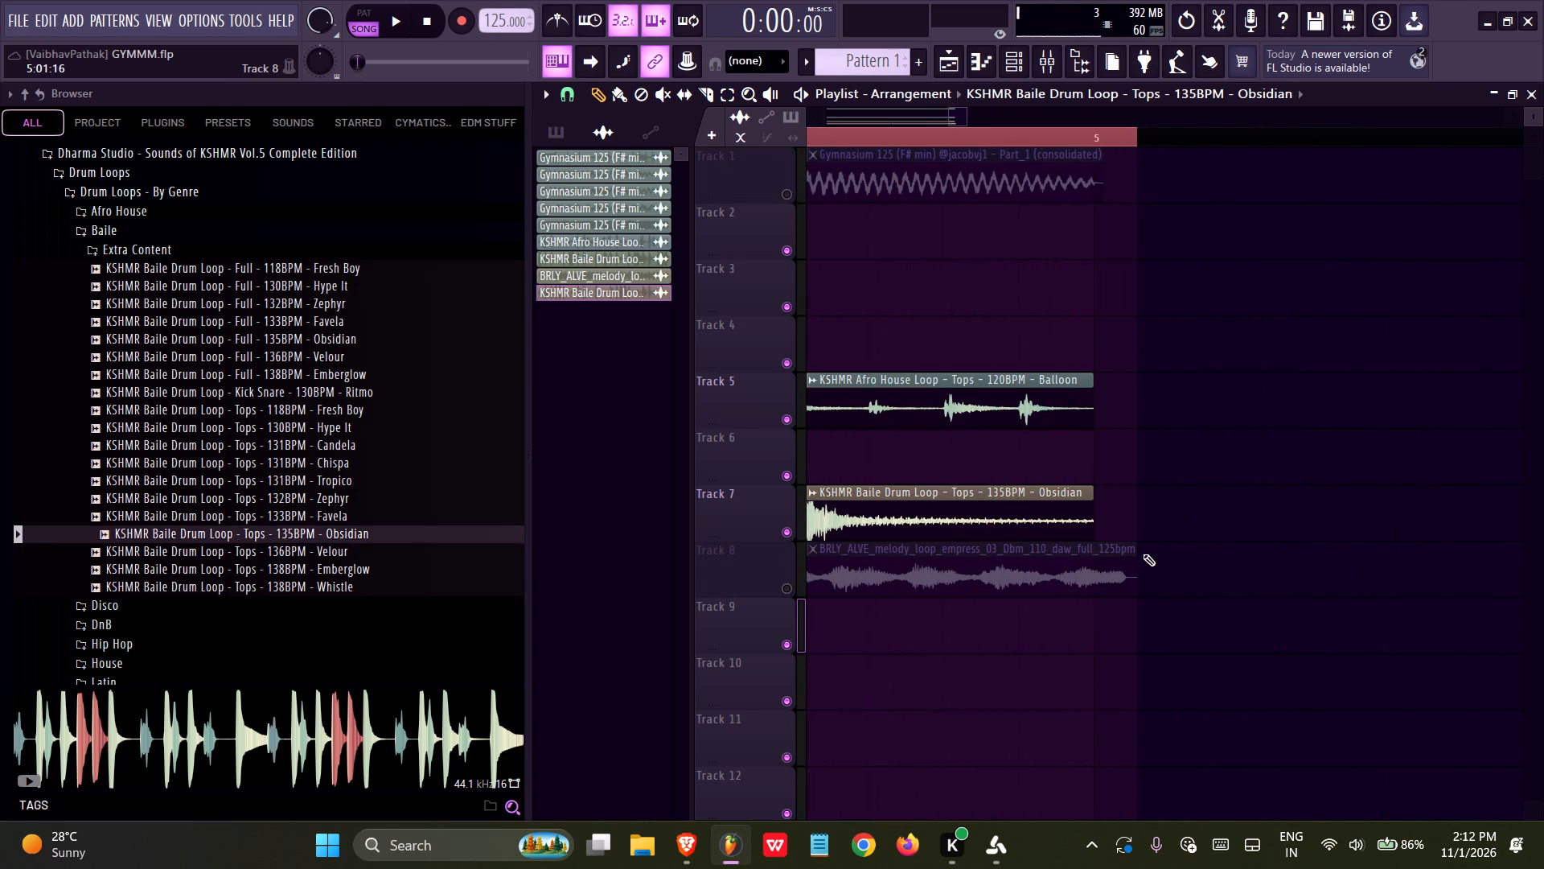
left_click_drag(1136, 550, 1094, 550)
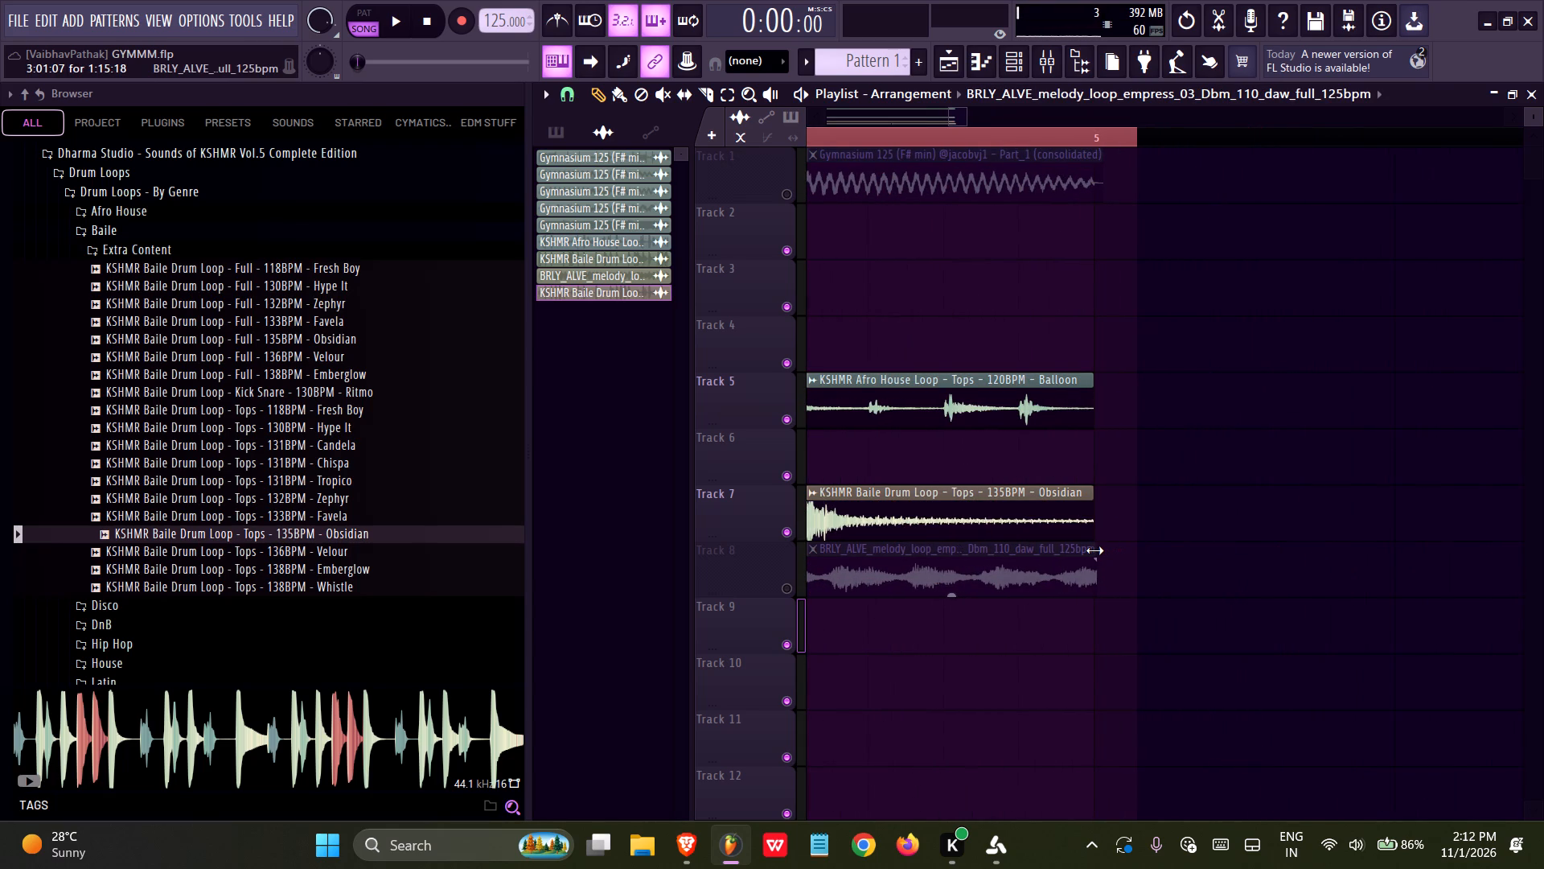
left_click_drag(1094, 550, 1092, 550)
key("ctrl+a")
scroll(1094, 558, "down", 12, "ctrl")
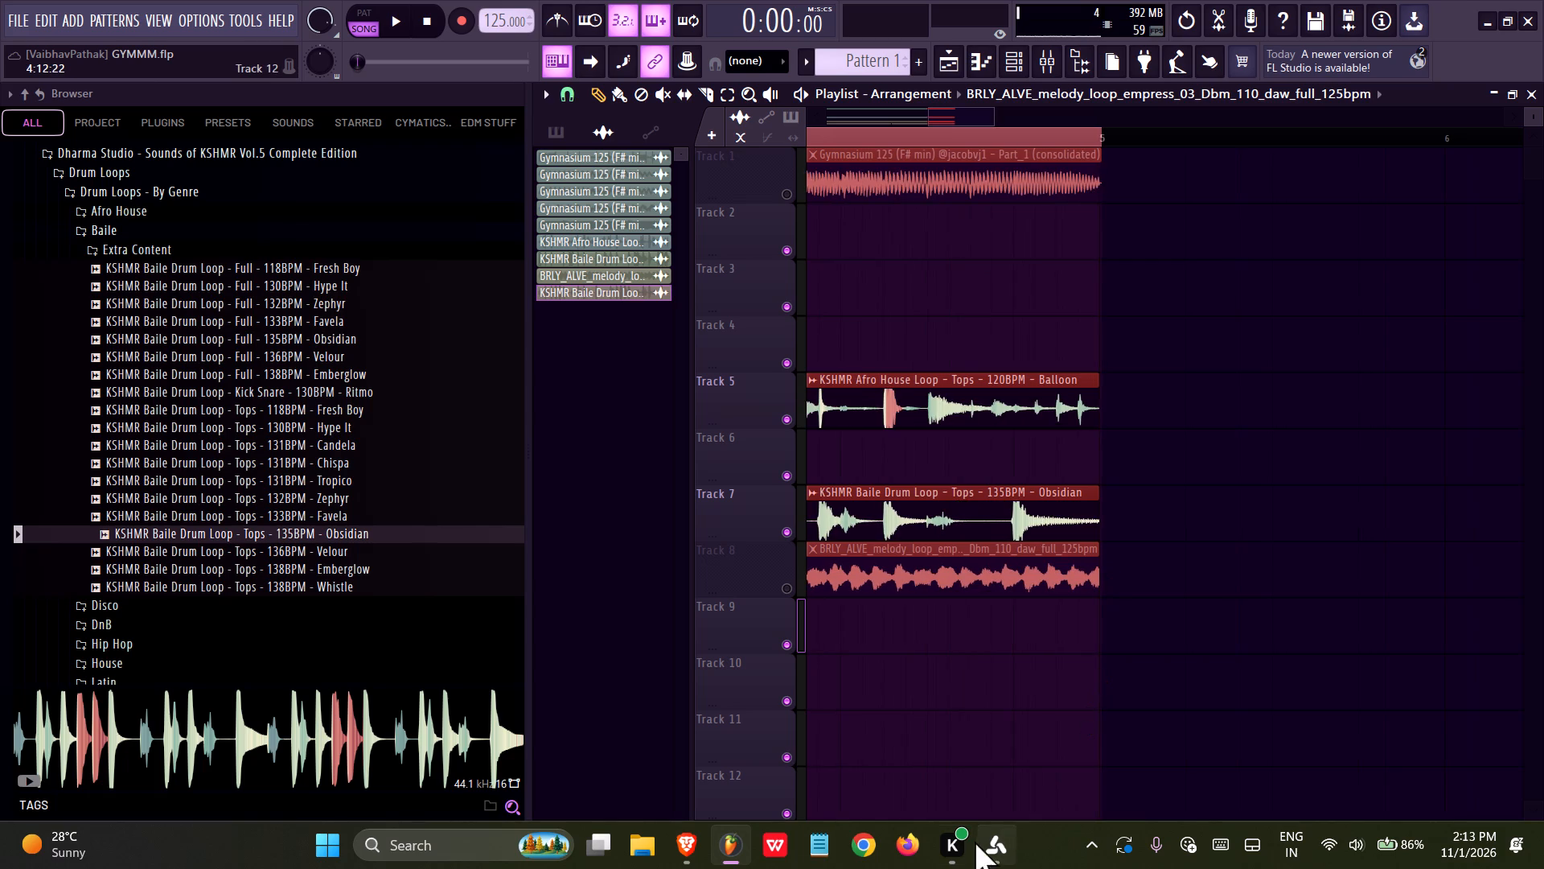
With the arrangement playing, switch to Splicerr and audition PMAJ and TRKTRN melodic loops from the baile melody results.
left_click(988, 838)
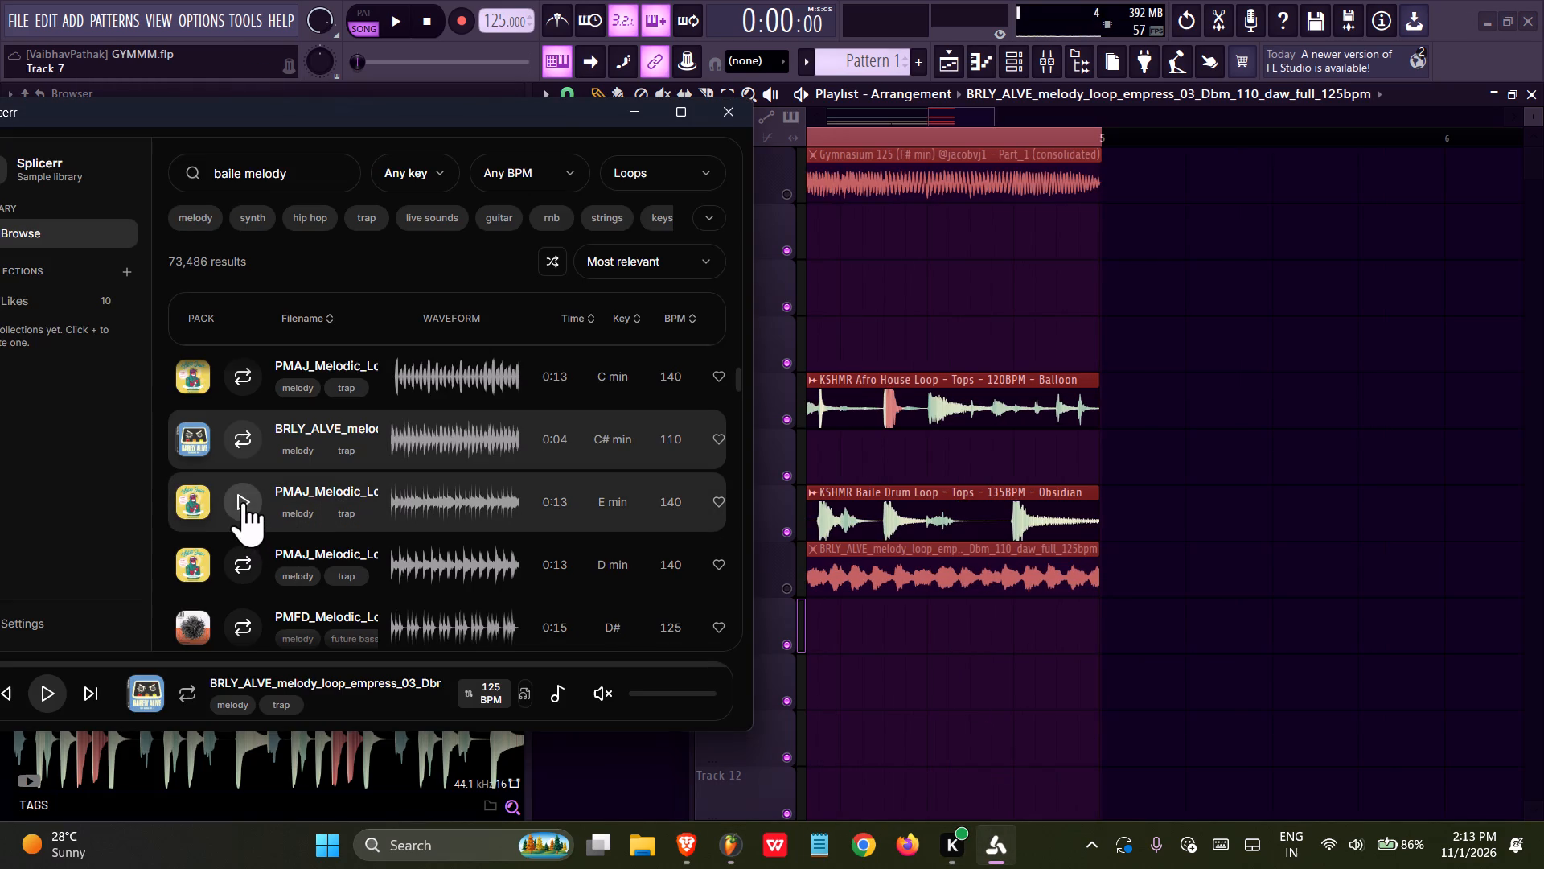
left_click(391, 23)
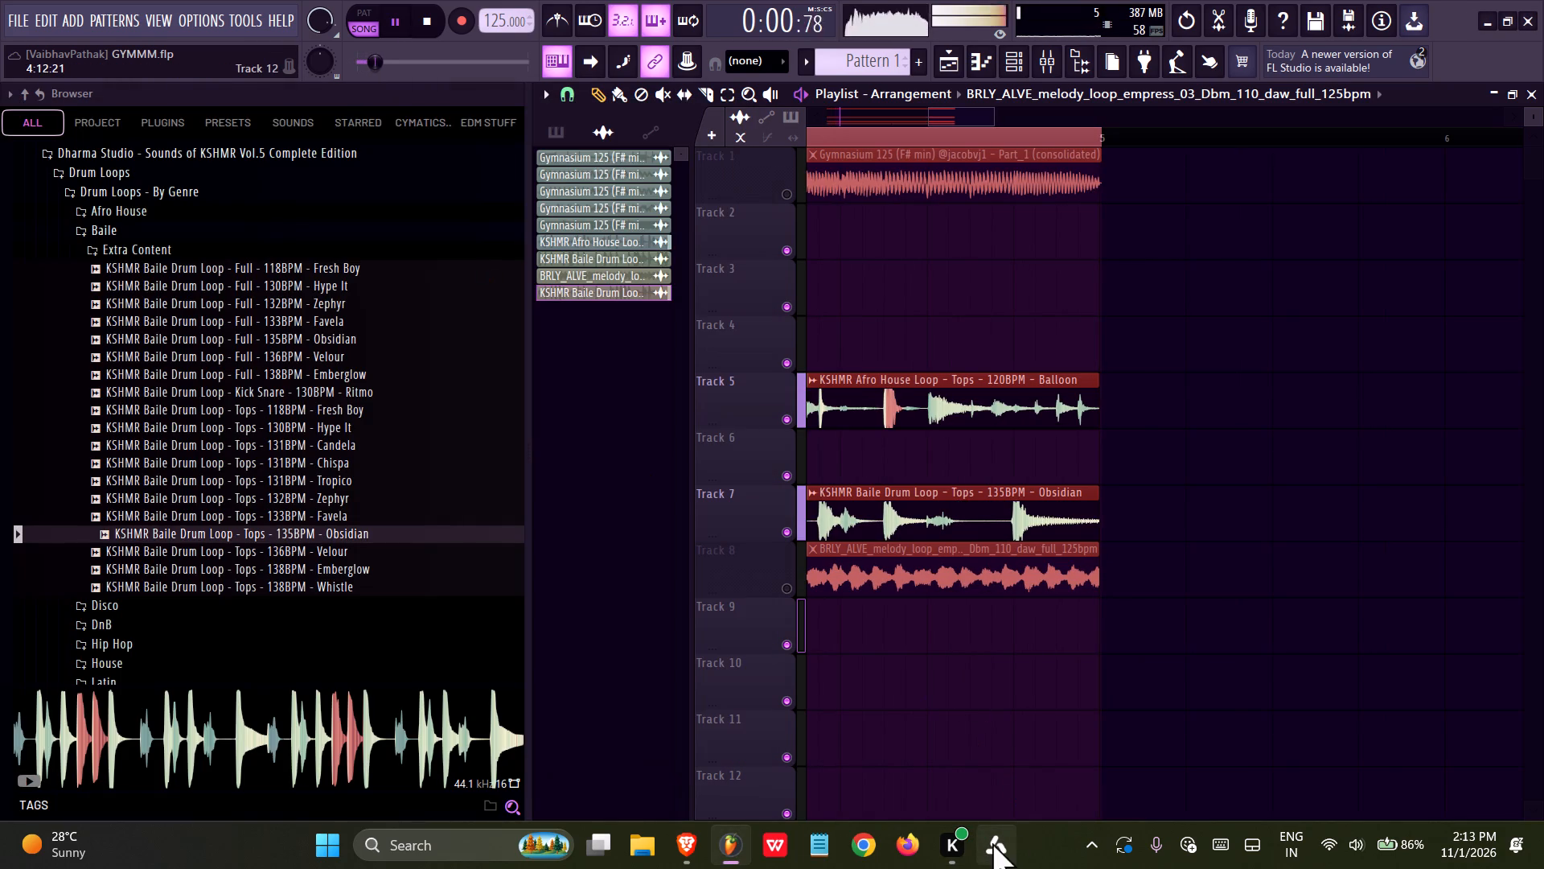
left_click(992, 843)
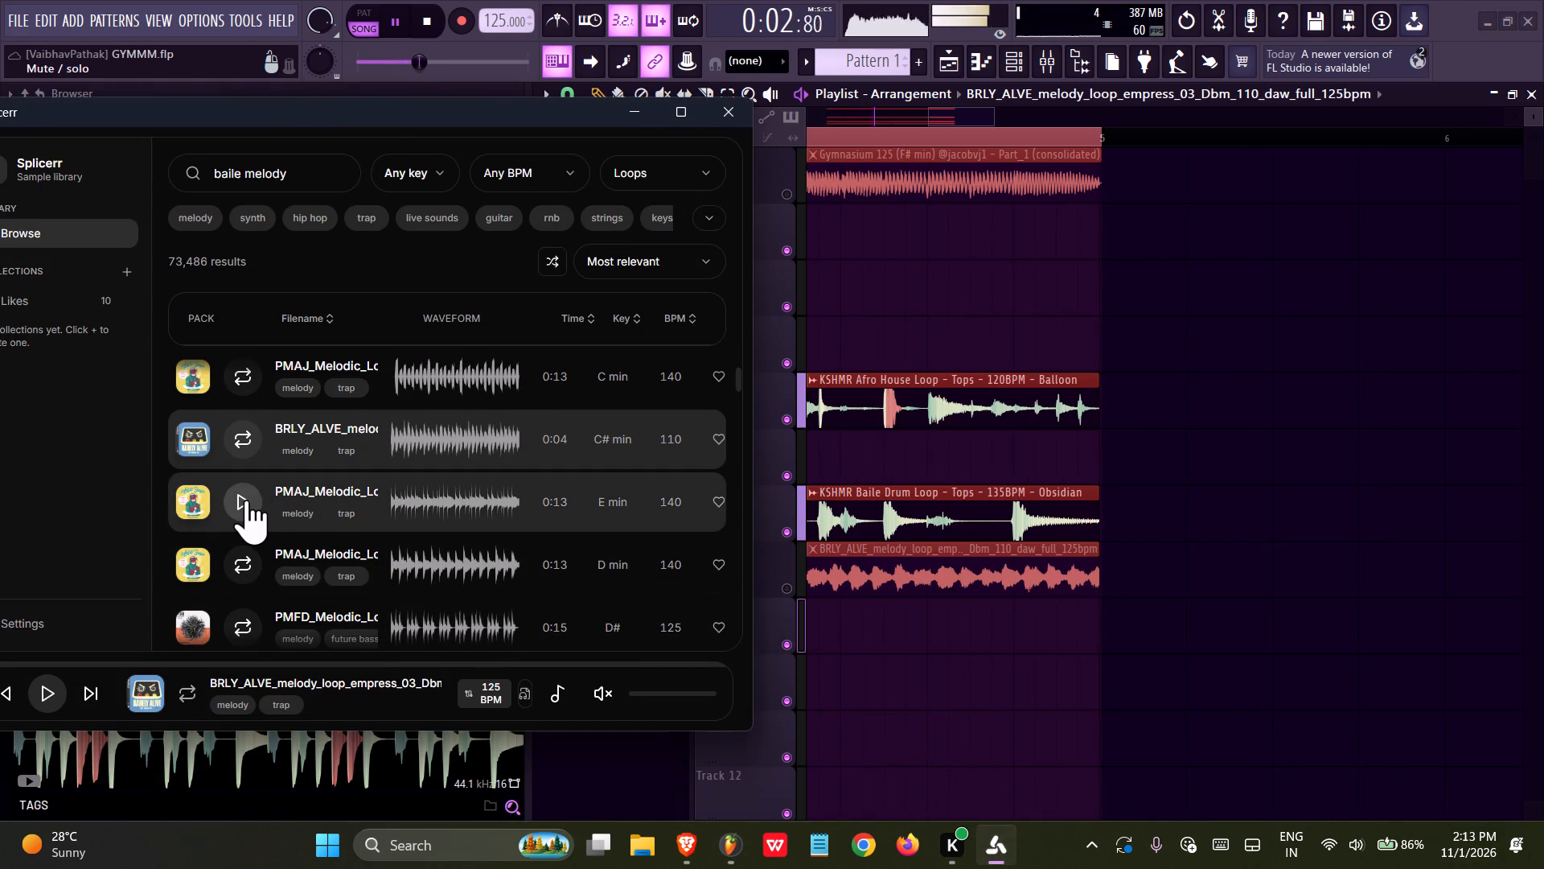
left_click(247, 500)
left_click(246, 547)
scroll(261, 484, "down", 3)
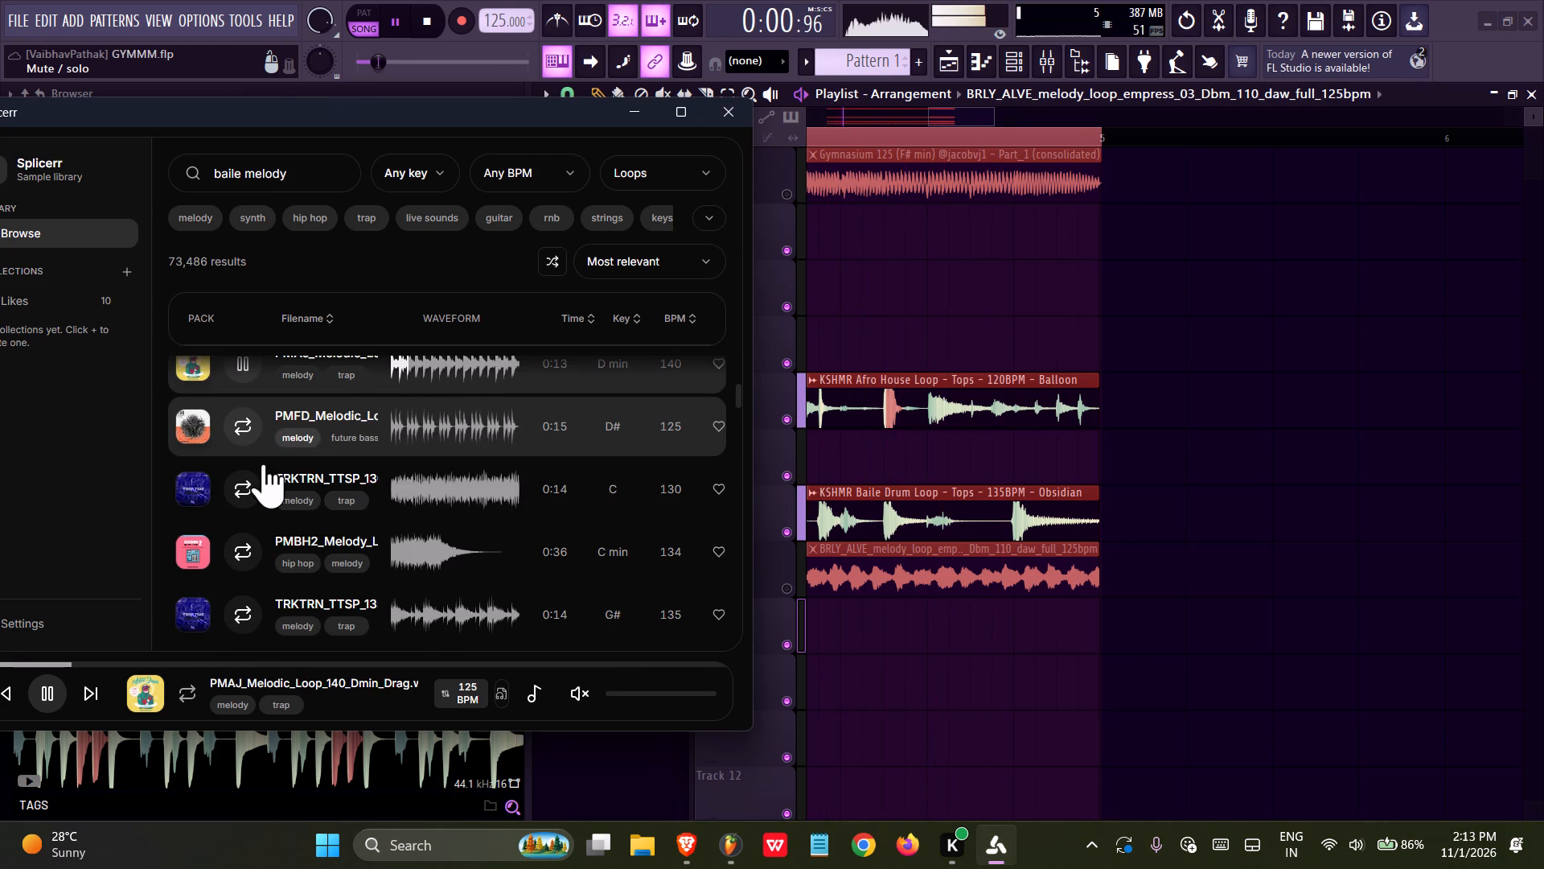
left_click(242, 484)
scroll(259, 477, "down", 4)
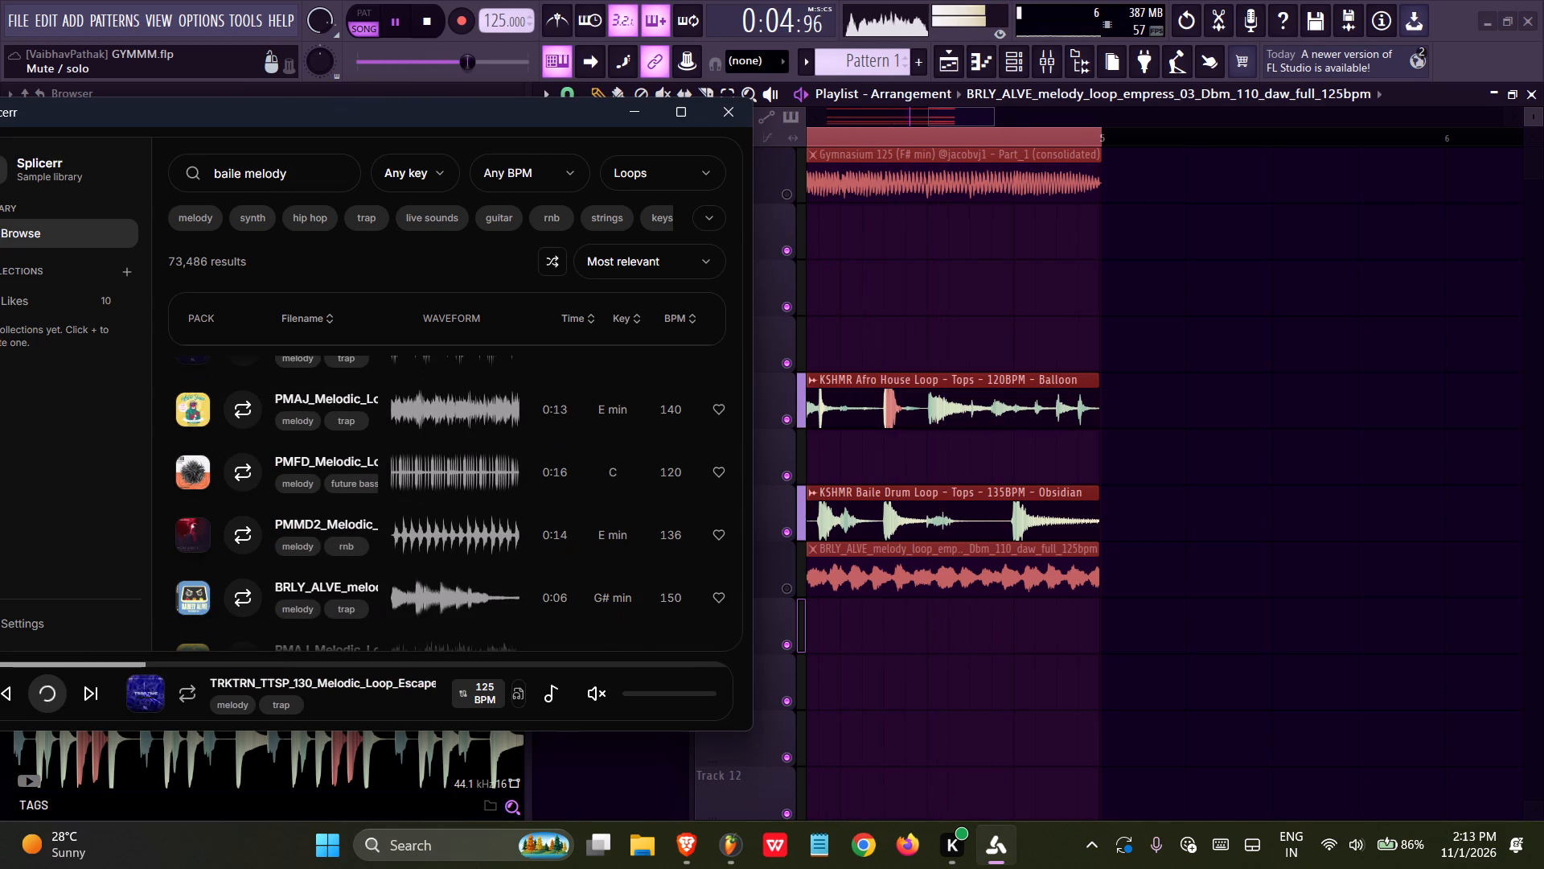
scroll(296, 330, "down", 2)
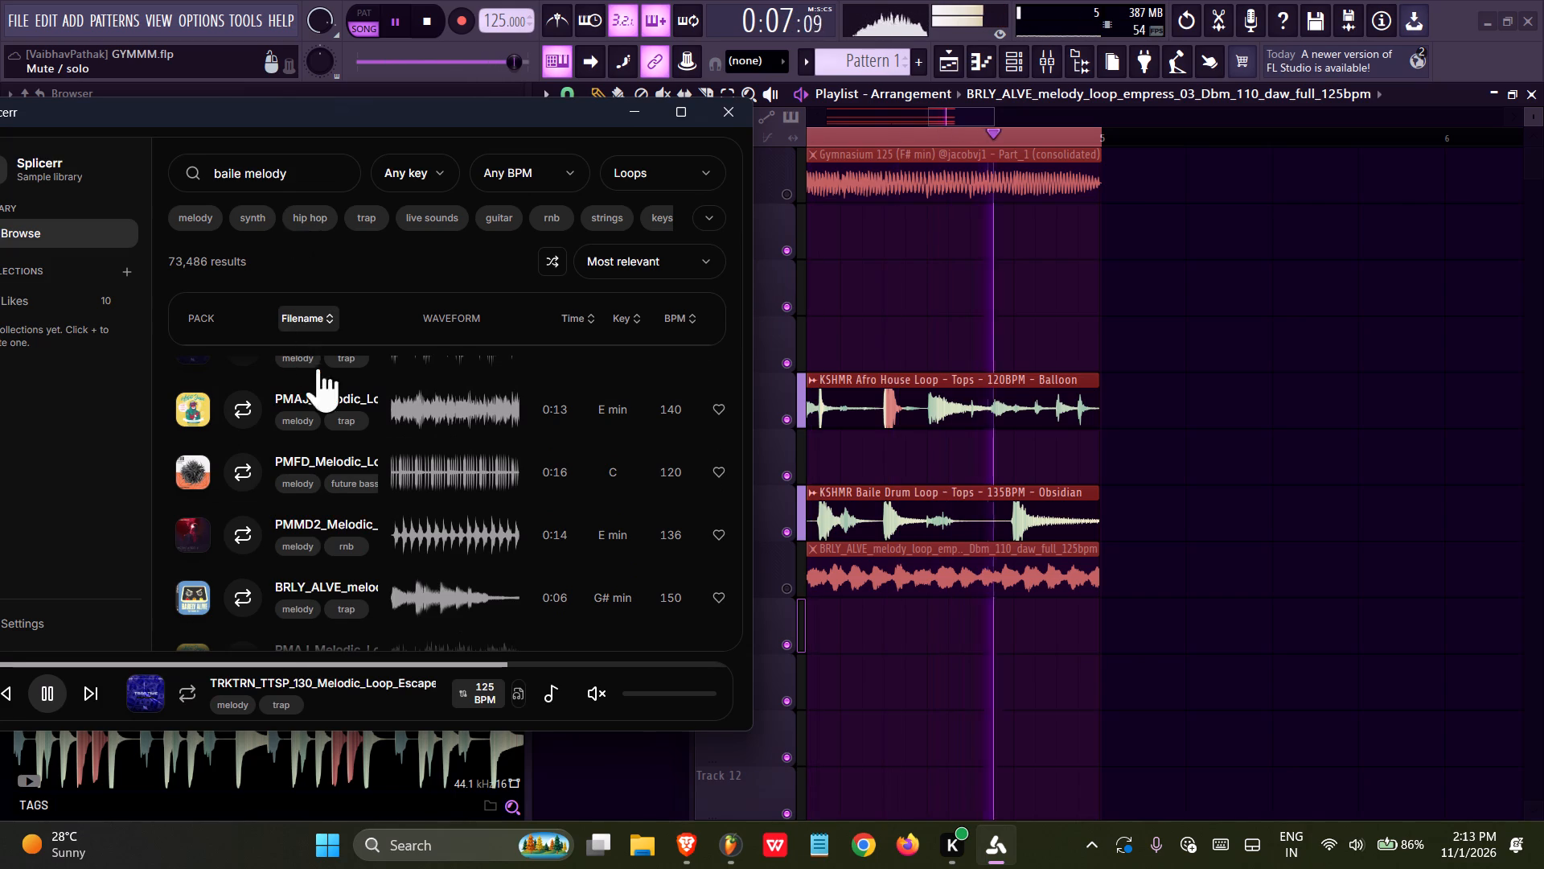
left_click_drag(383, 122, 513, 120)
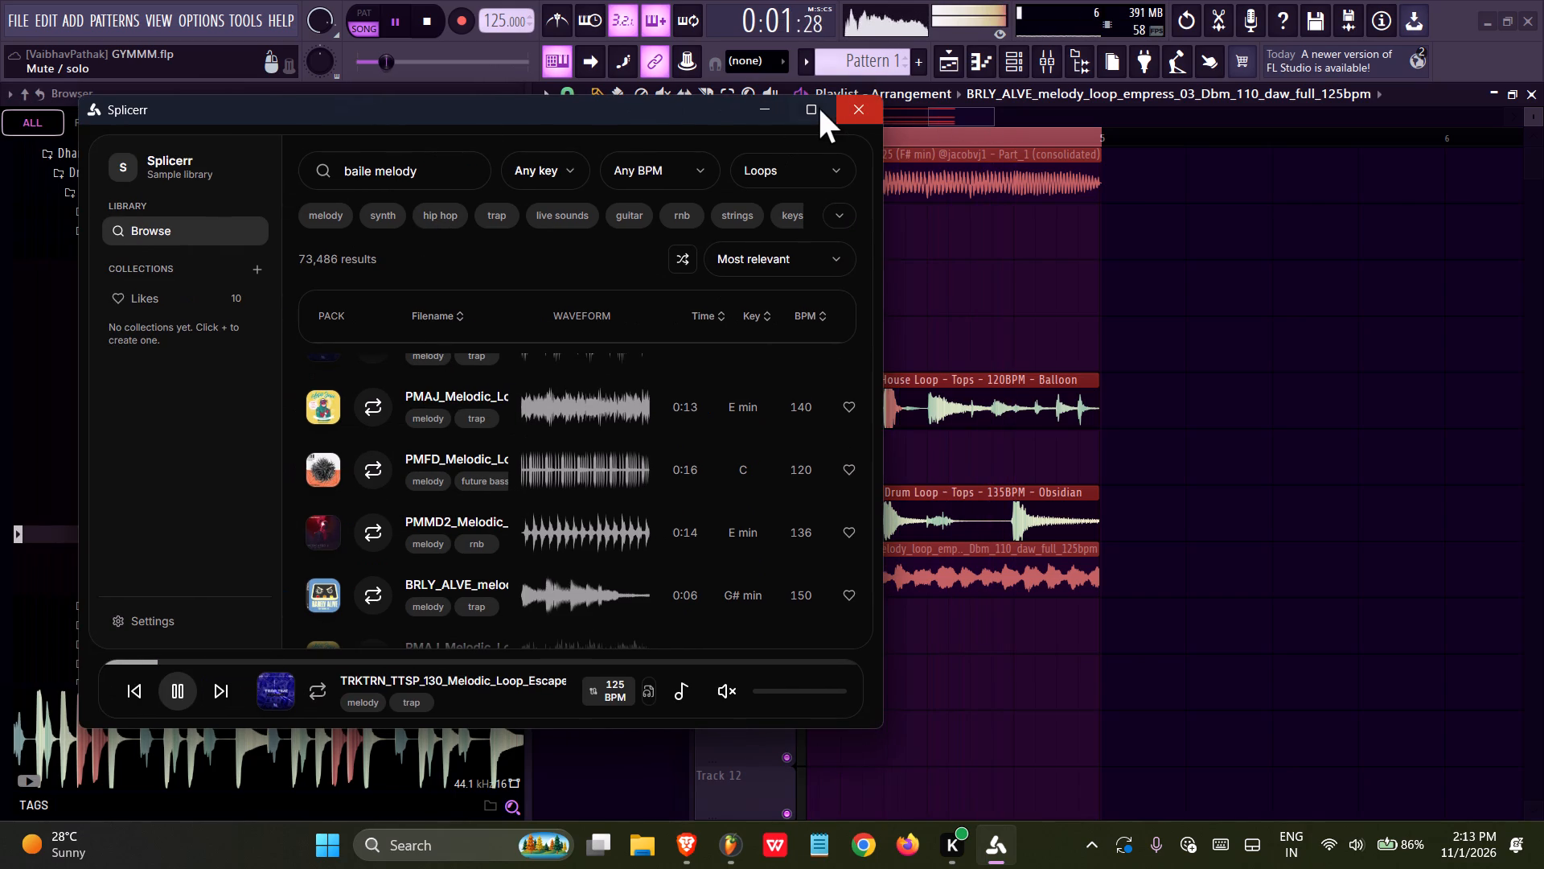
left_click(812, 105)
scroll(590, 470, "down", 4)
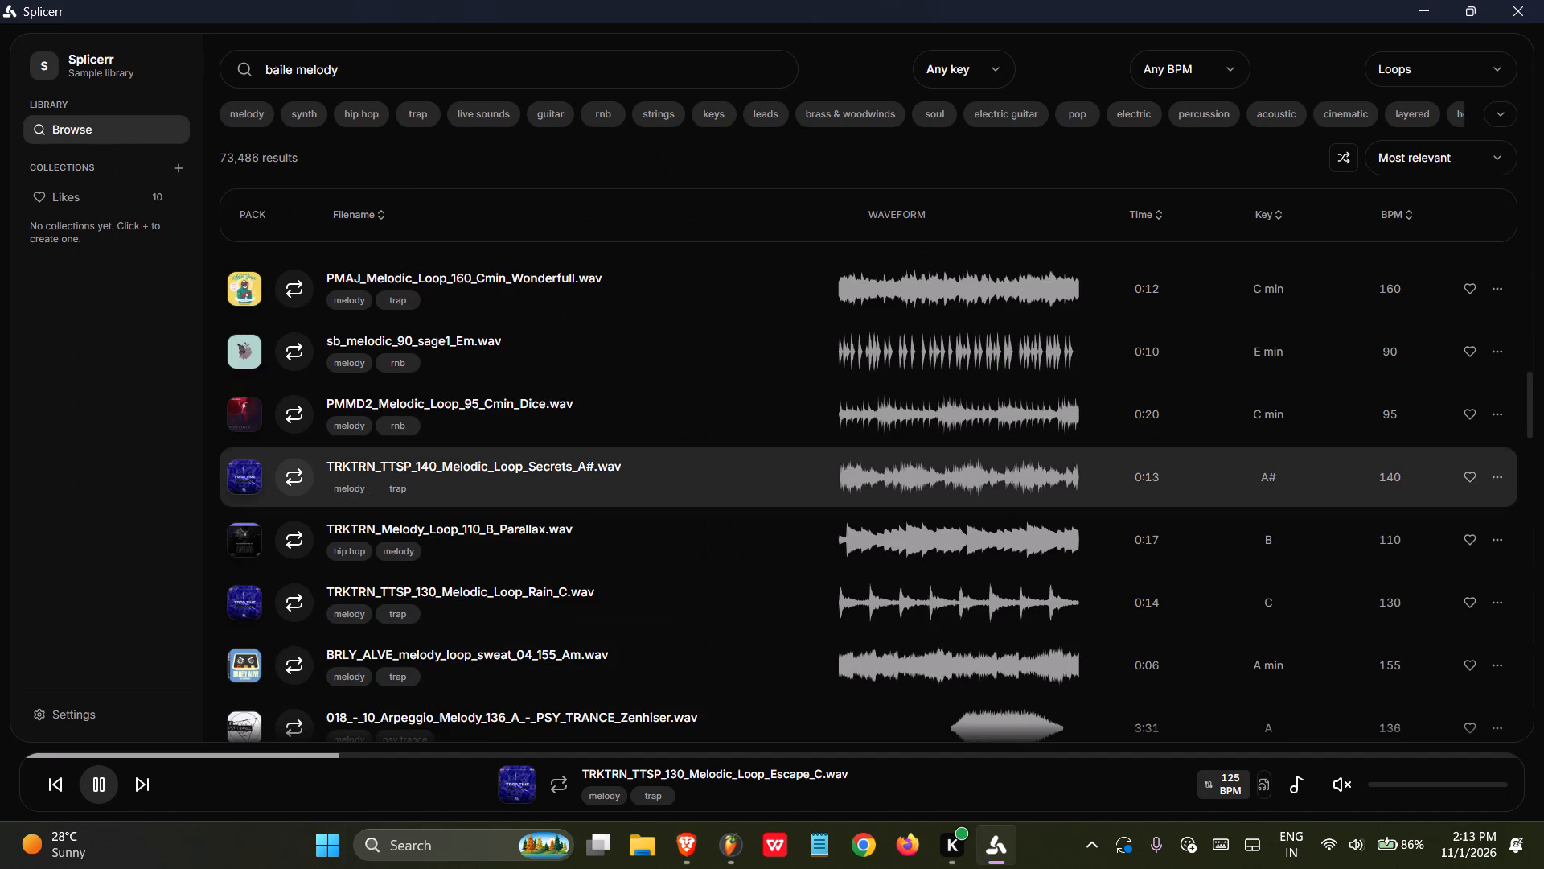
scroll(495, 352, "down", 3)
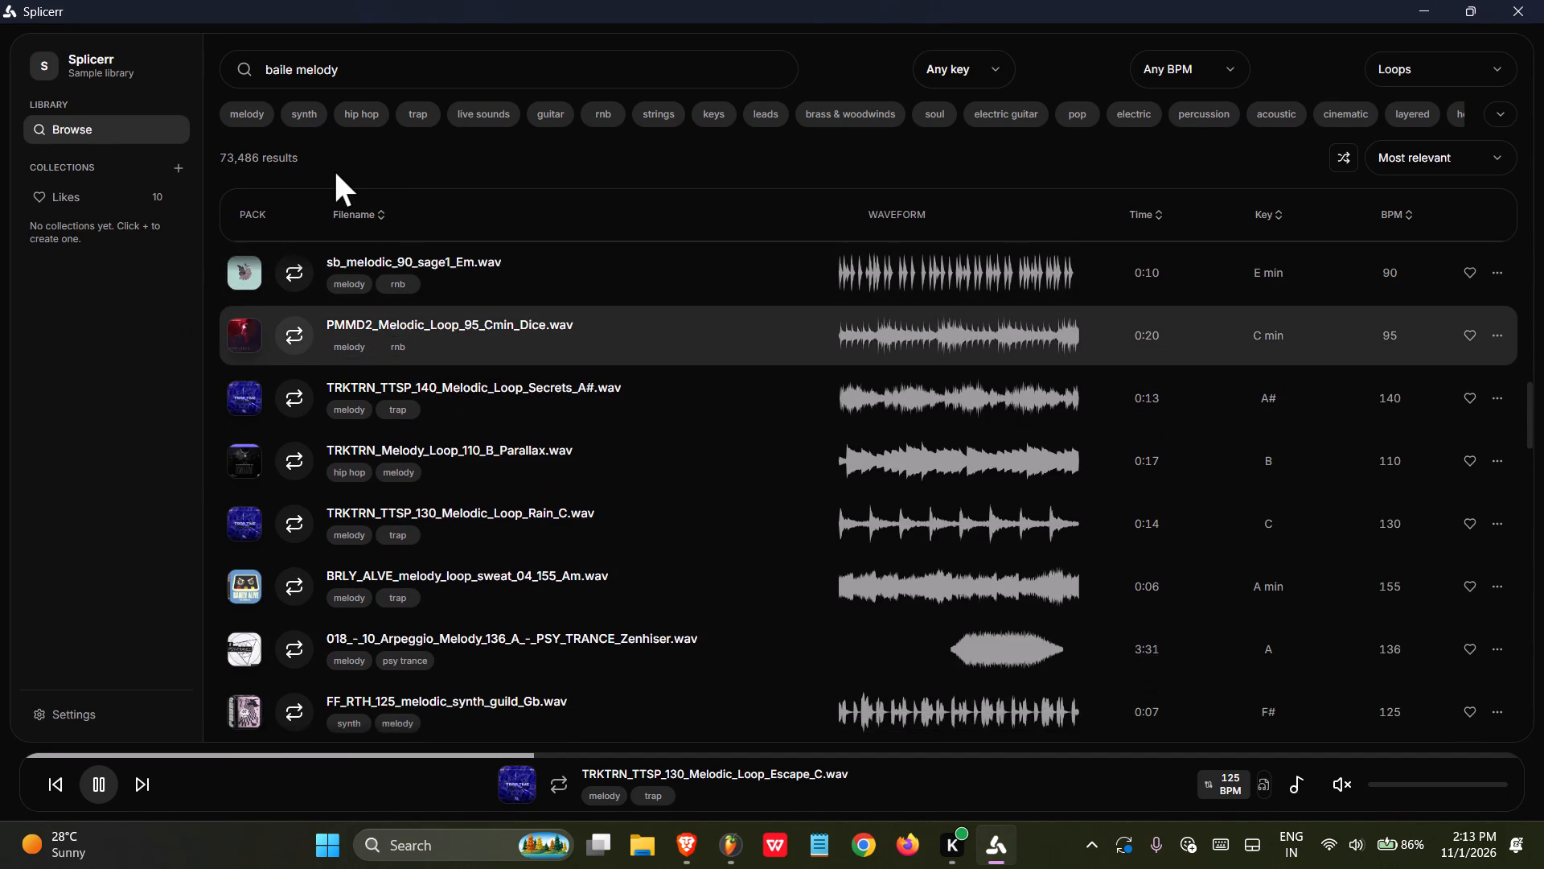
Search the Splicerr sample library for indian vocals.
left_click(293, 64)
key("BackSpace")
key("BackSpace")
key("BackSpace")
key("BackSpace")
key("BackSpace")
key("BackSpace")
key("BackSpace")
key("BackSpace")
key("BackSpace")
key("BackSpace")
key("BackSpace")
key("BackSpace")
key("BackSpace")
key("BackSpace")
key("BackSpace")
key("BackSpace")
key("BackSpace")
key("BackSpace")
key("BackSpace")
key("BackSpace")
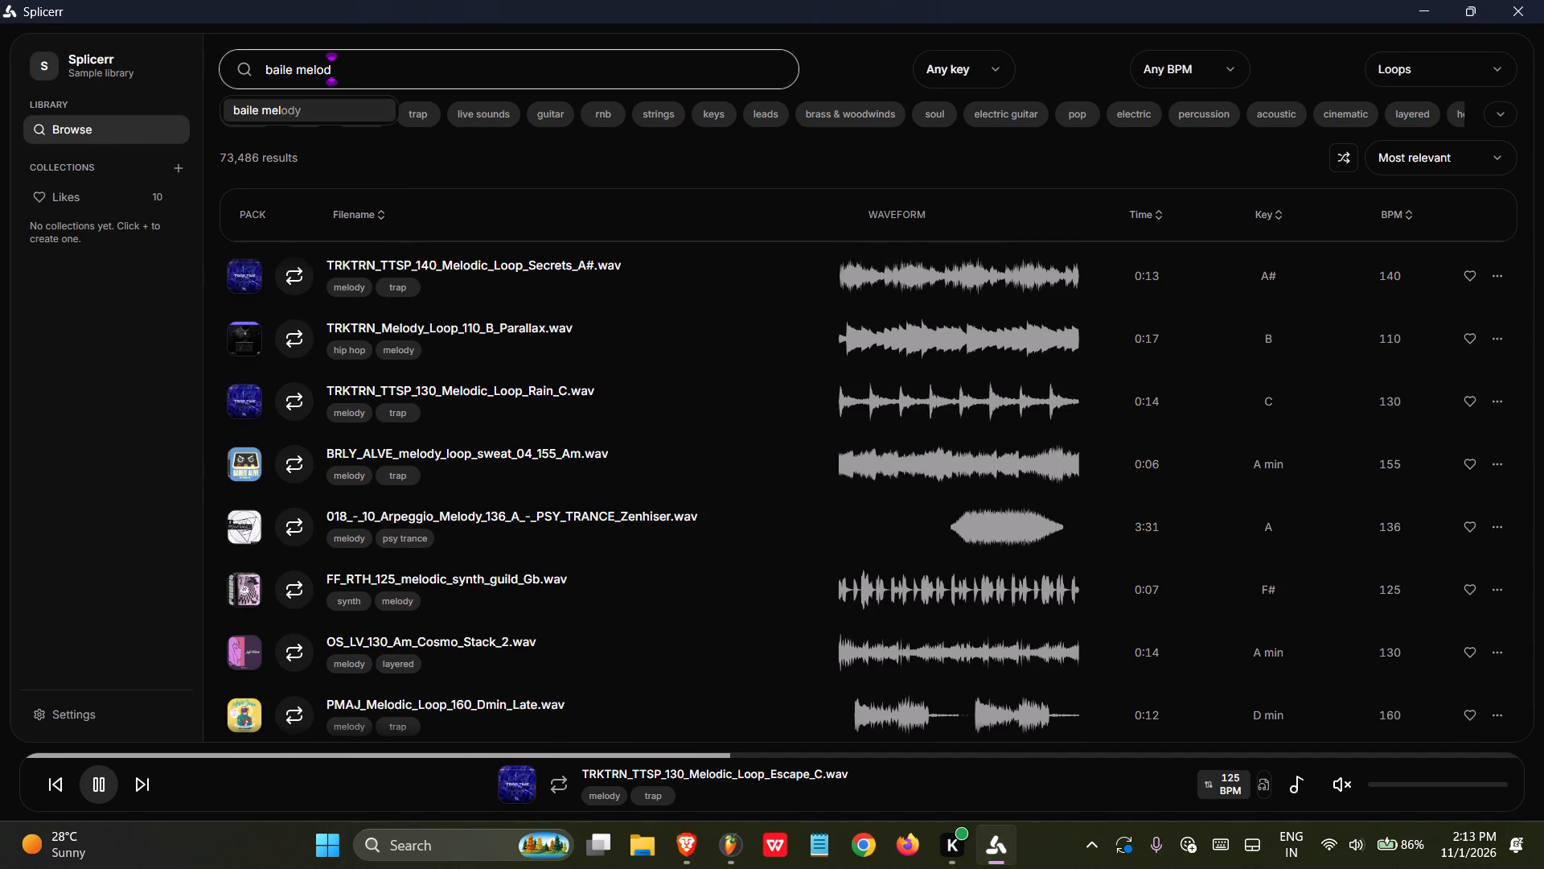
type("idnian")
key("space")
key("BackSpace")
key("BackSpace")
key("BackSpace")
key("BackSpace")
key("BackSpace")
key("BackSpace")
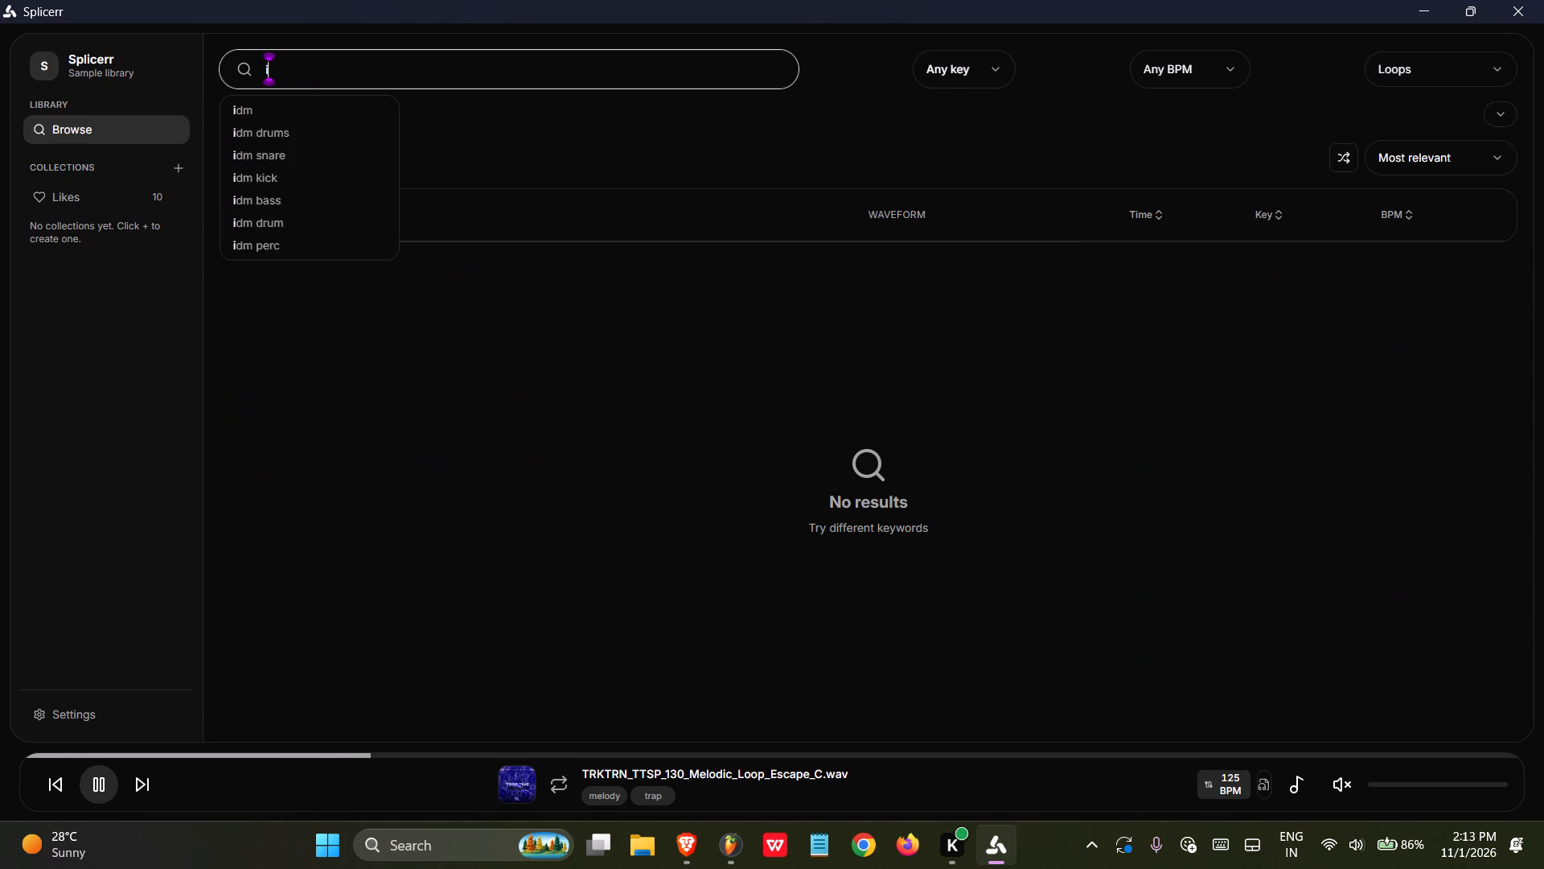
type("ndian vocals")
key("Return")
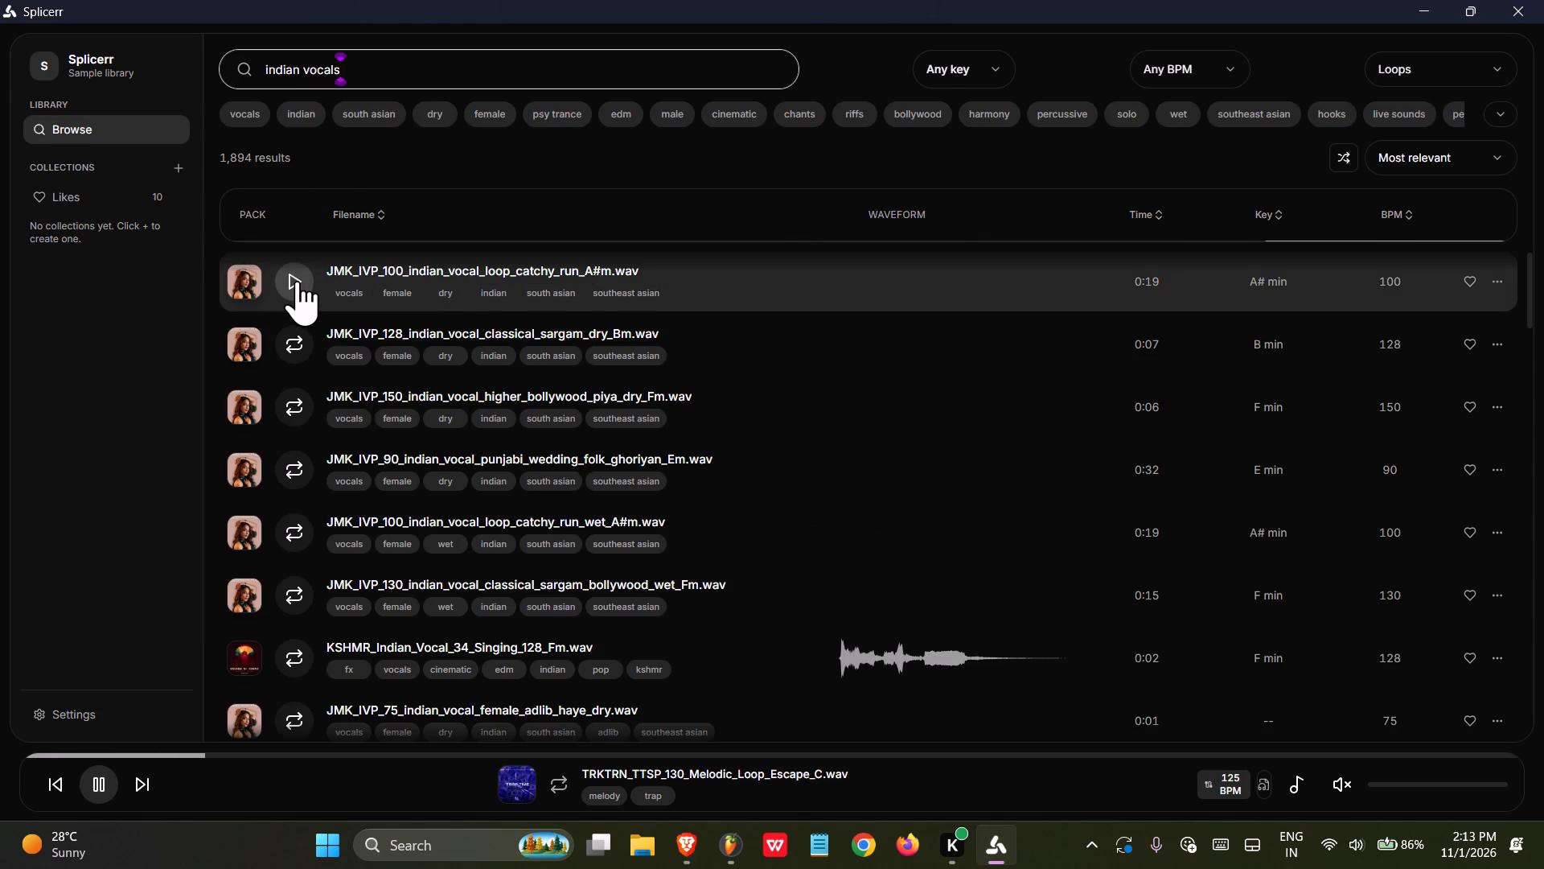
Audition the JMK_IVP_100 indian vocal loop catchy run A#m and place its 125 BPM version at the start of Track 9 in FL Studio, with playback stopped.
left_click(298, 279)
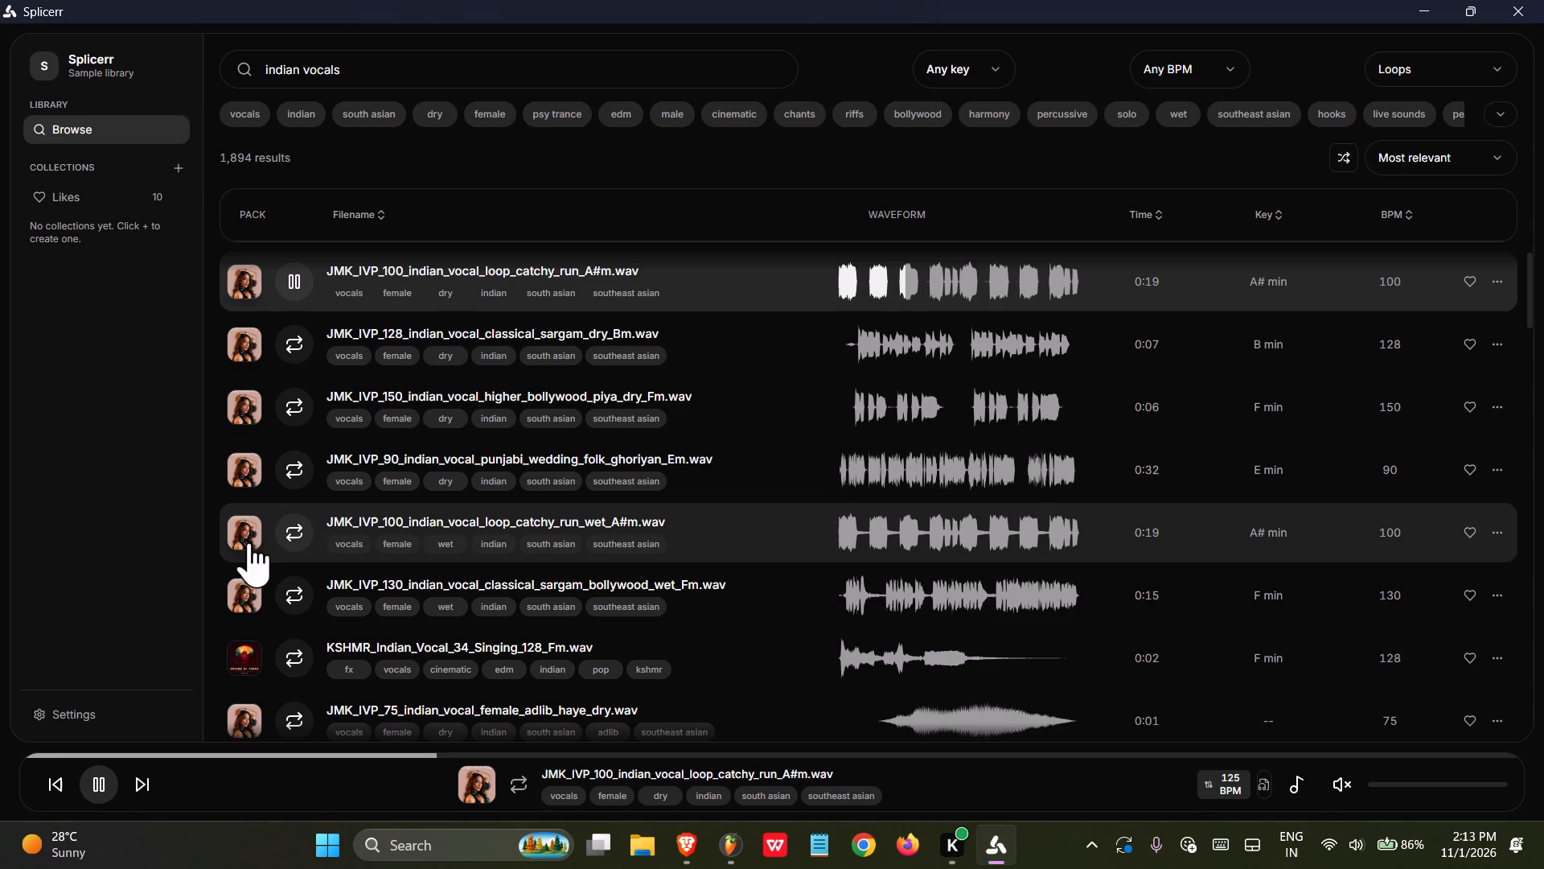
left_click(1476, 12)
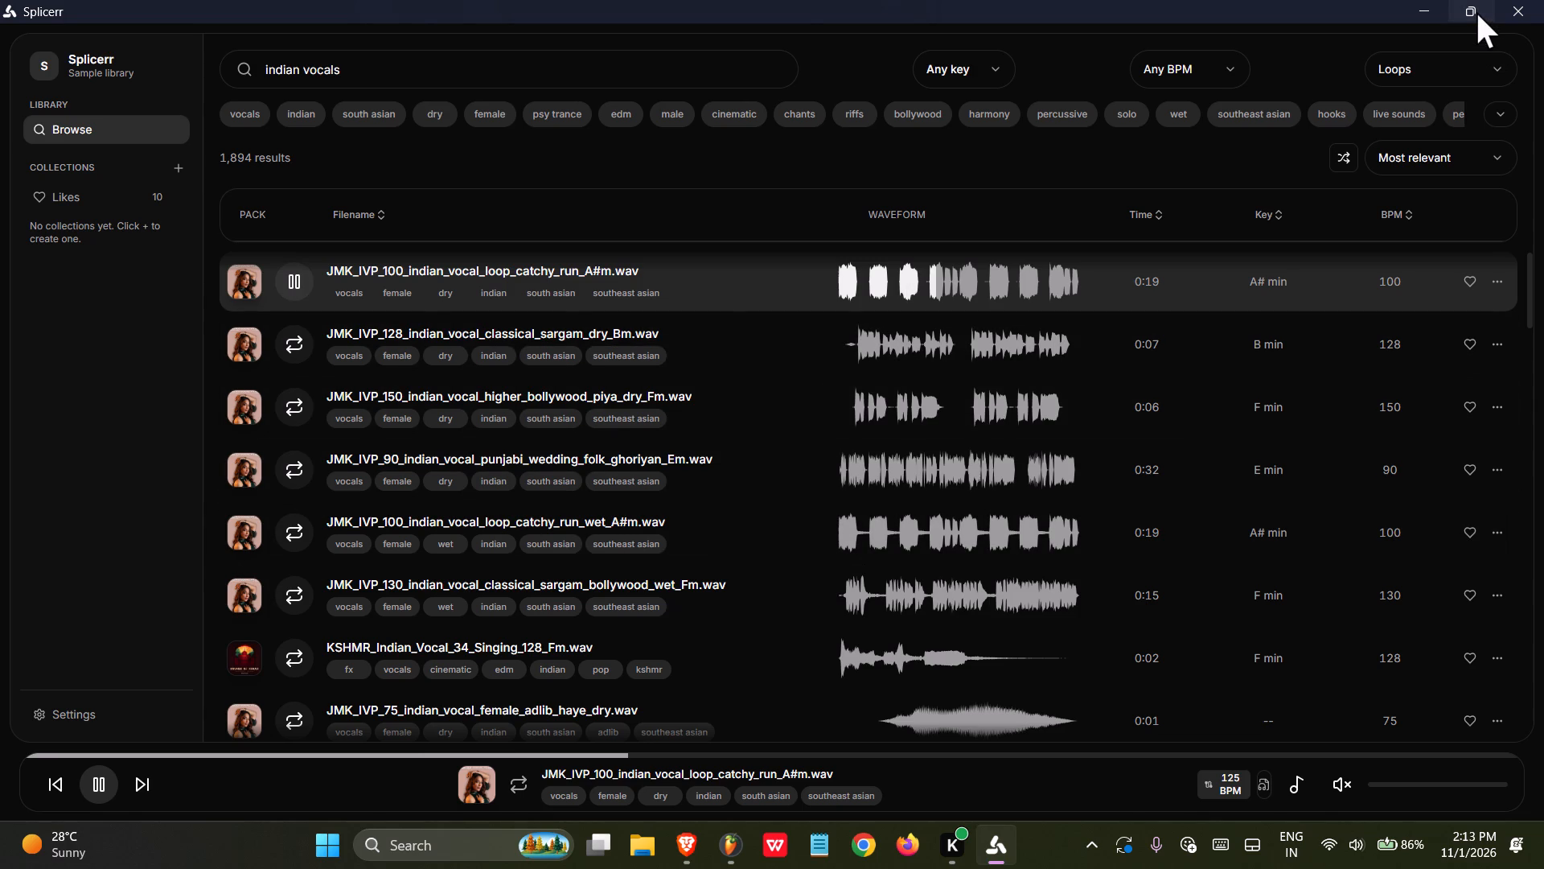
left_click_drag(675, 691, 939, 687)
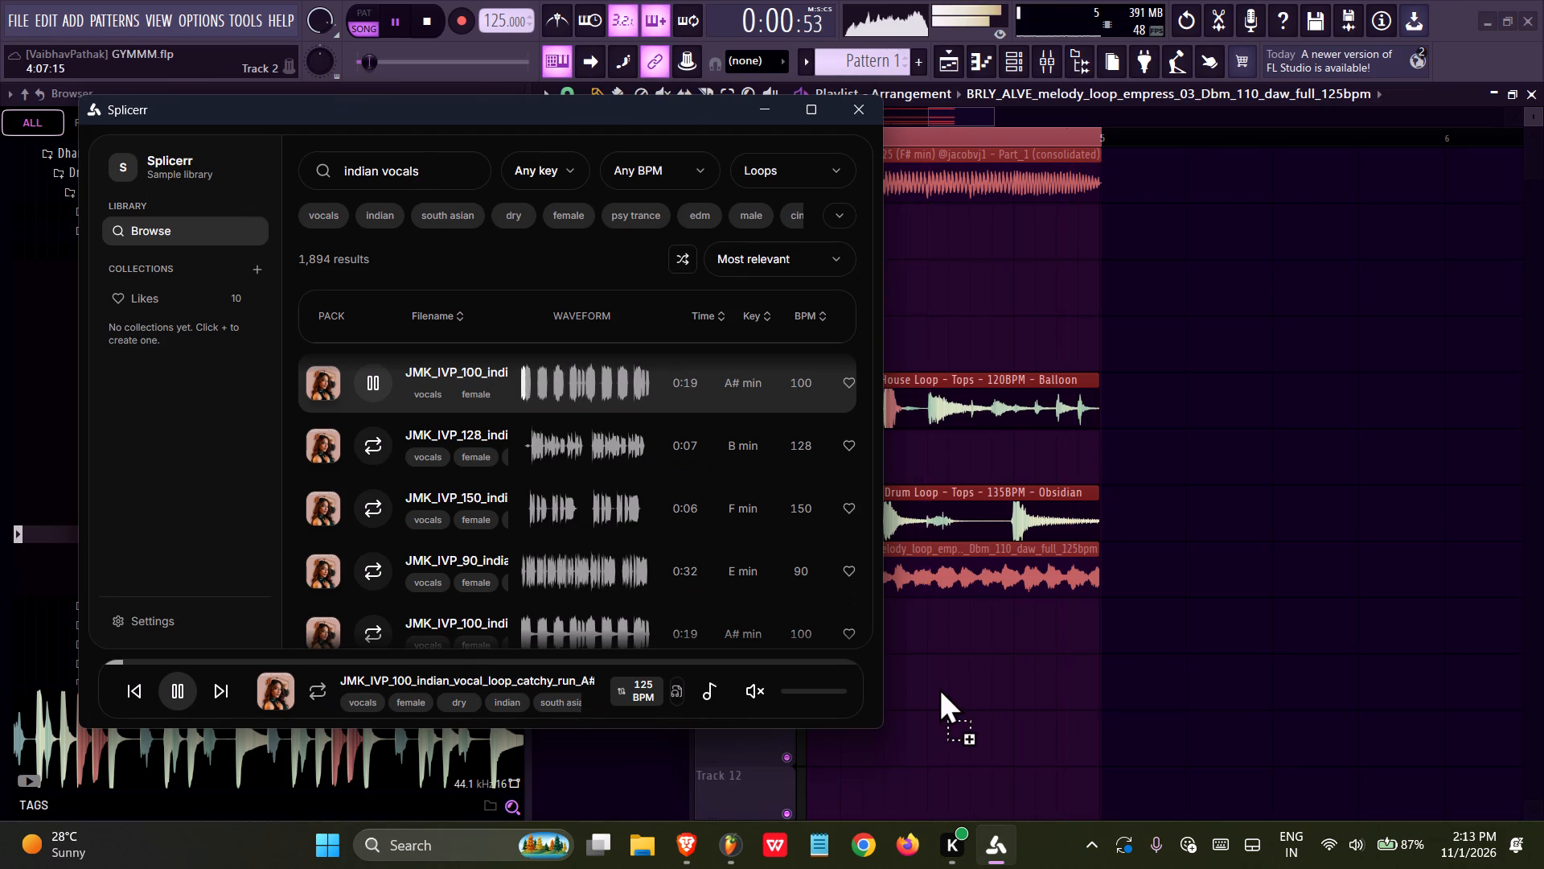
left_click_drag(939, 687, 941, 686)
key("space")
left_click_drag(1041, 679, 437, 592)
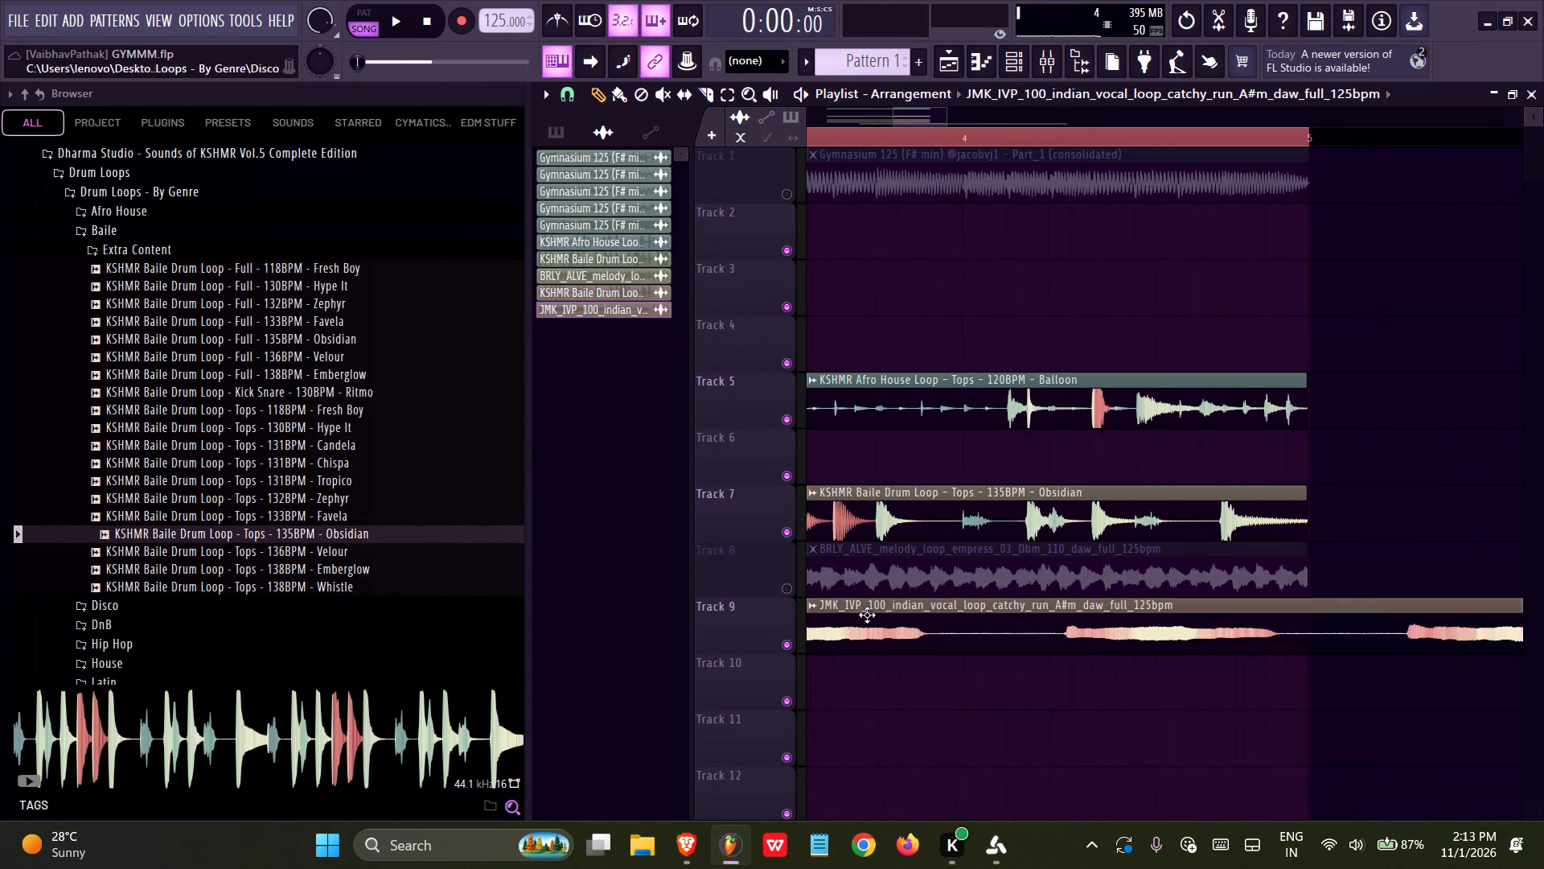
scroll(899, 618, "down", 12, "ctrl")
left_click_drag(1012, 621, 342, 633)
Save the GYMMM project.
key("ctrl+s")
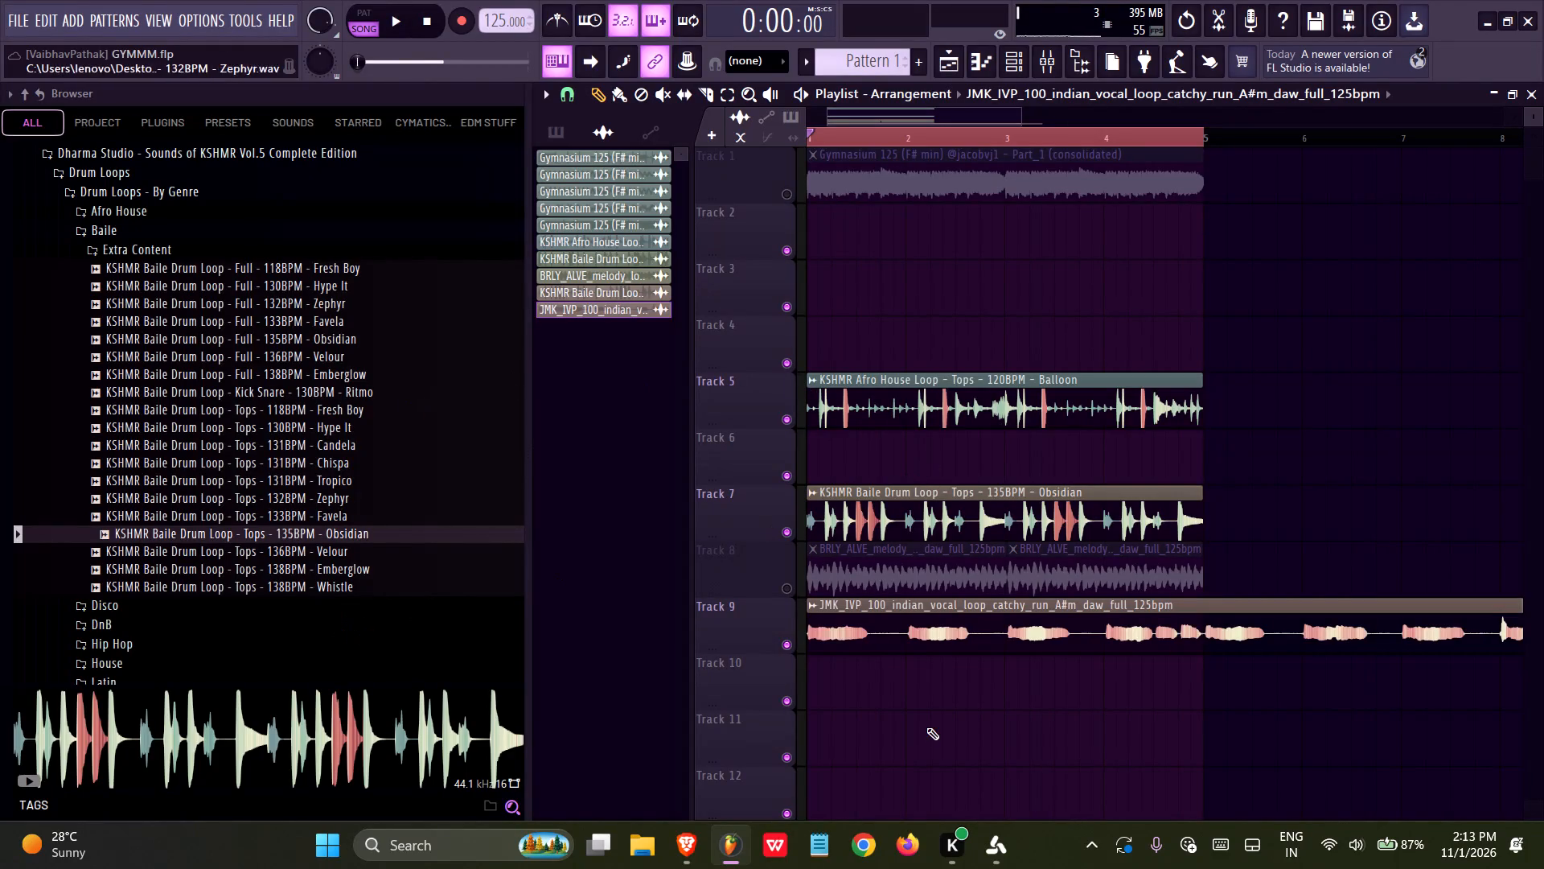
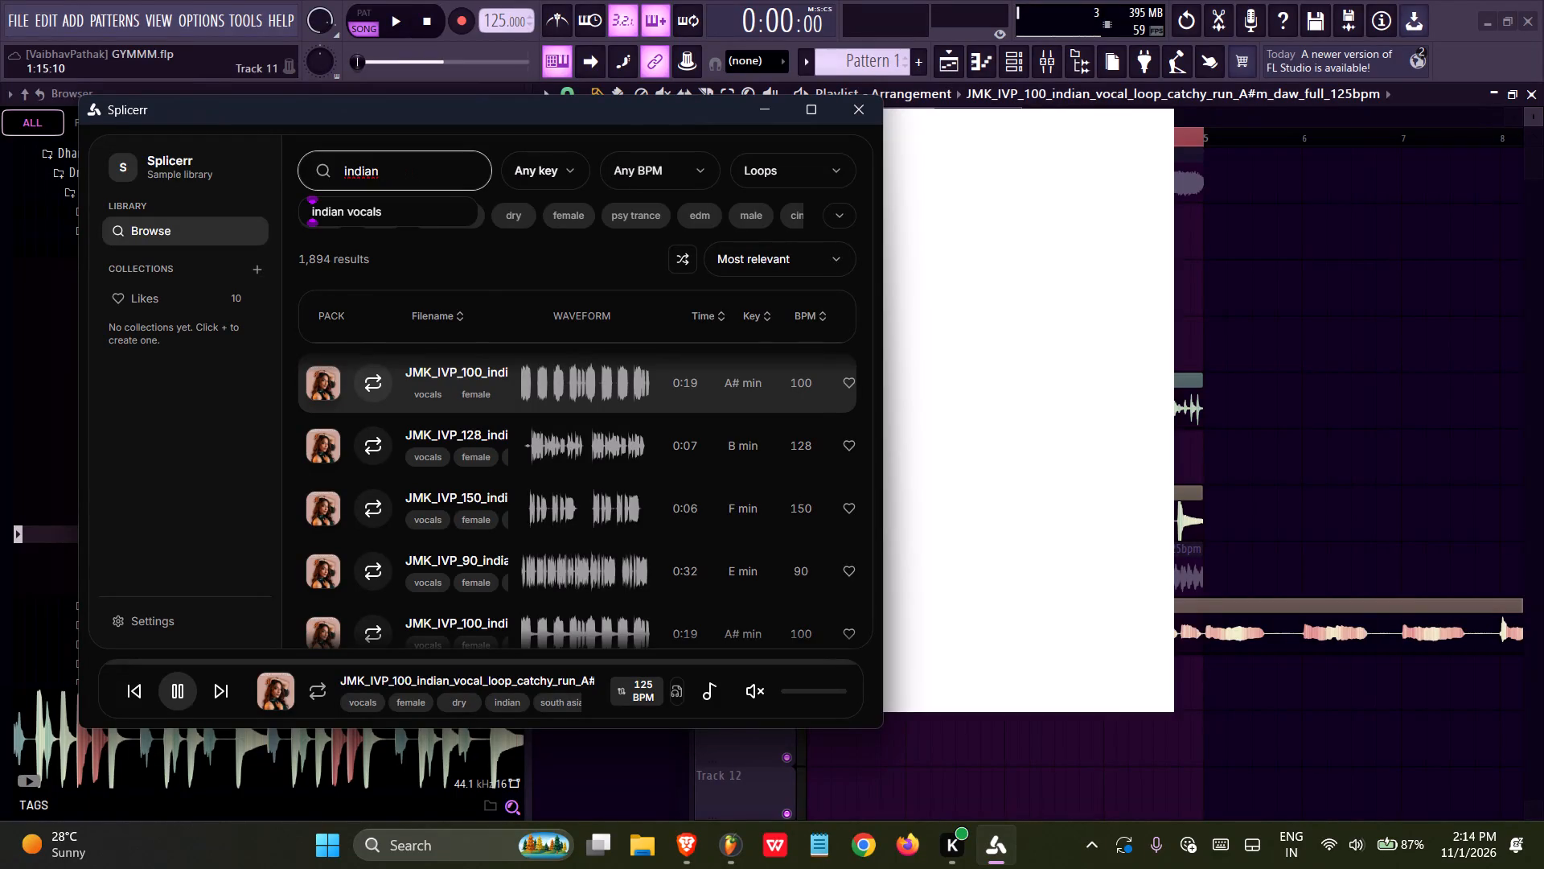
Search the Splicerr sample library for indian flute loops.
type("flute")
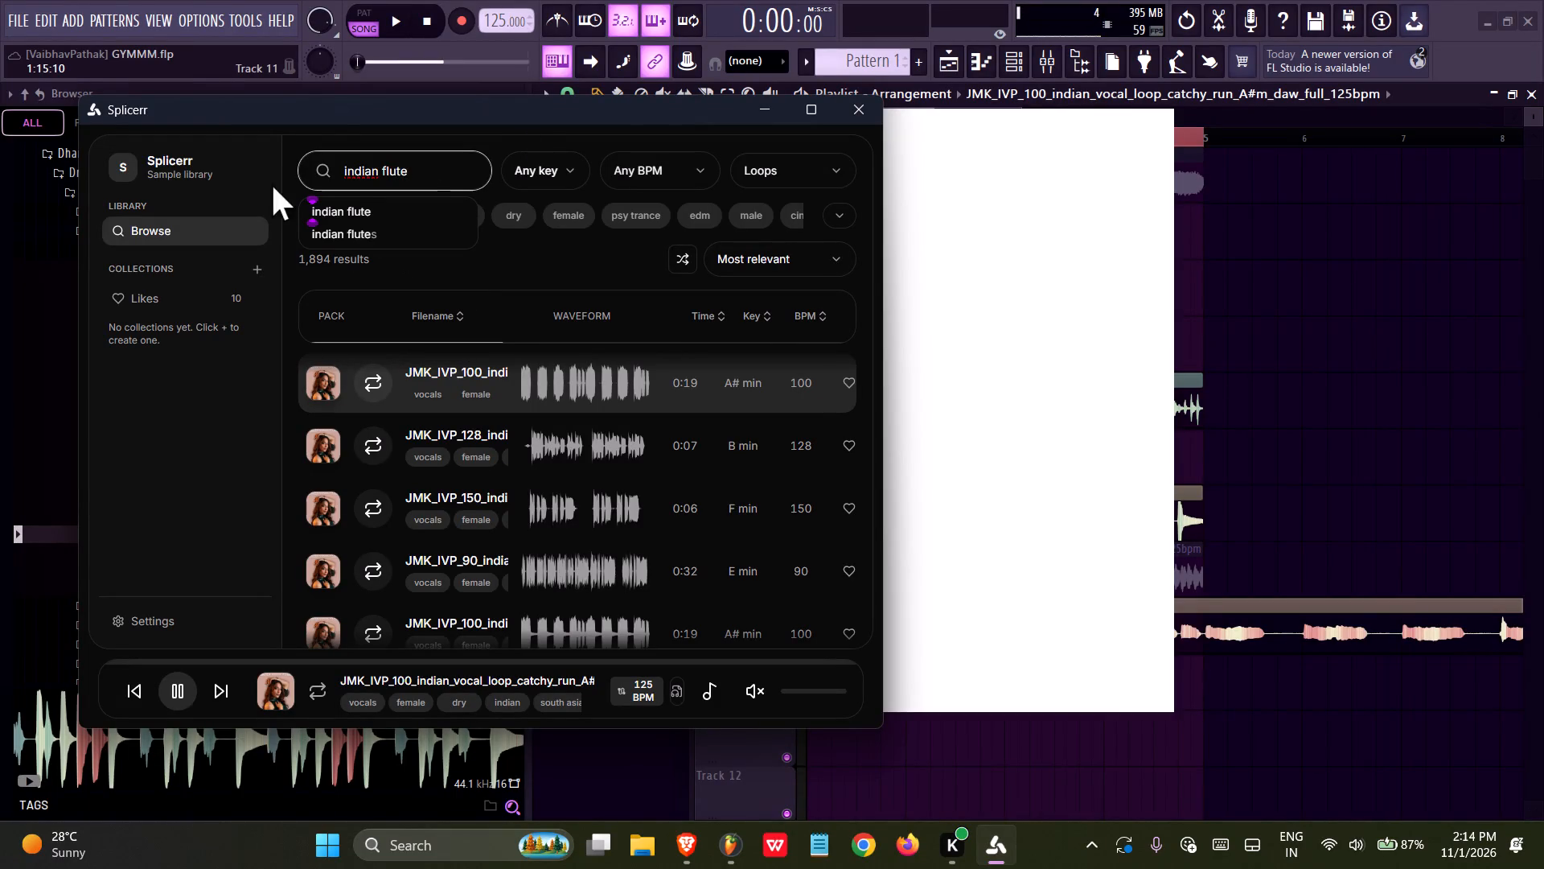
left_click(314, 206)
left_click(349, 213)
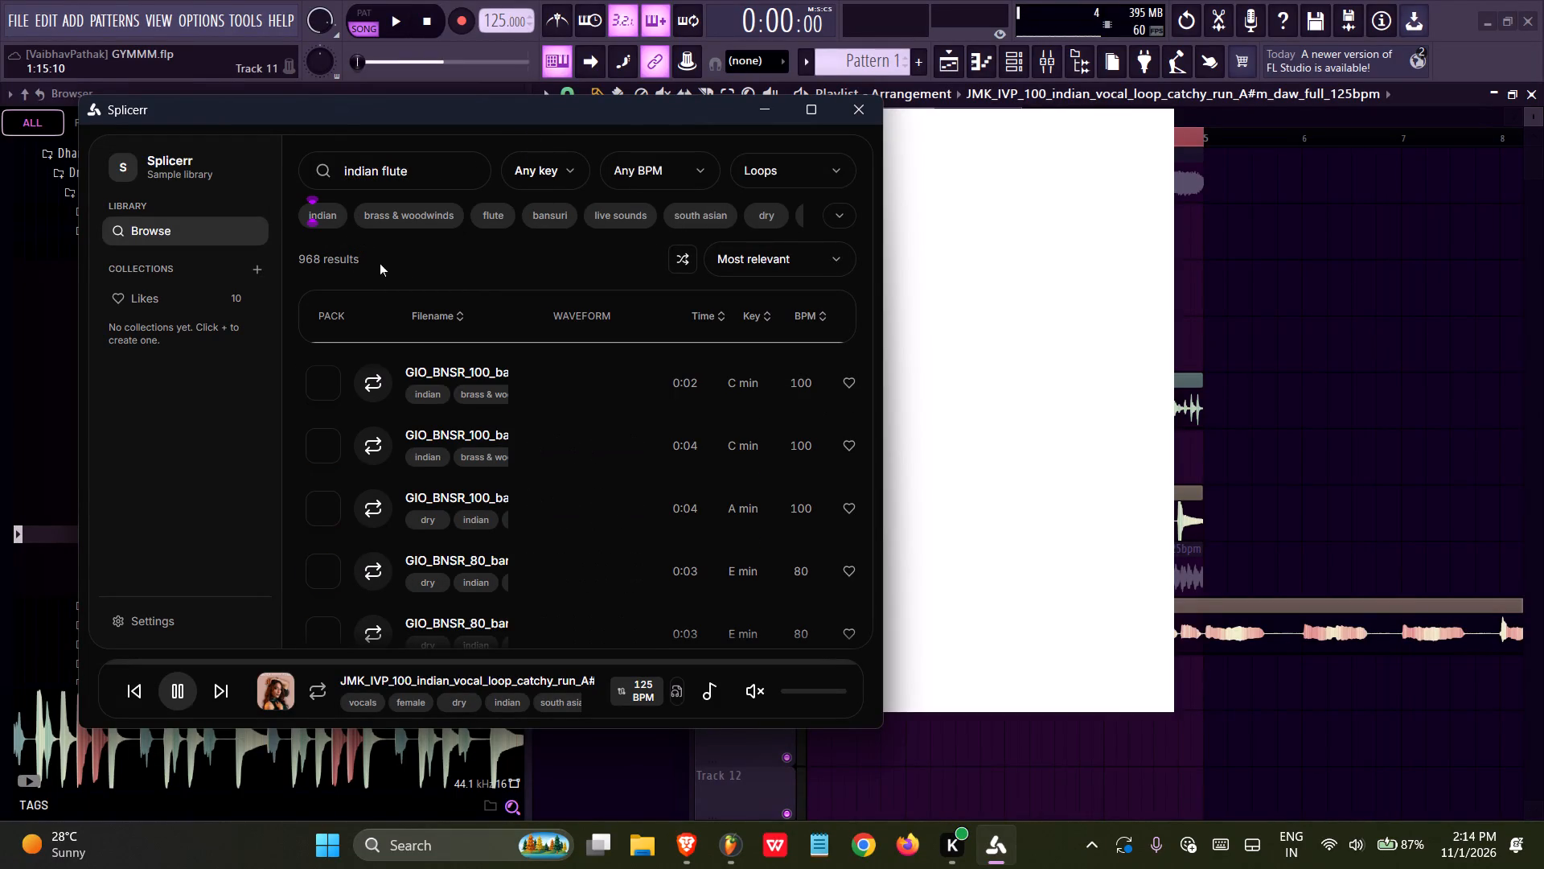
Mute Track 9 in FL Studio, start playback, and audition the GIO_BNSR_100 bansuri flute bollywood dry A minor loop over it from Splicerr.
right_click(1296, 261)
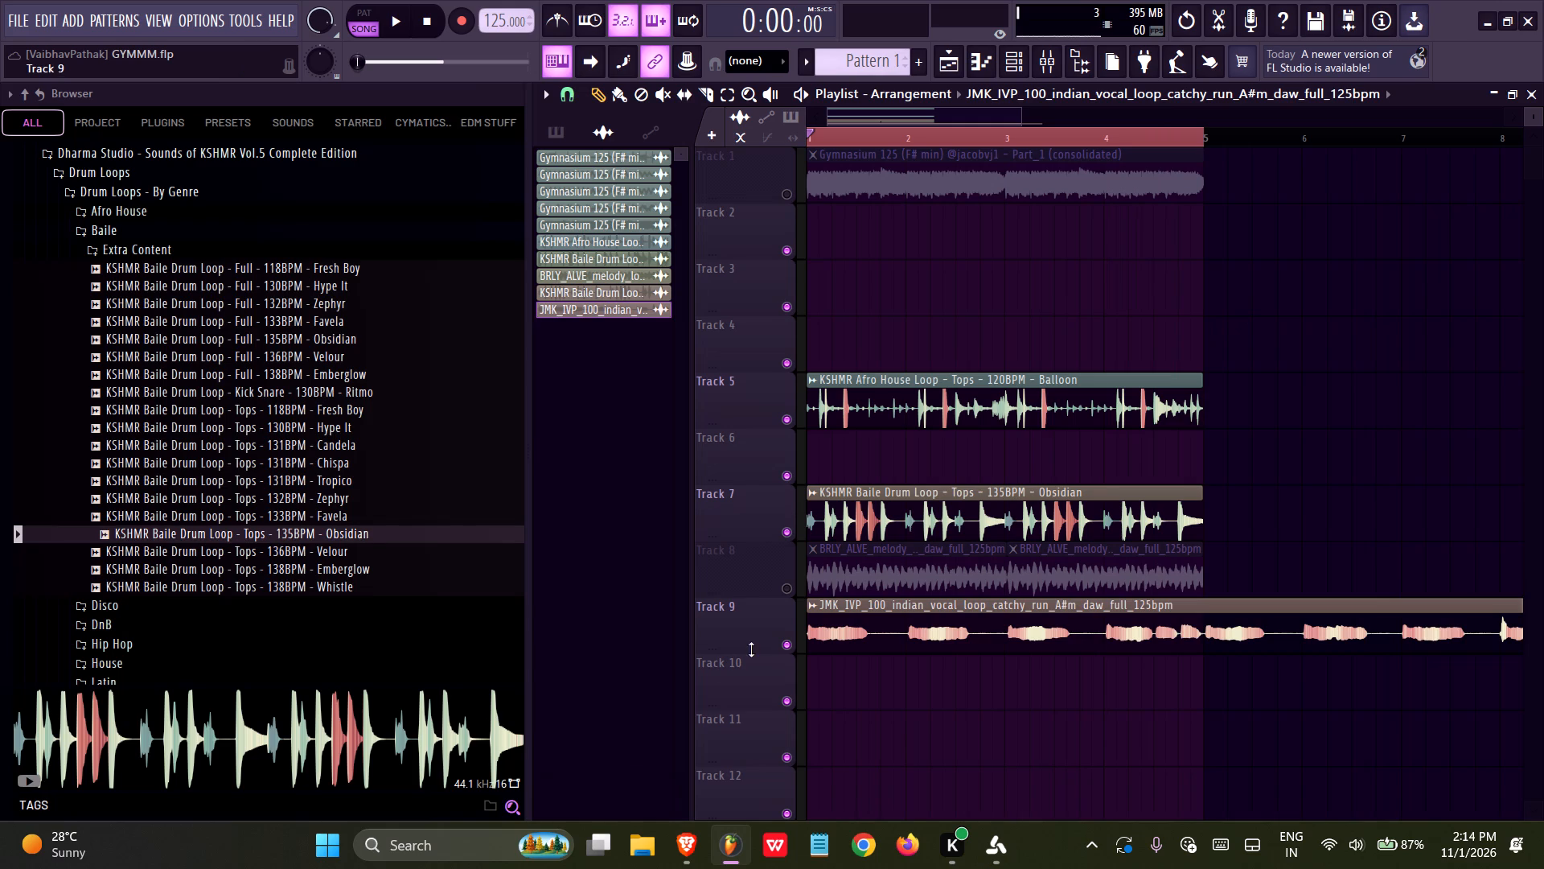
left_click(783, 649)
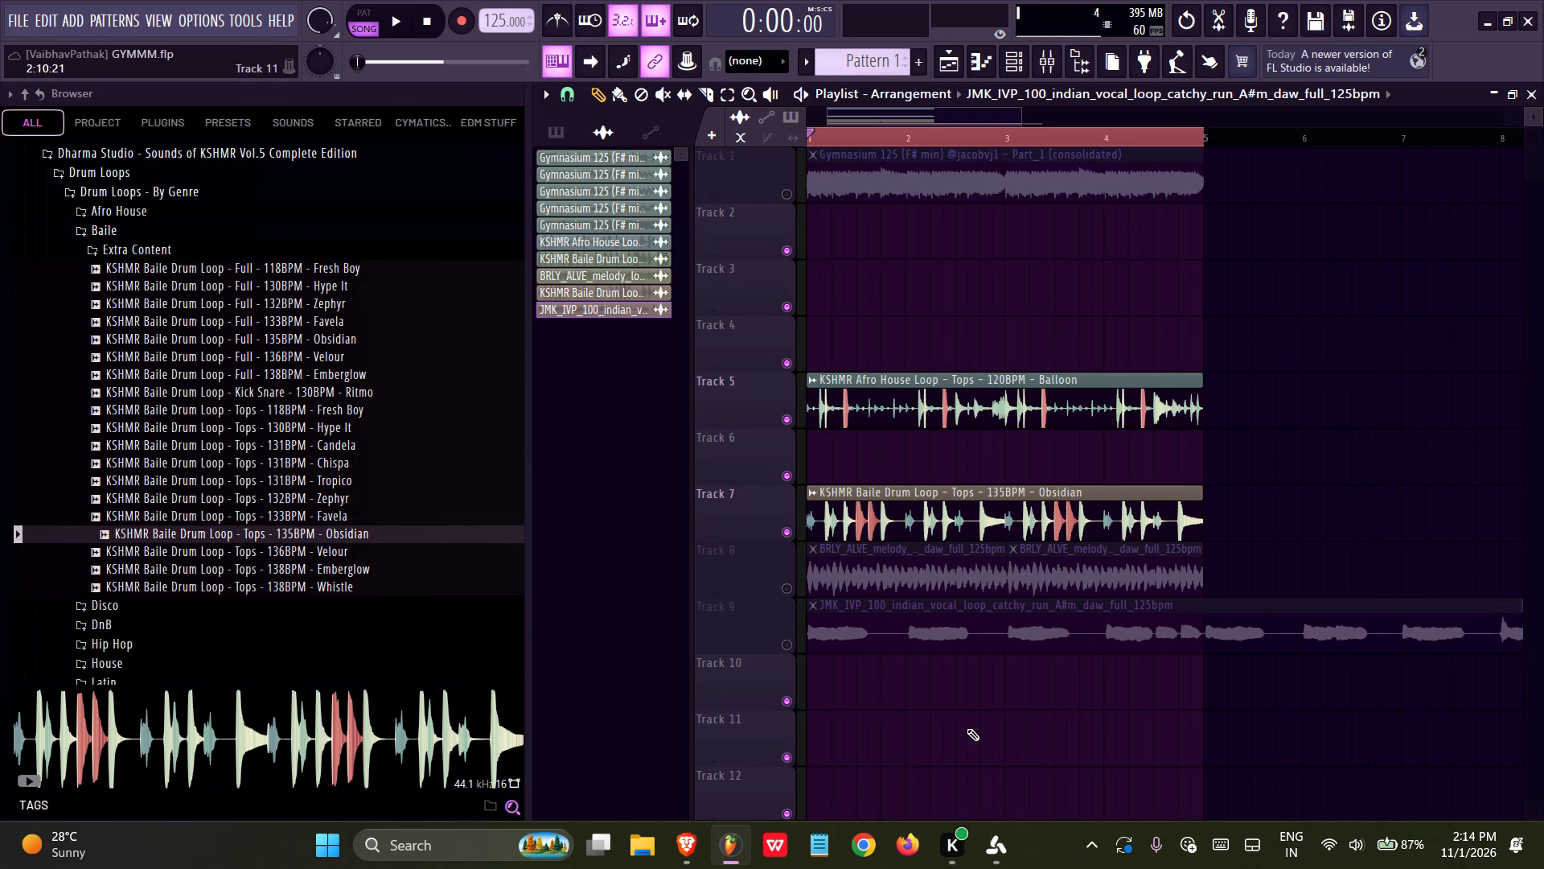
left_click(992, 857)
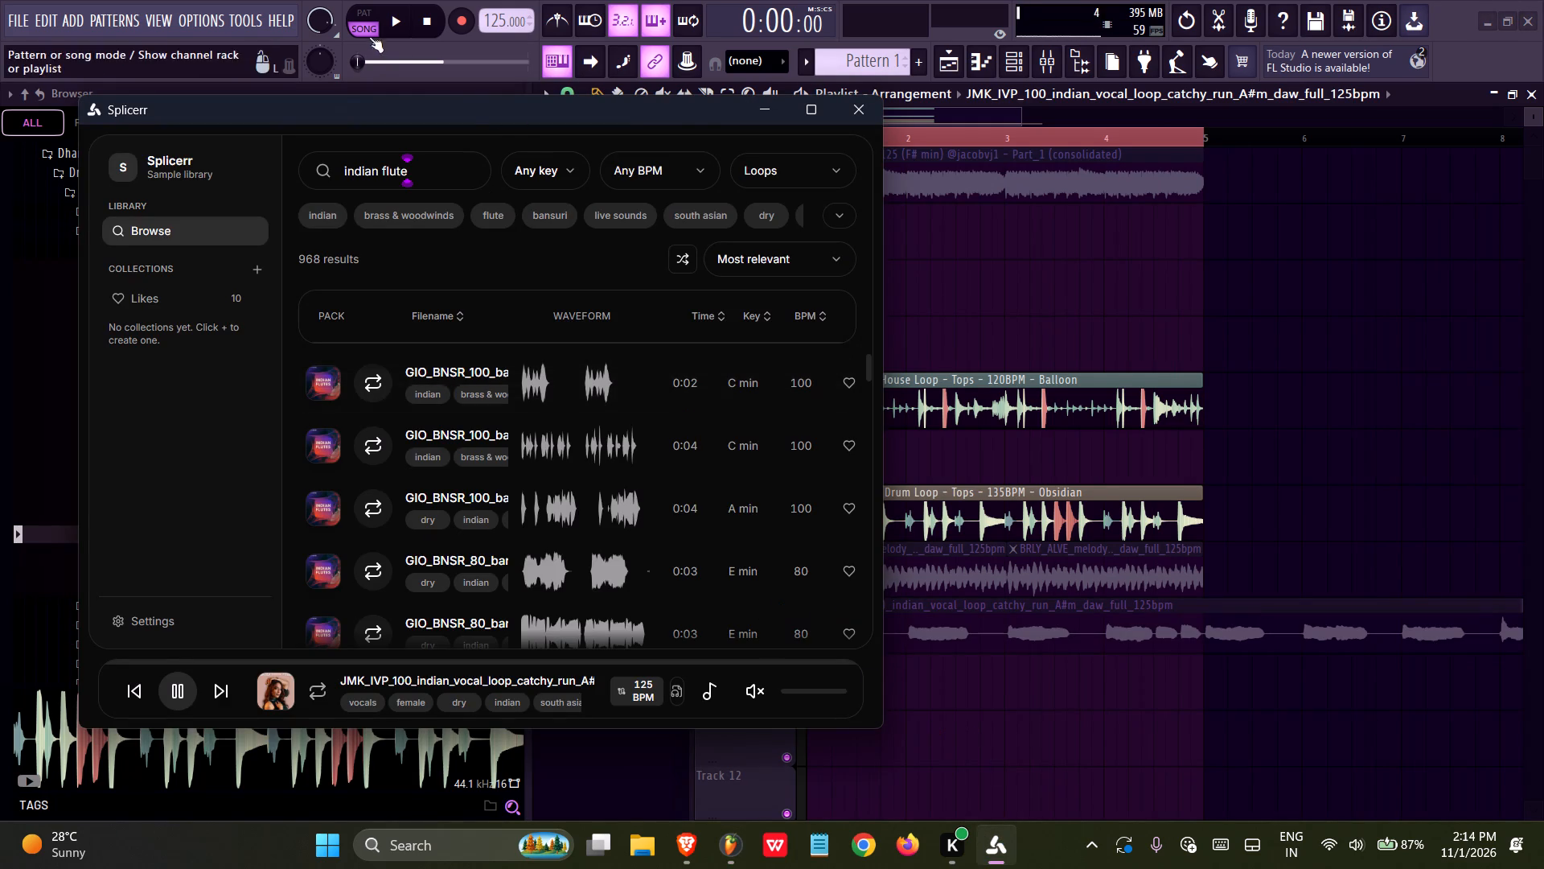
left_click(392, 18)
left_click(1012, 840)
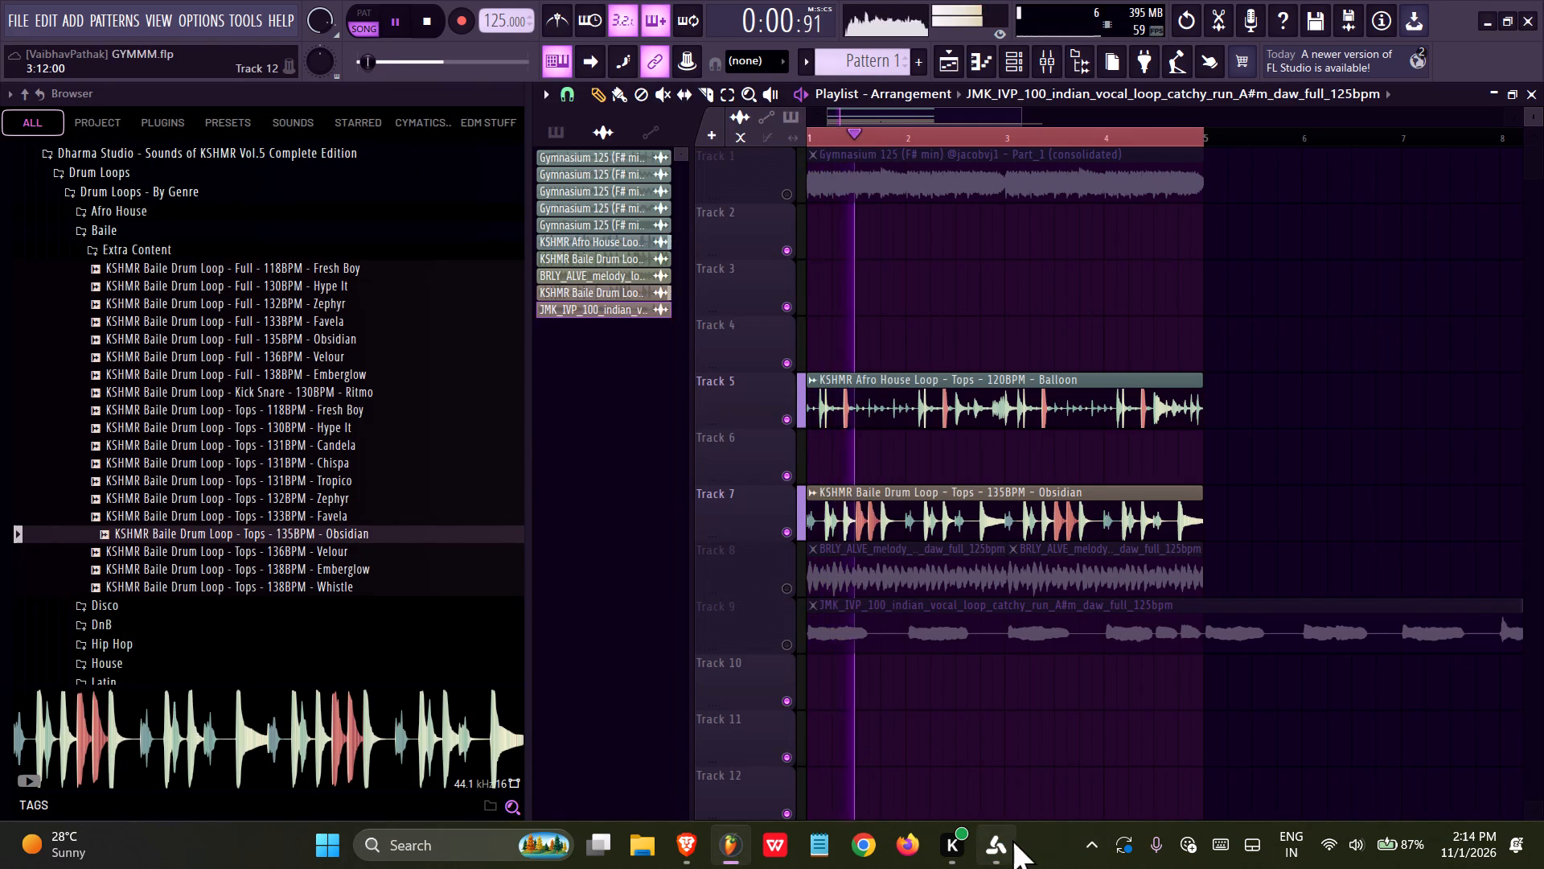
left_click(377, 510)
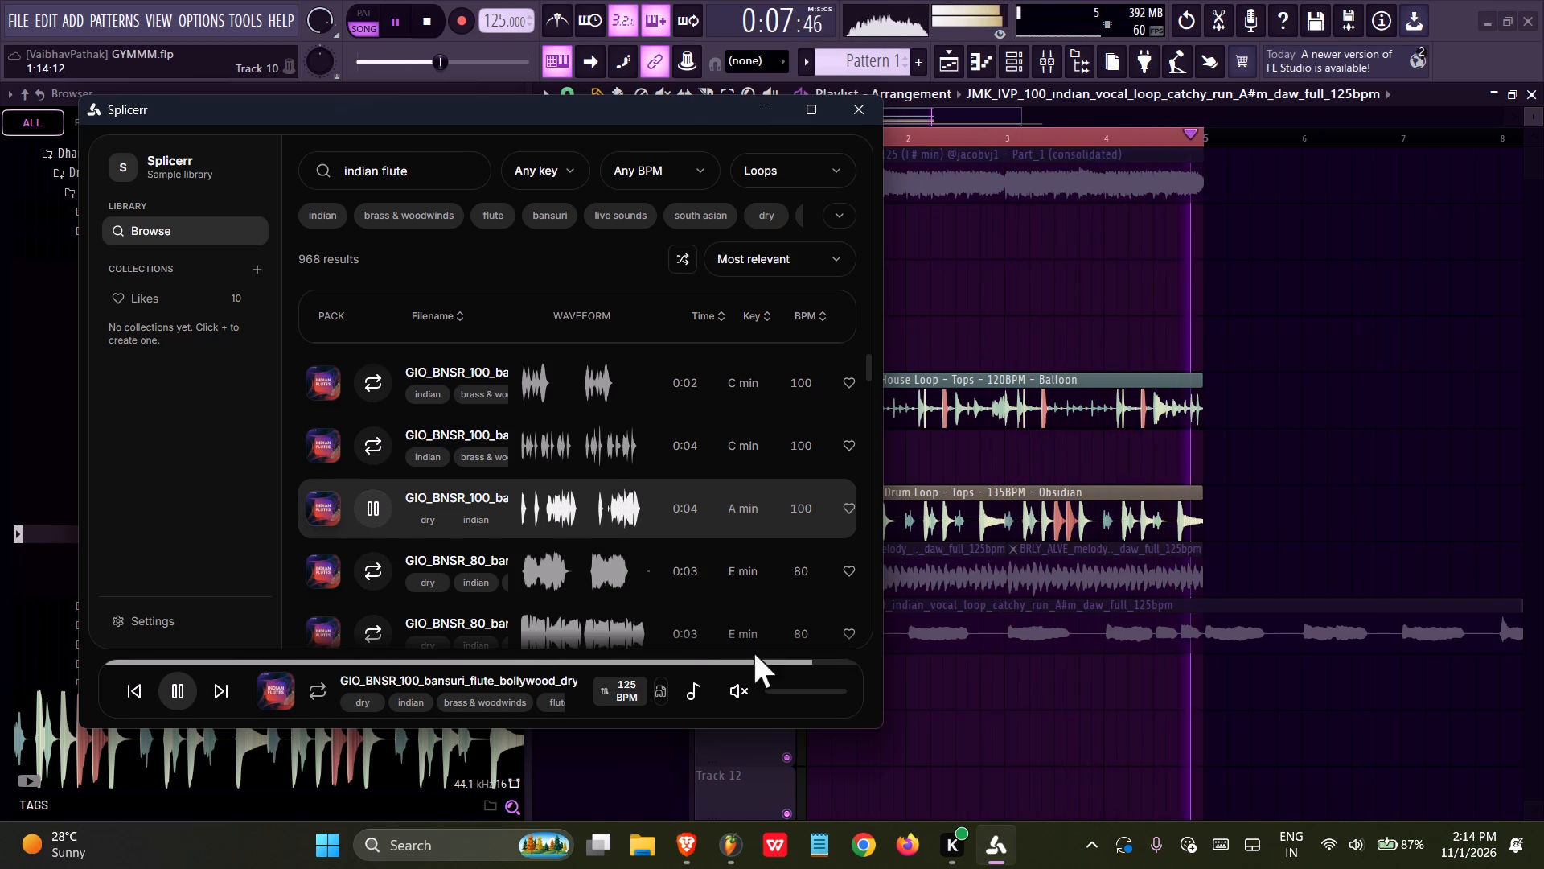
Place the 125 BPM version of the bansuri flute loop at the start of Track 10 in FL Studio and stop playback.
left_click_drag(663, 683, 957, 706)
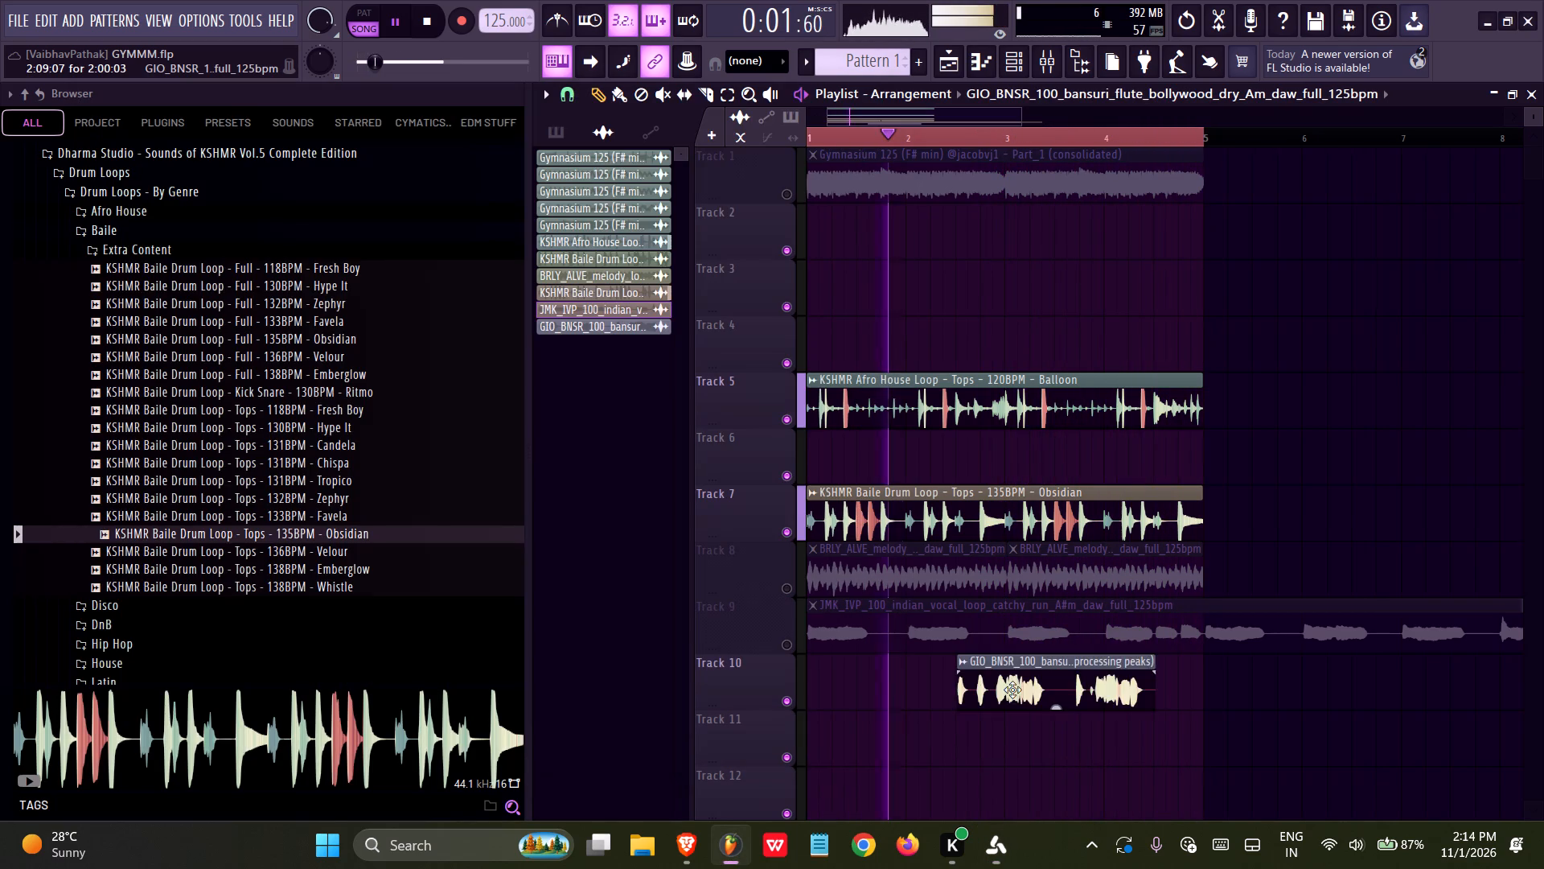
key("space")
left_click_drag(1017, 681, 627, 678)
Play the arrangement with only Tracks 1 and 8 muted, so the flute sounds with the drums and vocal.
left_click(779, 641, "ctrl")
left_click(779, 641, "ctrl")
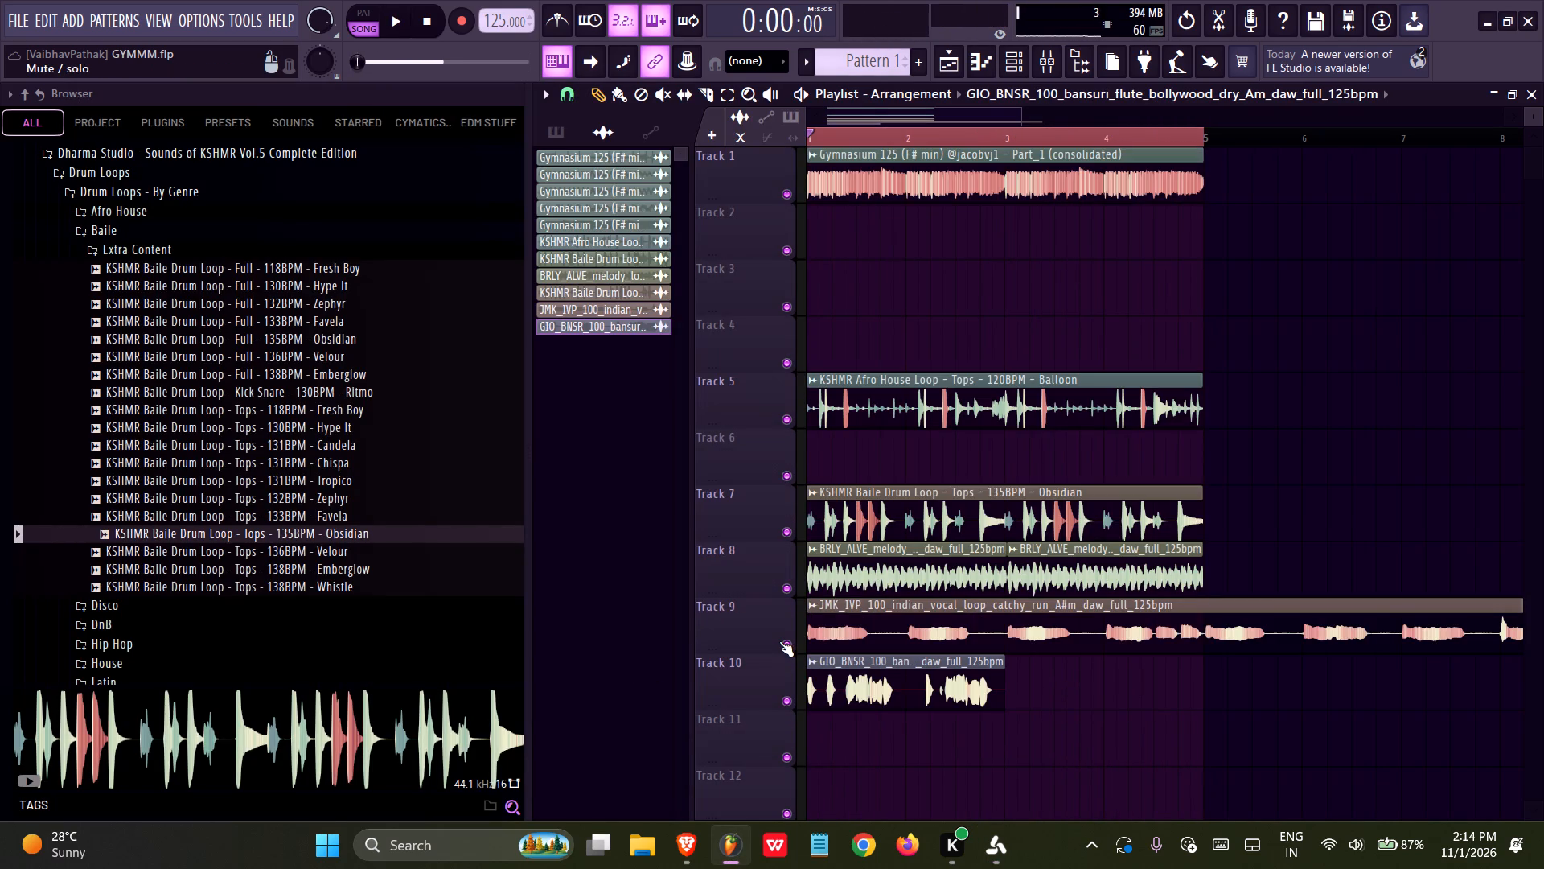
left_click(788, 195)
key("space")
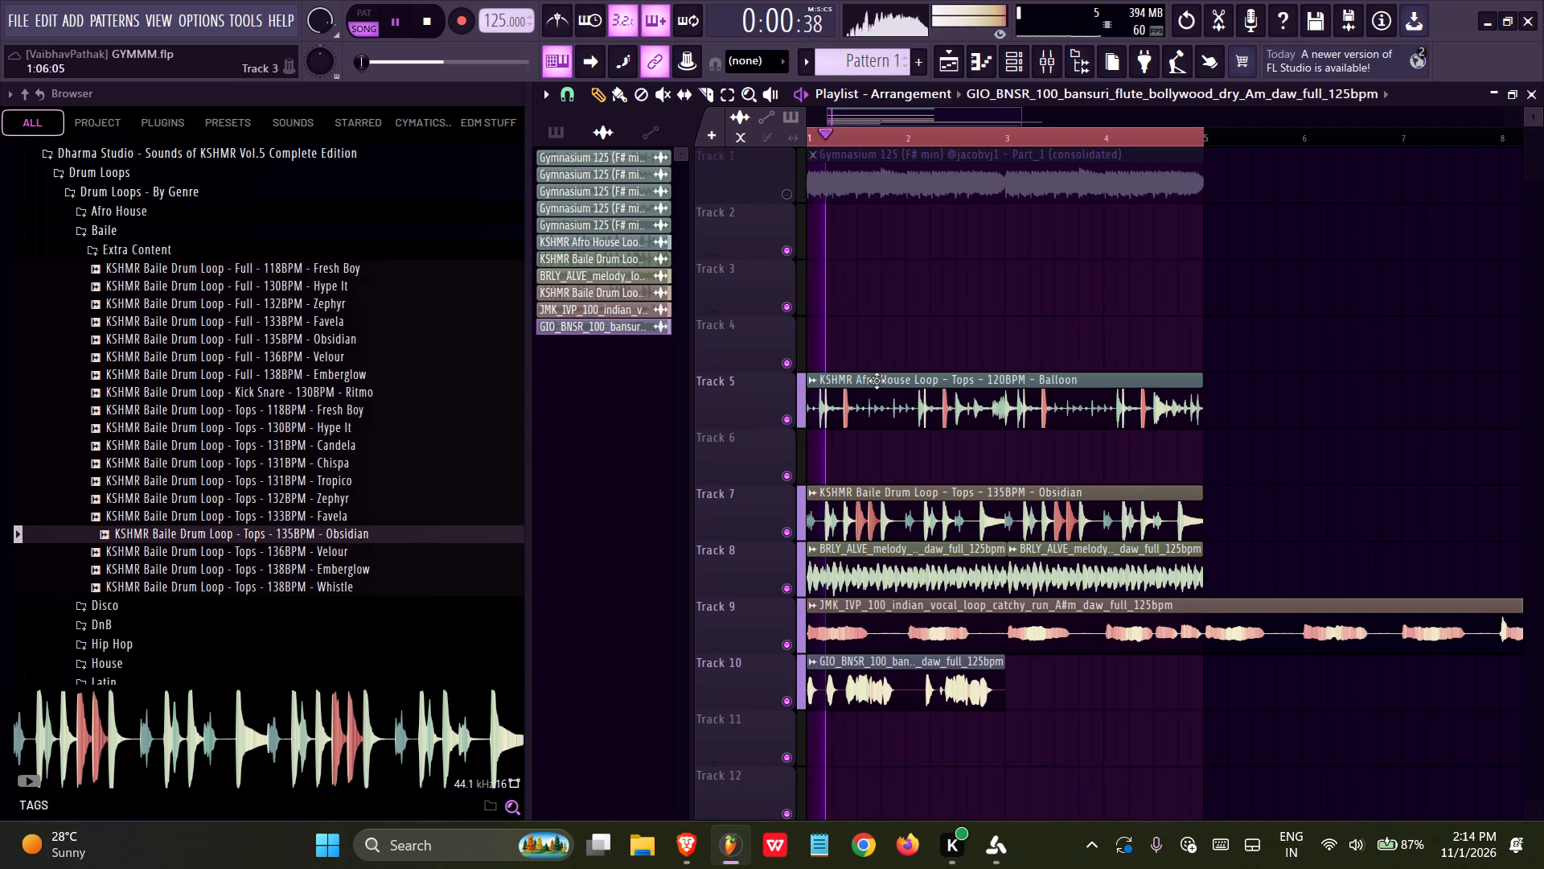
scroll(882, 406, "down", 2)
left_click(784, 478)
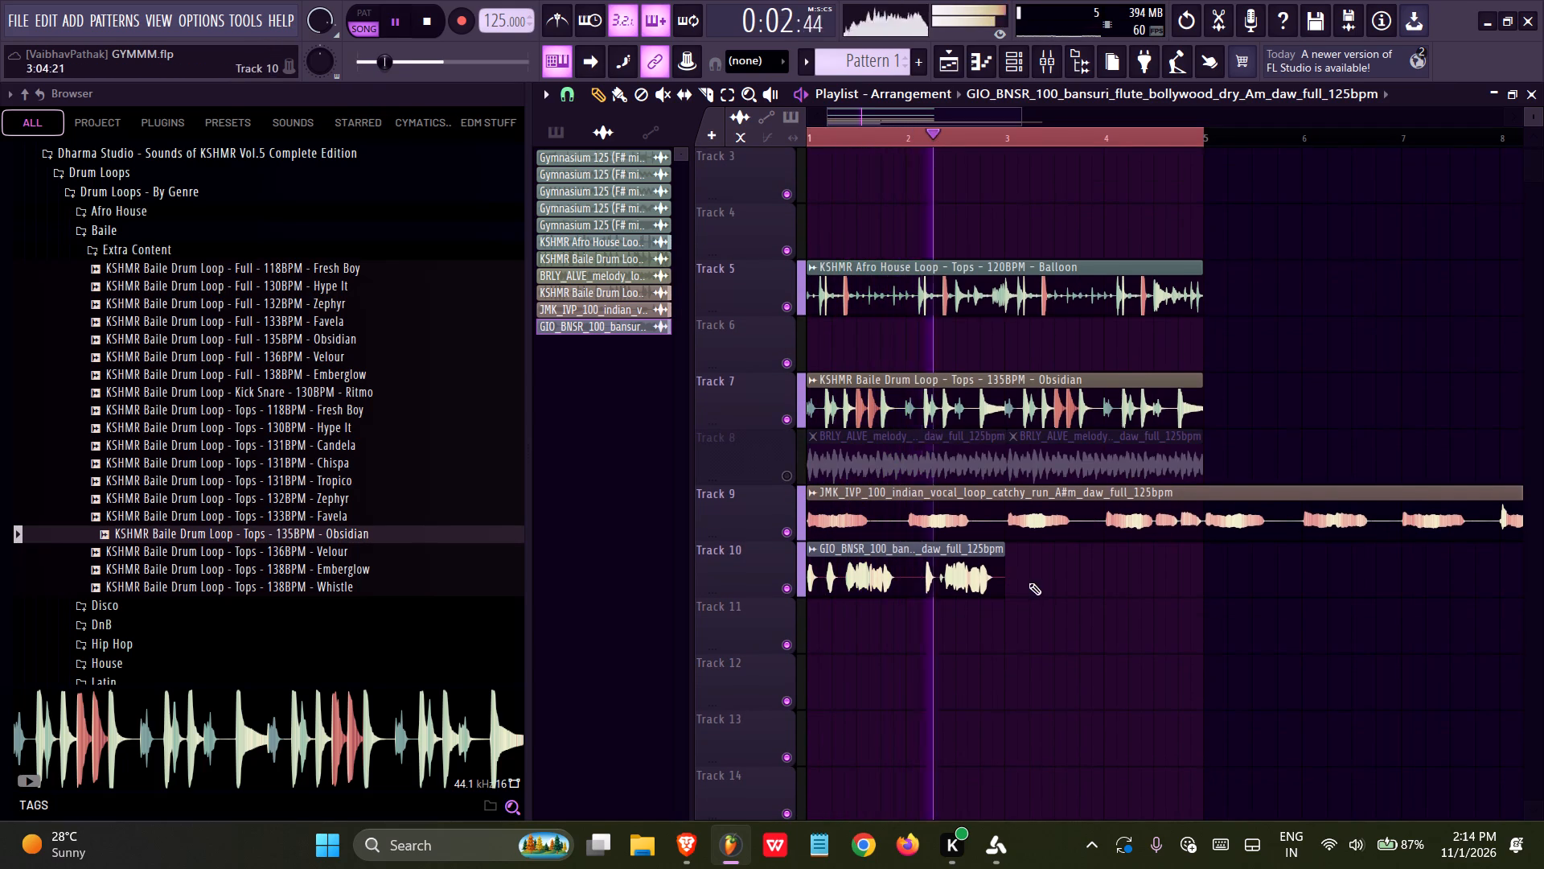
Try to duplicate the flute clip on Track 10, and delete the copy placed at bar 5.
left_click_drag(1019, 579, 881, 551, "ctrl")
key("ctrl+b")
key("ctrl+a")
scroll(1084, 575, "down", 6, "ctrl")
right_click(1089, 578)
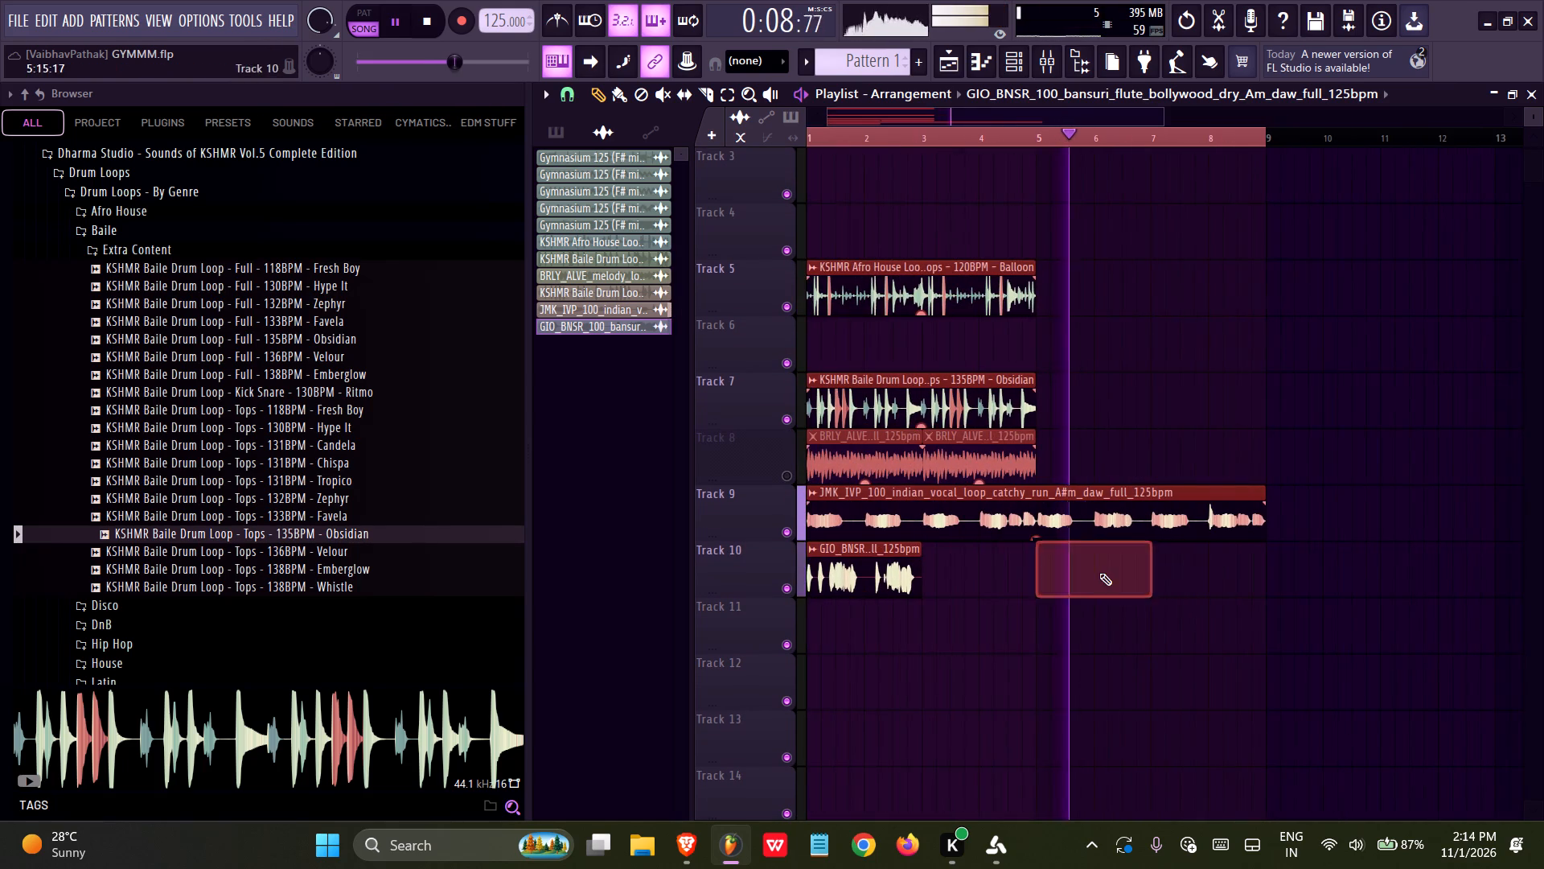
Stop playback and clear the time selection on the playlist timeline.
key("space")
right_click_drag(1244, 133, 522, 151)
right_click(943, 155)
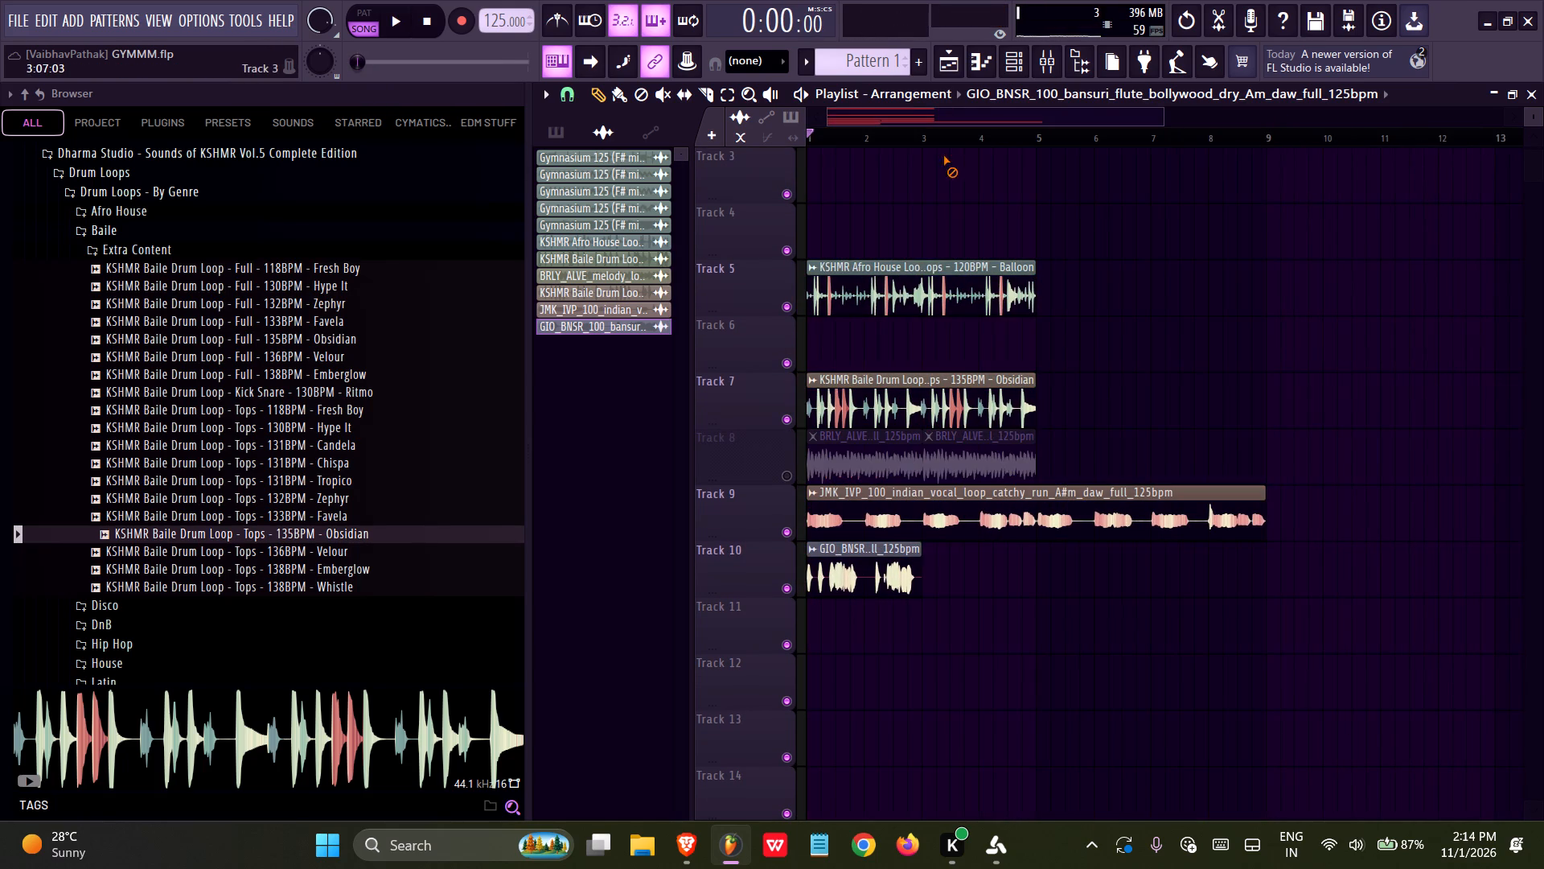
Mute Tracks 5, 7 and 9 and play the flute on Track 10 alone from the start.
left_click(789, 306)
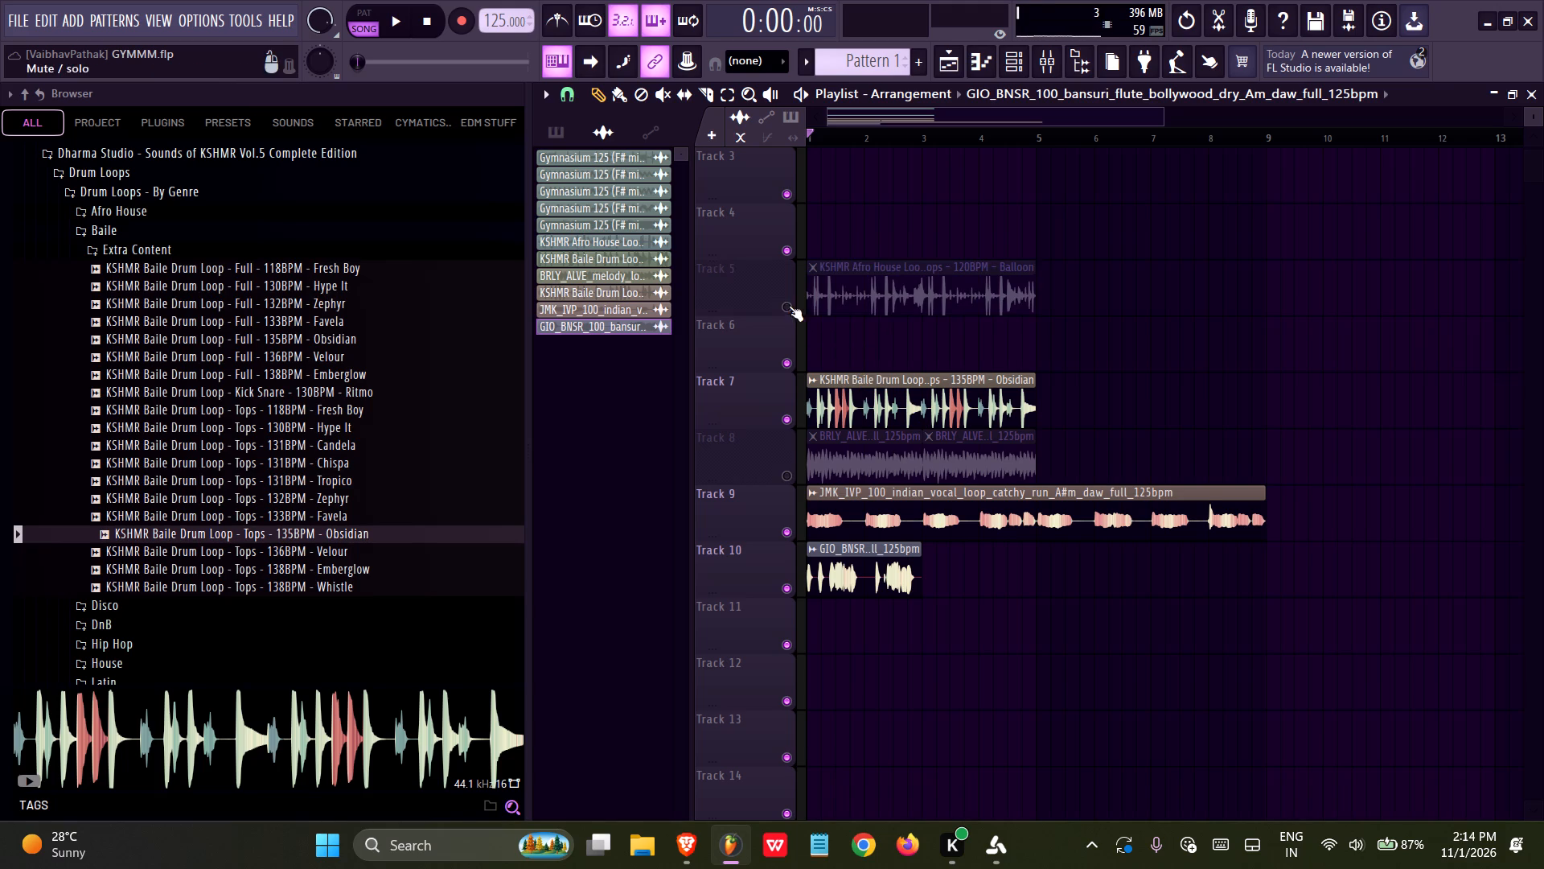
middle_click_drag(844, 338, 1012, 340)
key("space")
scroll(901, 359, "up", 5, "ctrl")
middle_click_drag(895, 353, 1178, 353)
left_click(791, 422)
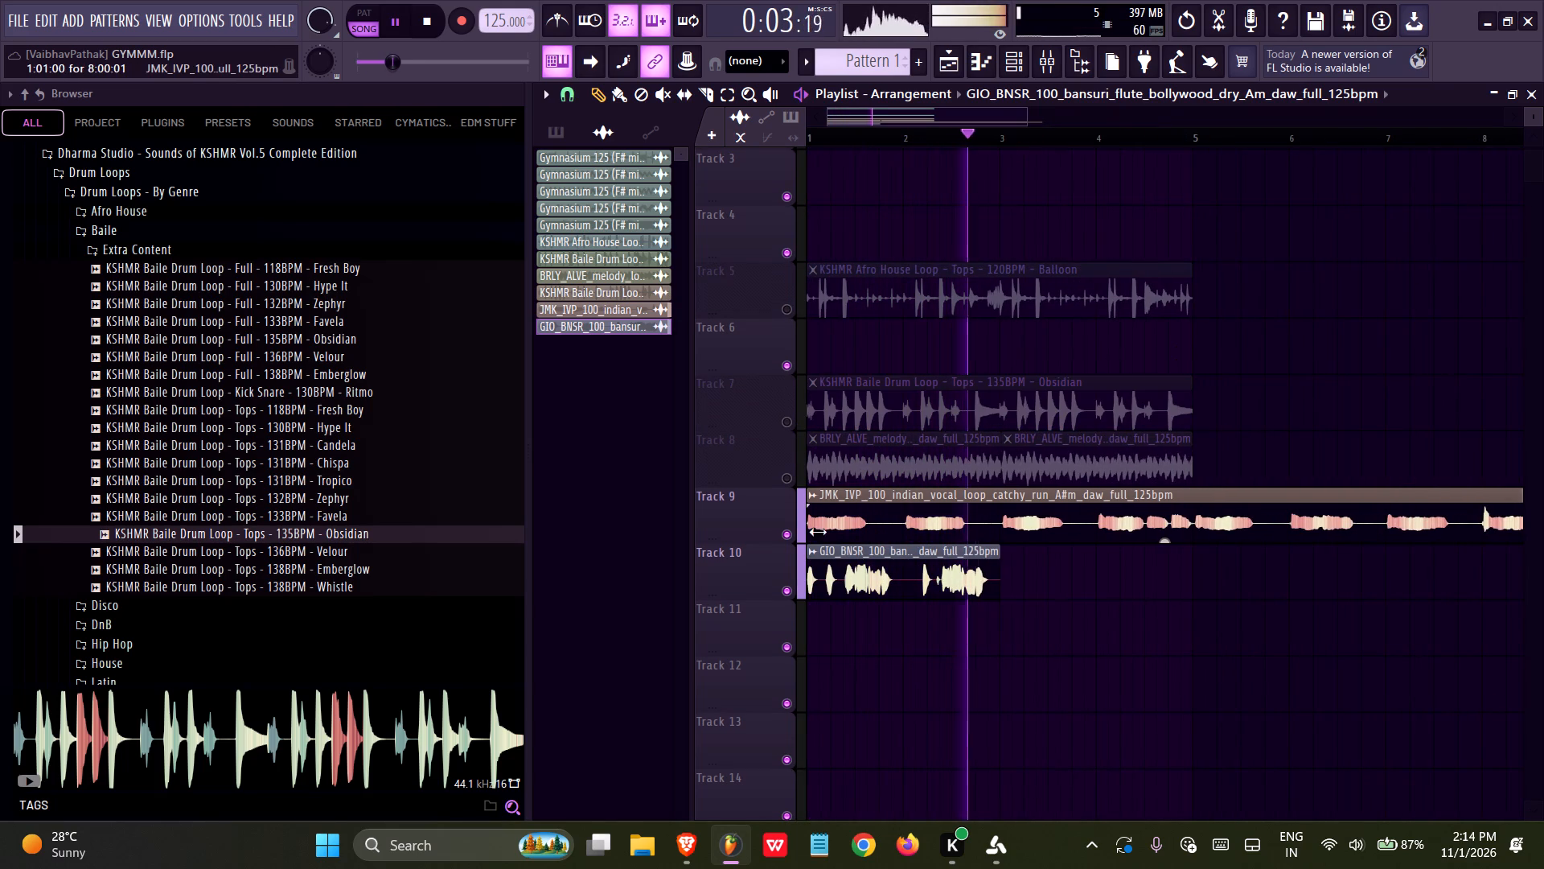
left_click(795, 530)
key("space")
key("space")
Trim the end of the flute clip on Track 10 to bar 3, making it exactly two bars long.
scroll(1052, 603, "up", 15, "ctrl")
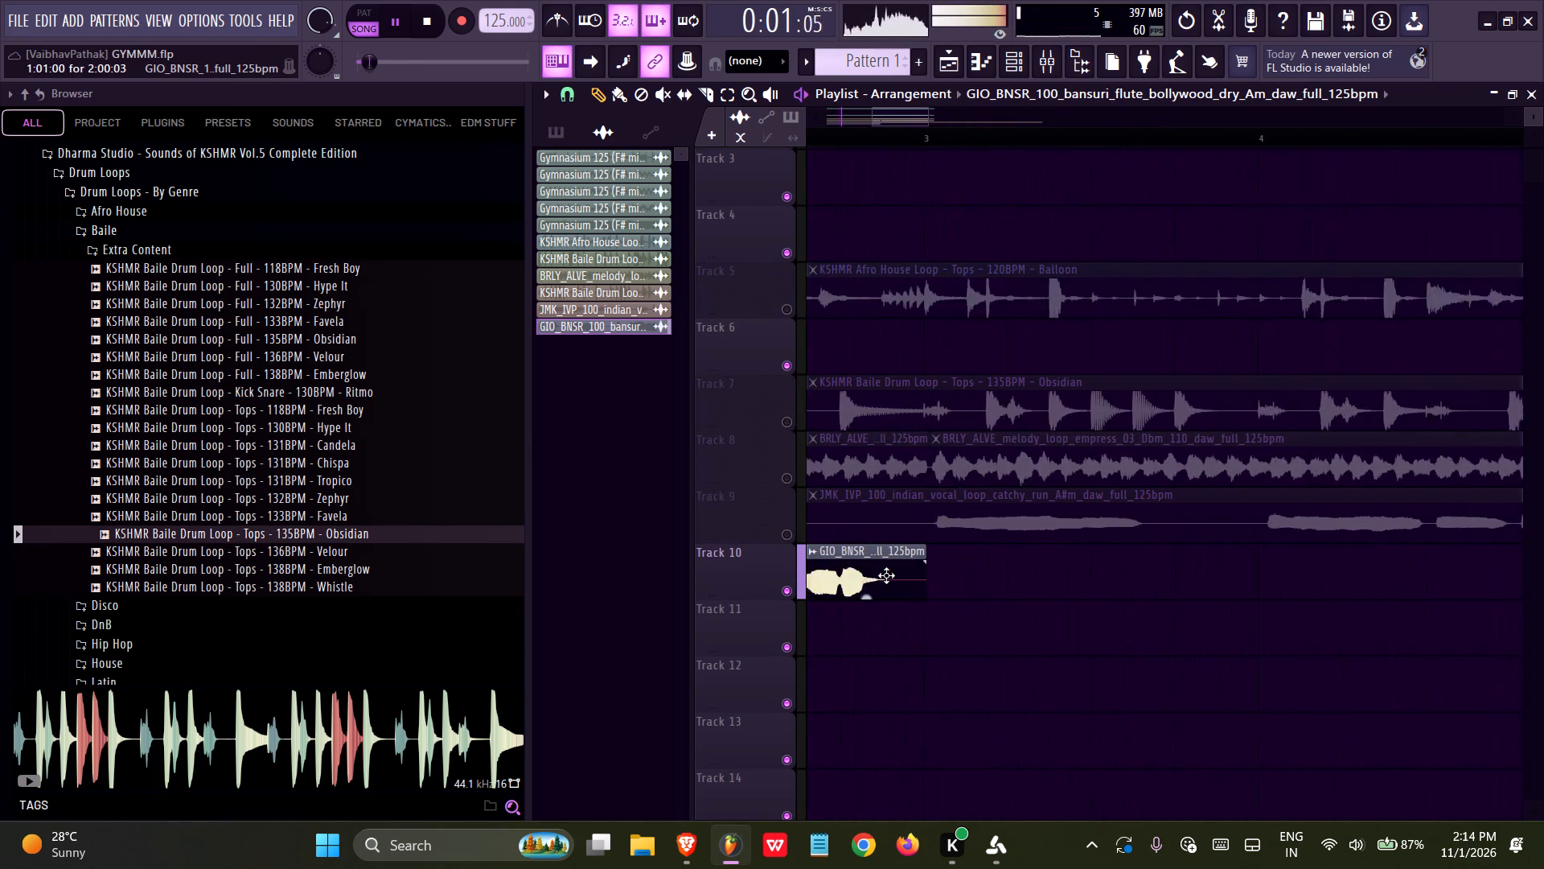
scroll(886, 575, "up", 7, "ctrl")
scroll(952, 575, "up", 10, "ctrl")
left_click_drag(988, 550, 981, 550)
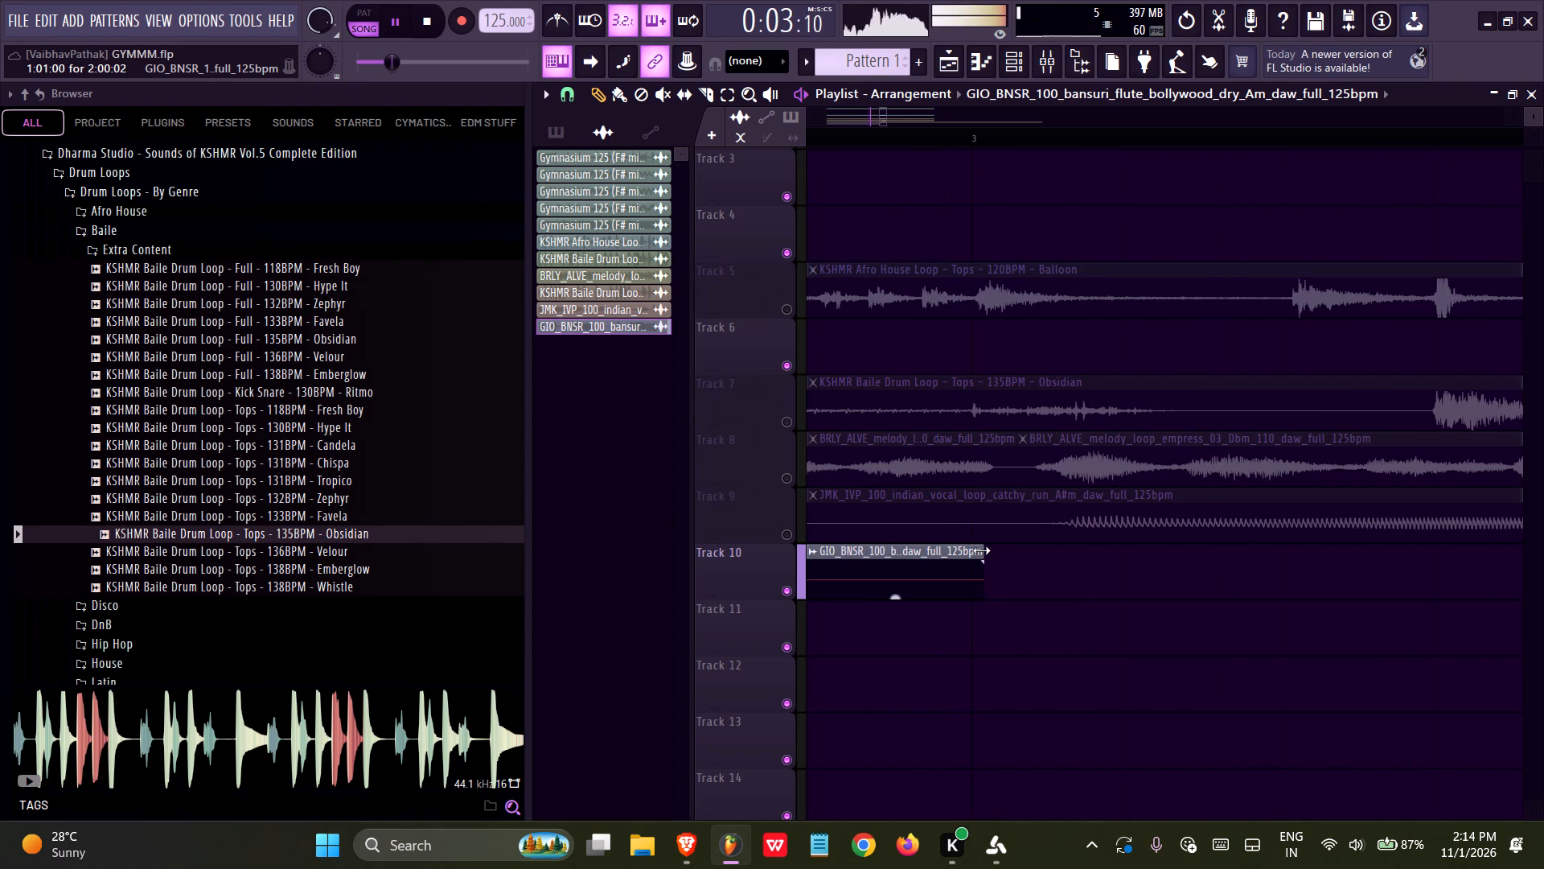
left_click_drag(981, 550, 967, 551)
Duplicate the trimmed flute clip on Track 10 to fill bars 3 and 4.
left_click(950, 552, "ctrl")
key("ctrl+b")
scroll(959, 552, "down", 20, "ctrl")
scroll(959, 552, "down", 1, "ctrl")
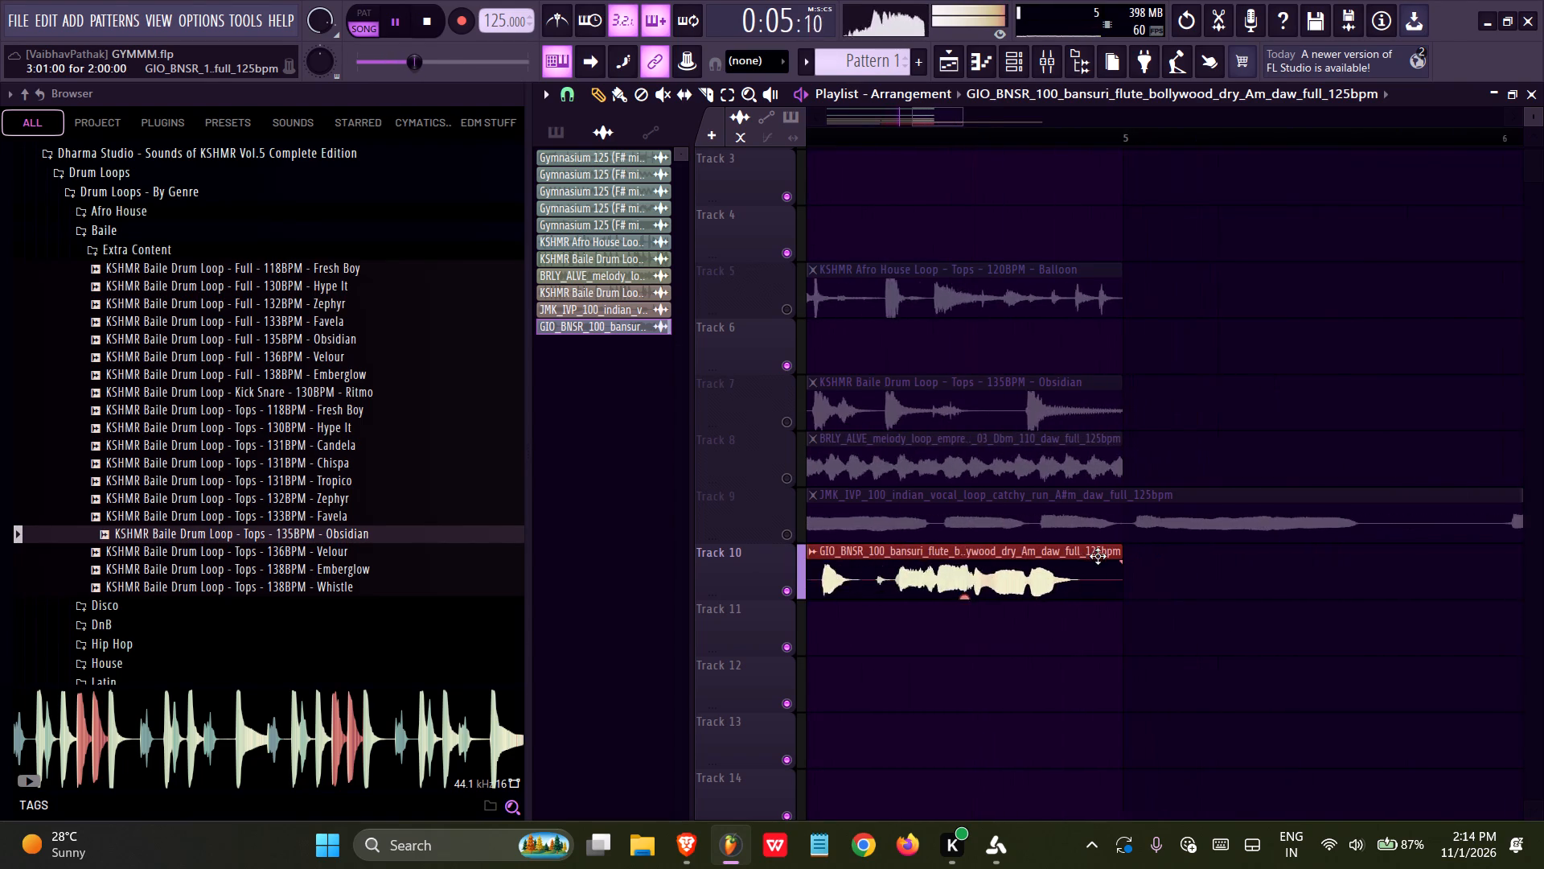
scroll(1098, 556, "down", 3, "ctrl")
With playback stopped, audition KSHMR Baile drum loops, including Hype It, Obsidian, Favela and Emberglow.
key("space")
left_click(233, 435)
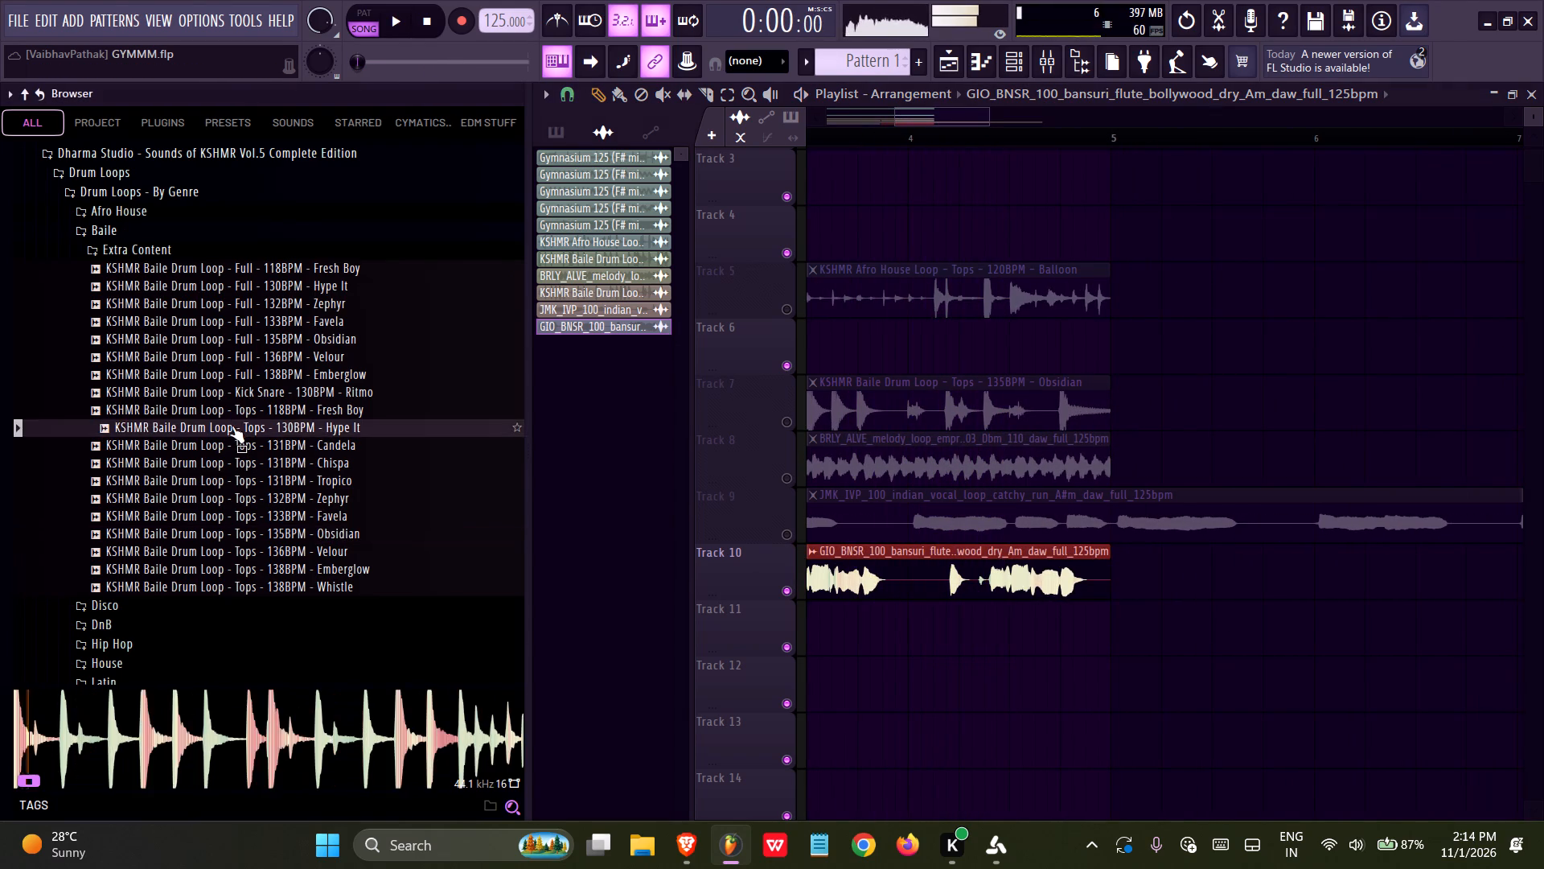
left_click(225, 381)
left_click(230, 360)
left_click(232, 346)
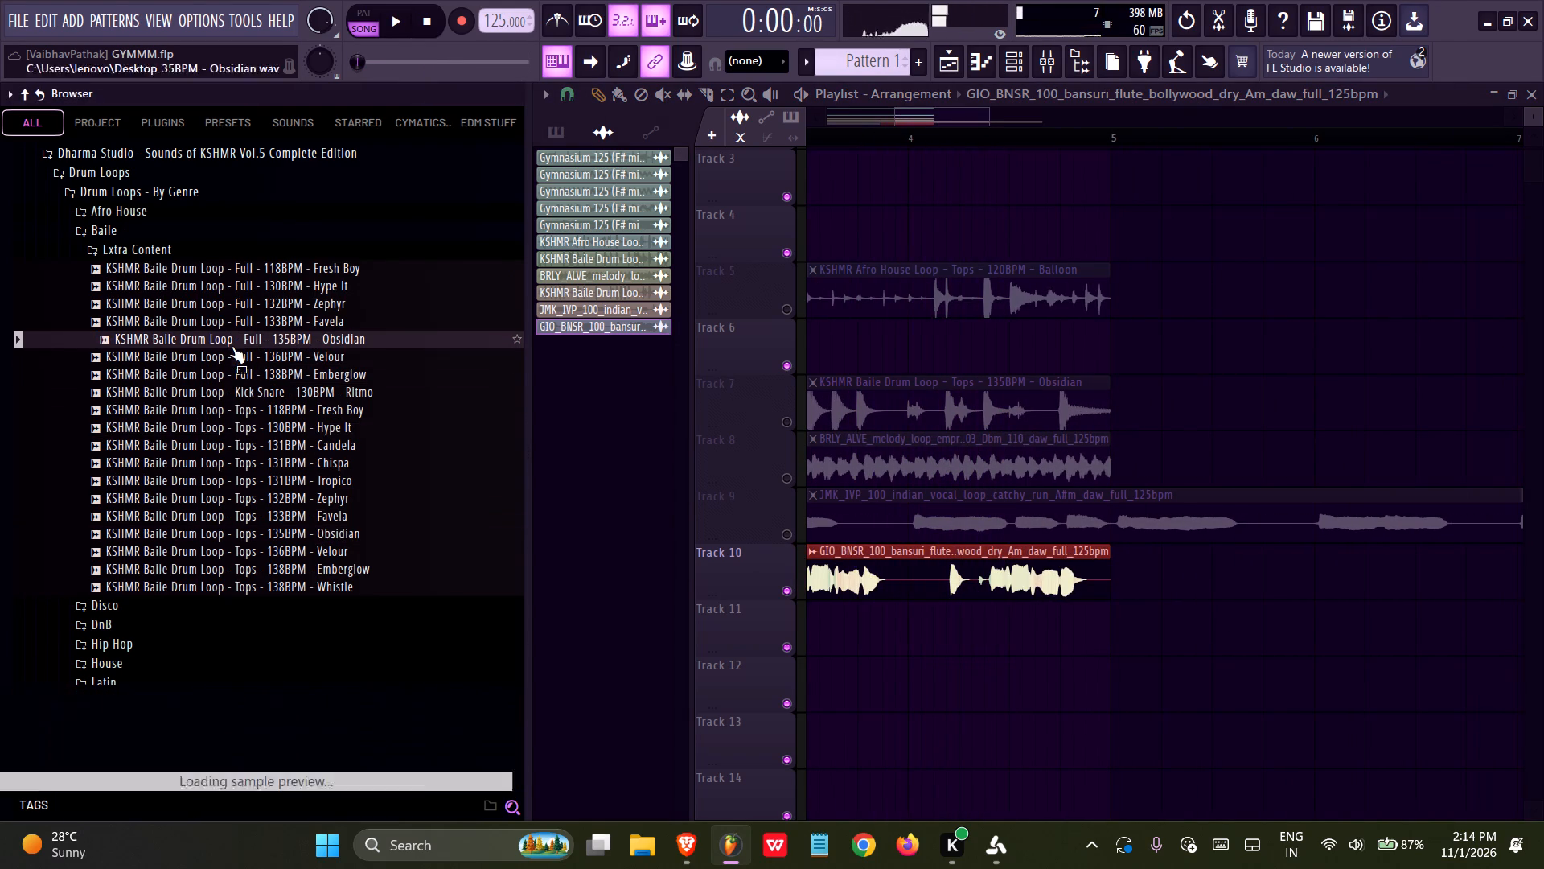
left_click(235, 322)
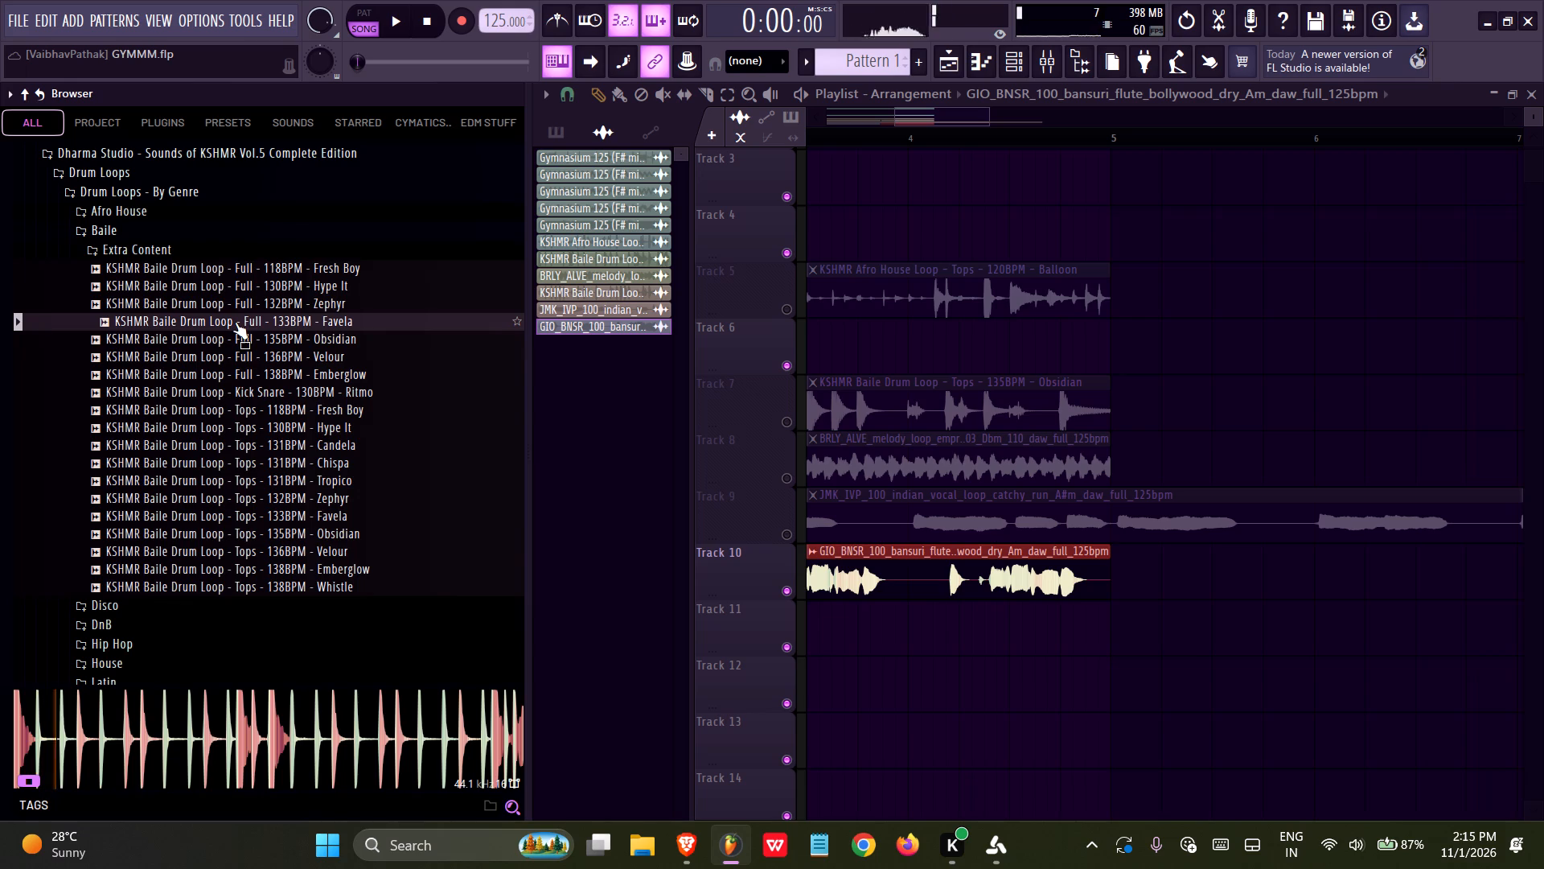
left_click(235, 356)
left_click(234, 365)
left_click(234, 370)
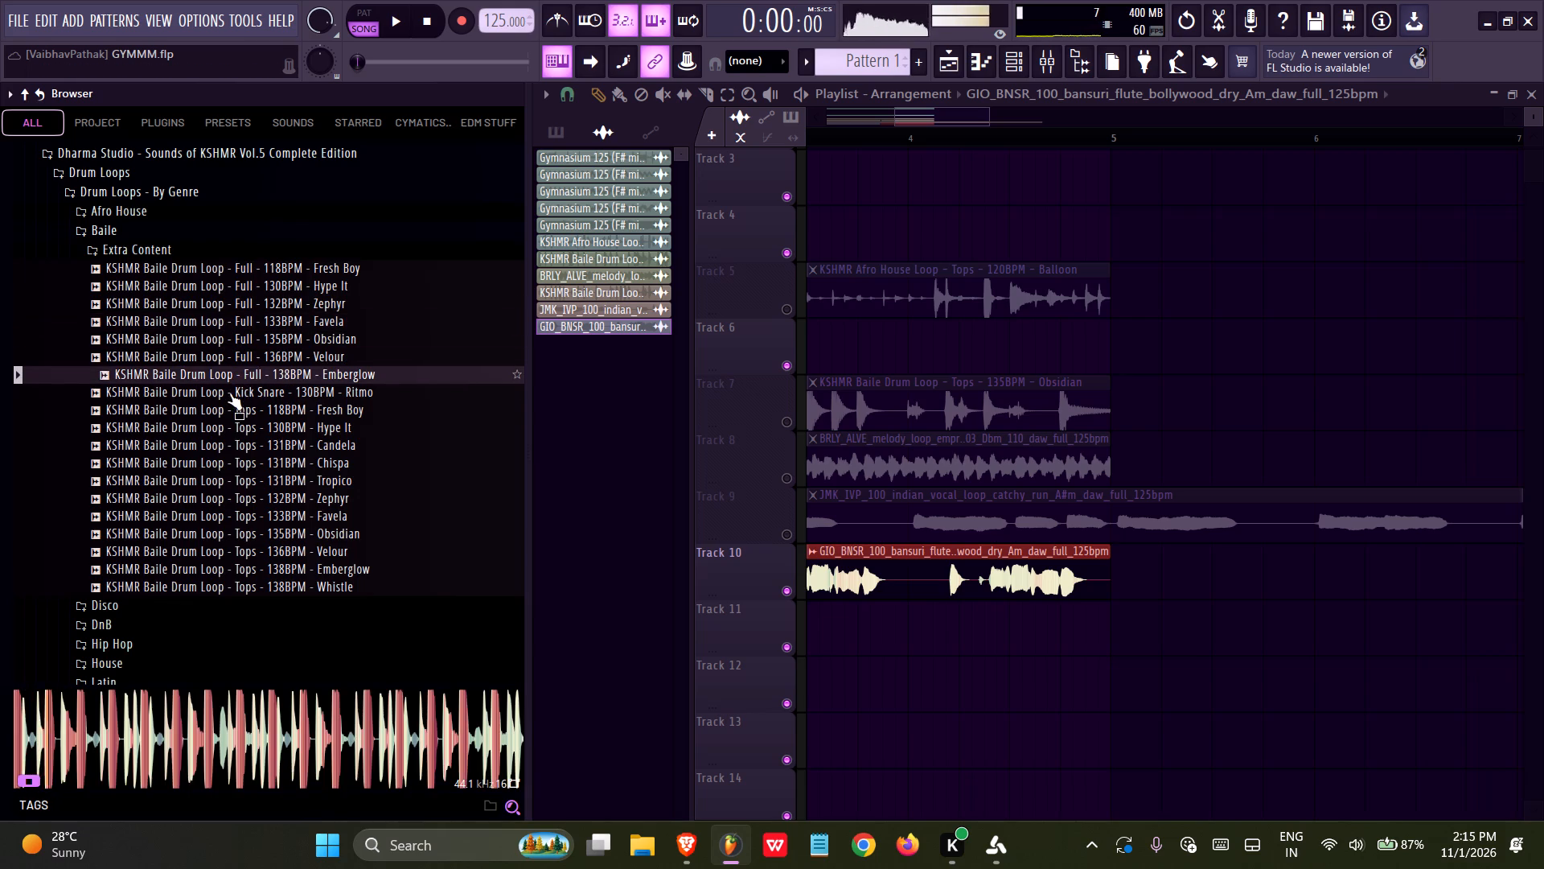
left_click(229, 393)
Close the Baile folder and audition several KSHMR Old School drum loops from the Hip Hop folder, including Tops 87BPM Sunset Blvd.
left_click(101, 227)
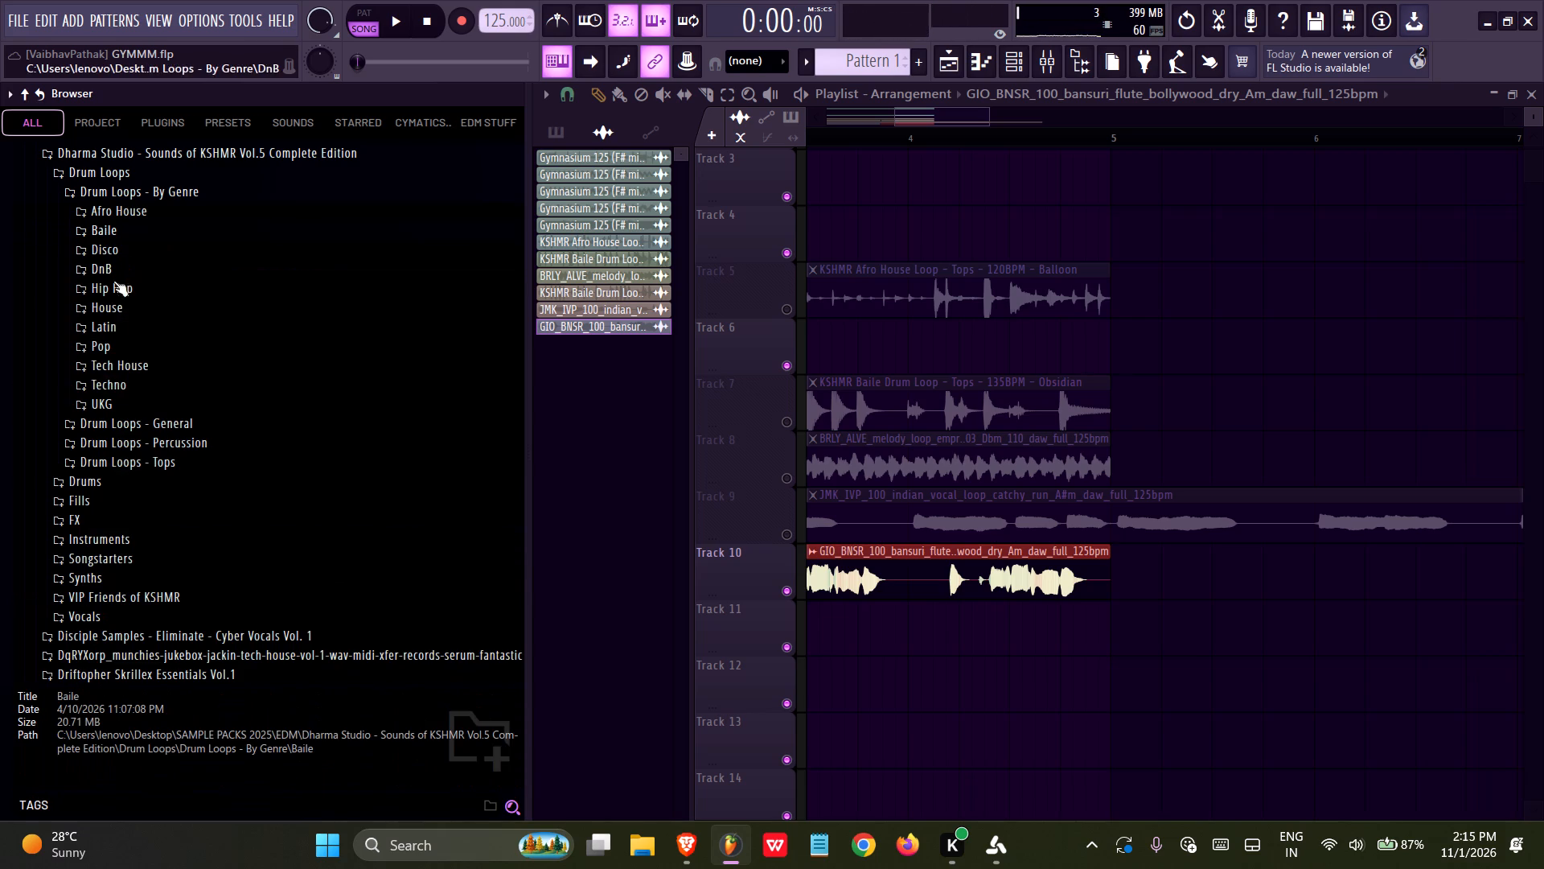
left_click(111, 287)
left_click(143, 341)
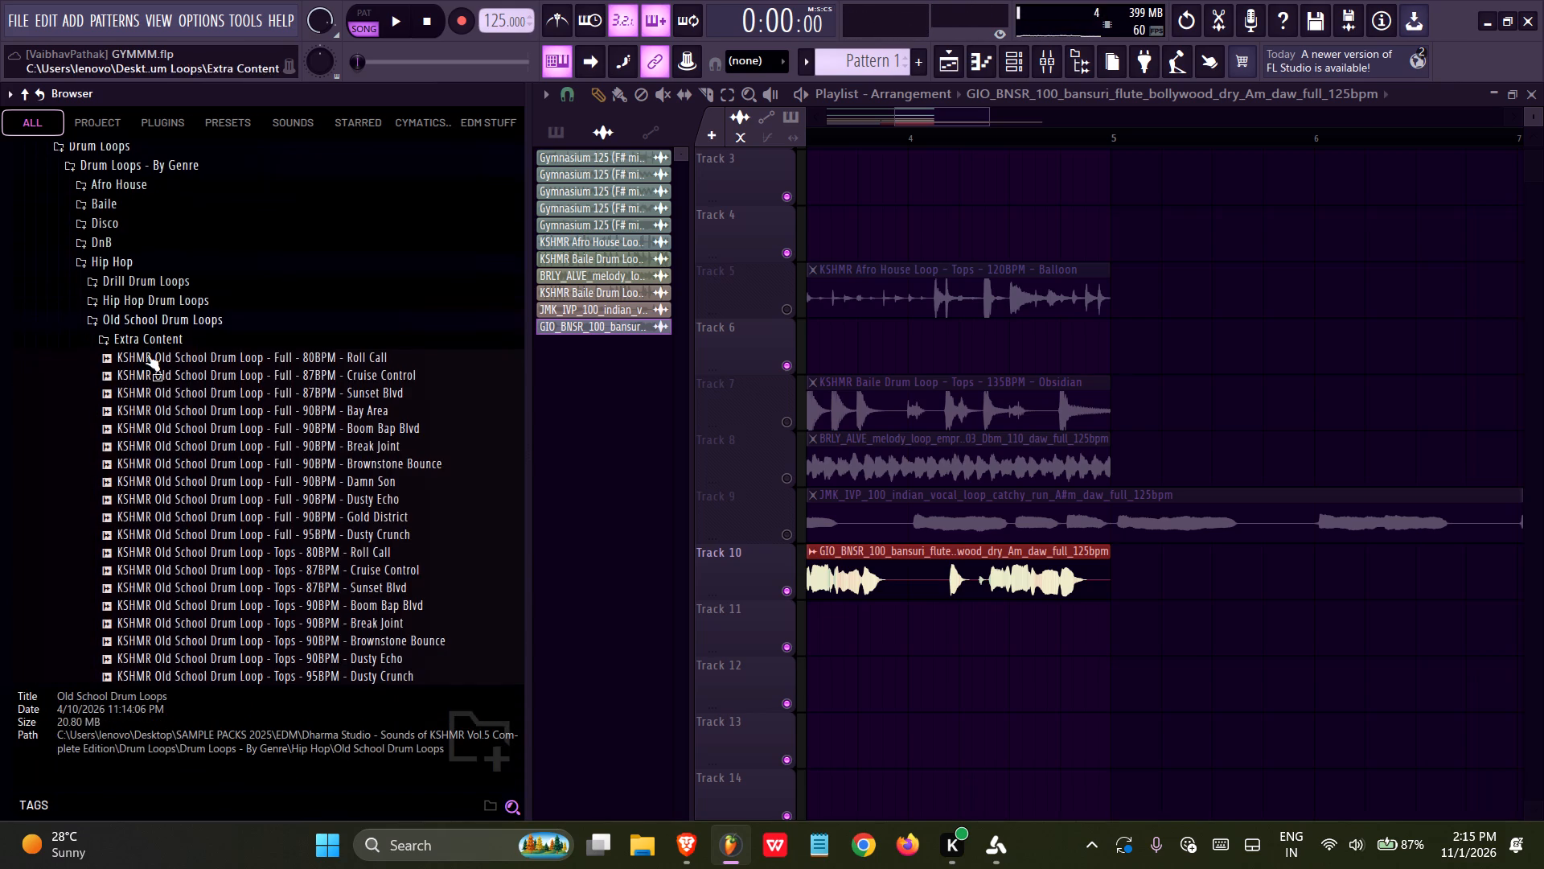
left_click(174, 385)
left_click(183, 466)
left_click(236, 533)
left_click(250, 580)
Audition full KSHMR Hip Hop drum loops, including Midnight Chrome, Heater and Gold Chain.
left_click(187, 330)
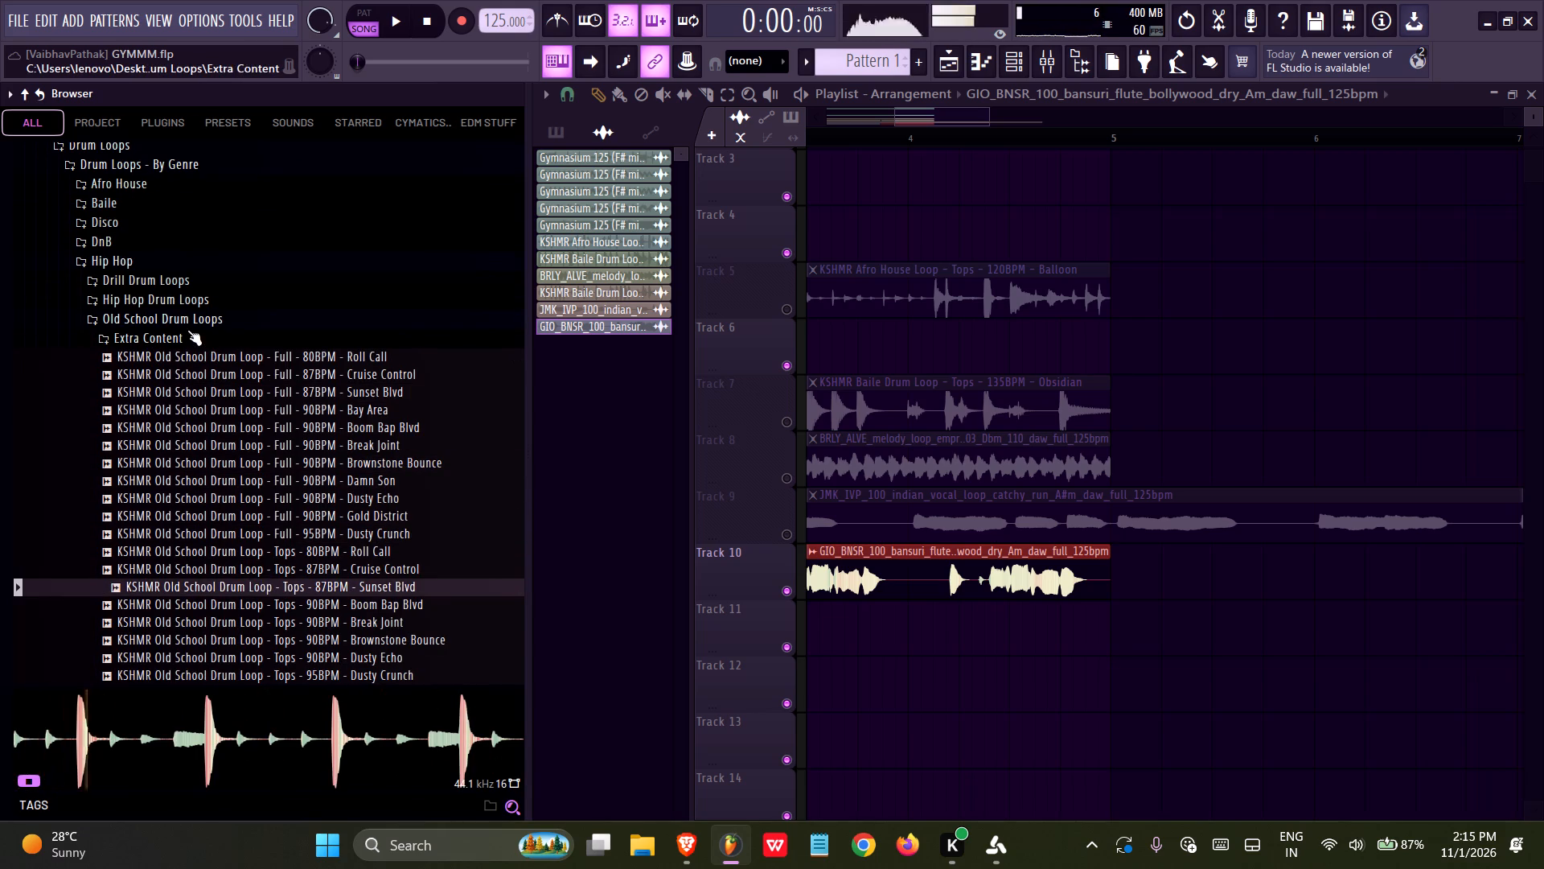
left_click(181, 306)
left_click(204, 372)
left_click(213, 490)
left_click(216, 572)
left_click(216, 478)
left_click(215, 471)
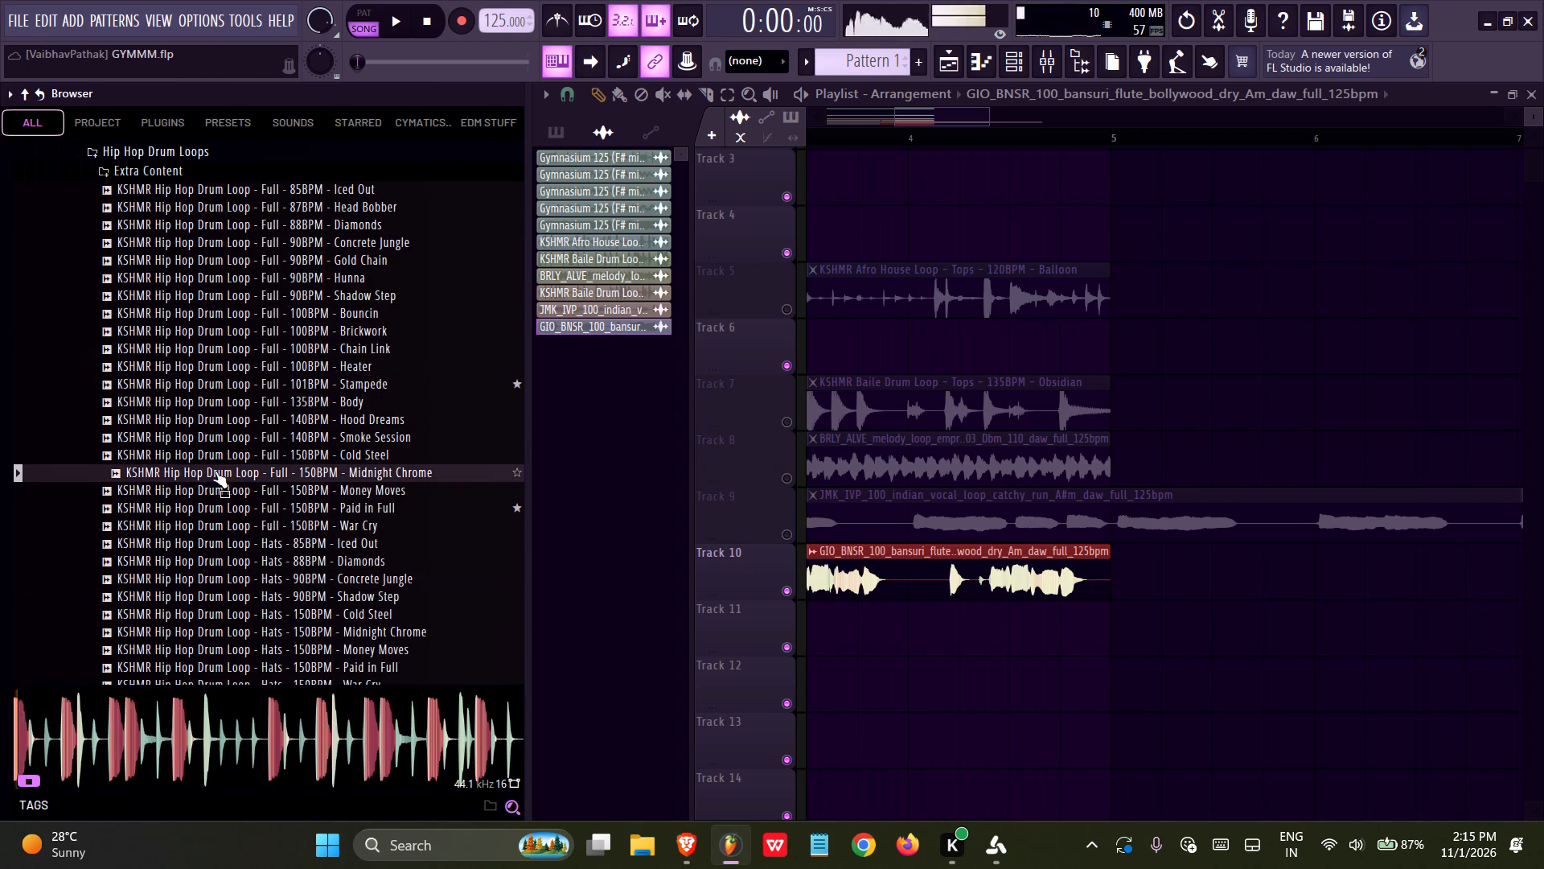
left_click(215, 448)
left_click(214, 443)
left_click(216, 422)
left_click(224, 373)
left_click(226, 360)
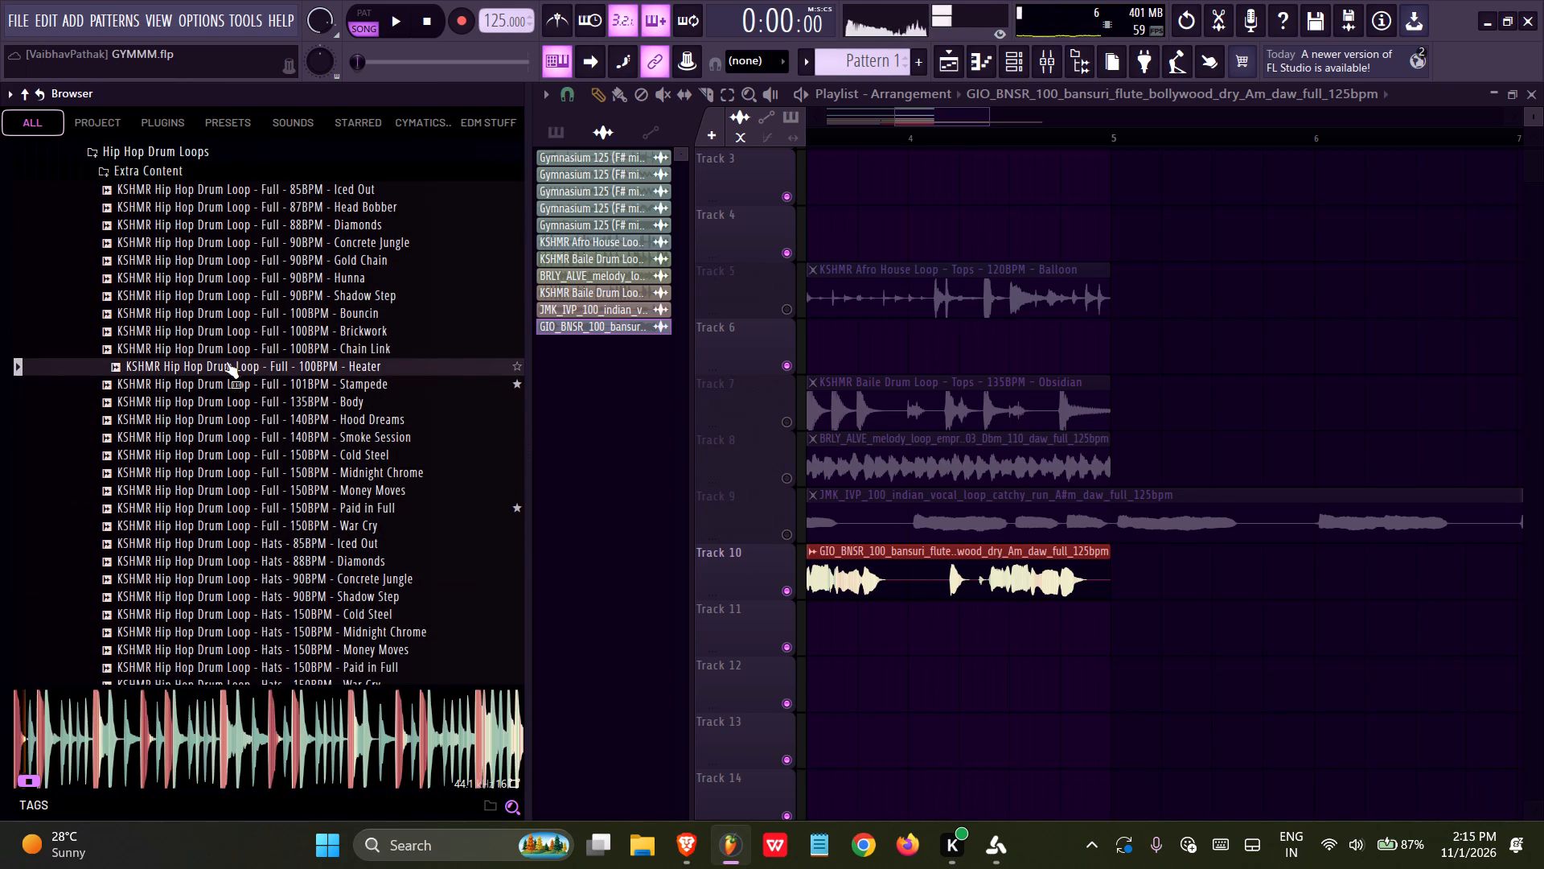
left_click(228, 396)
left_click(239, 335)
left_click(239, 313)
left_click(239, 296)
left_click(239, 268)
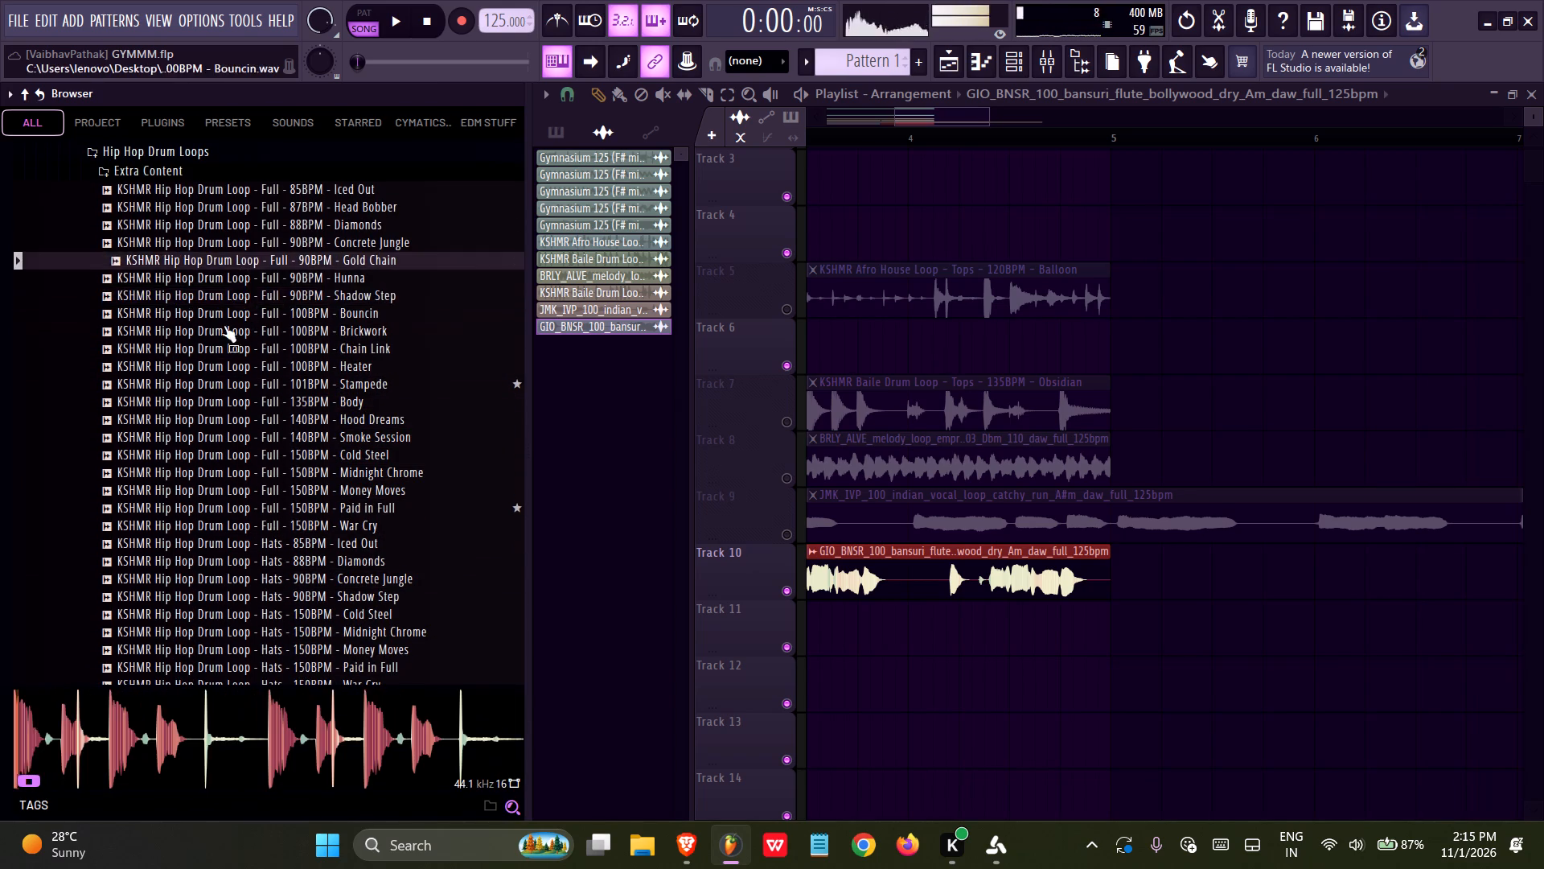
Close the Hip Hop loop subfolders and audition Lowkey and Need It from the UKG Full Loops folder.
scroll(220, 342, "up", 3)
left_click(134, 364)
left_click(129, 385)
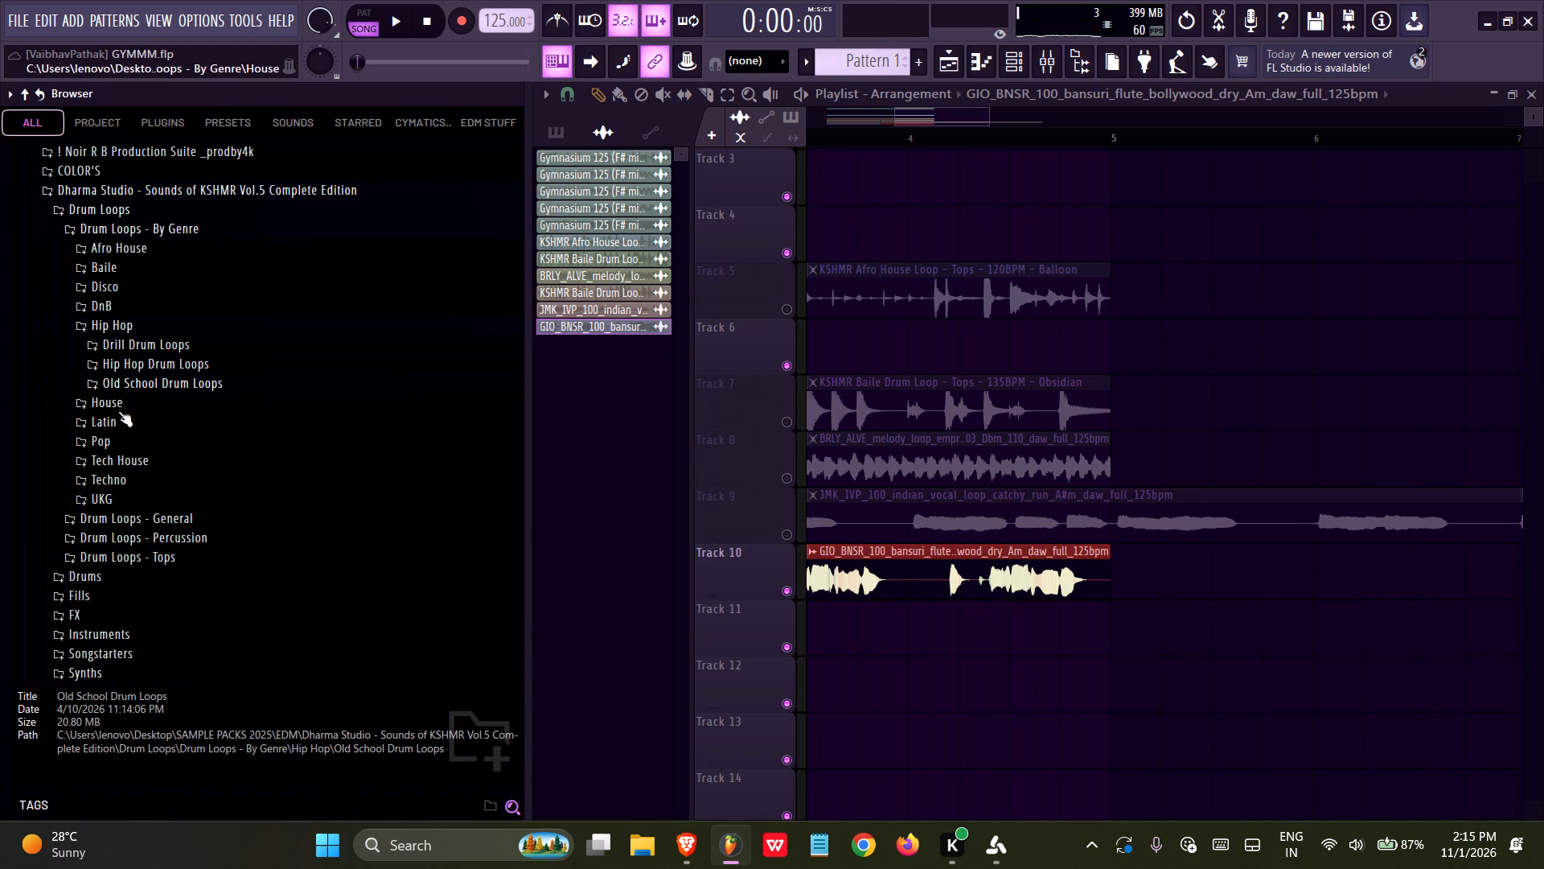
left_click(133, 500)
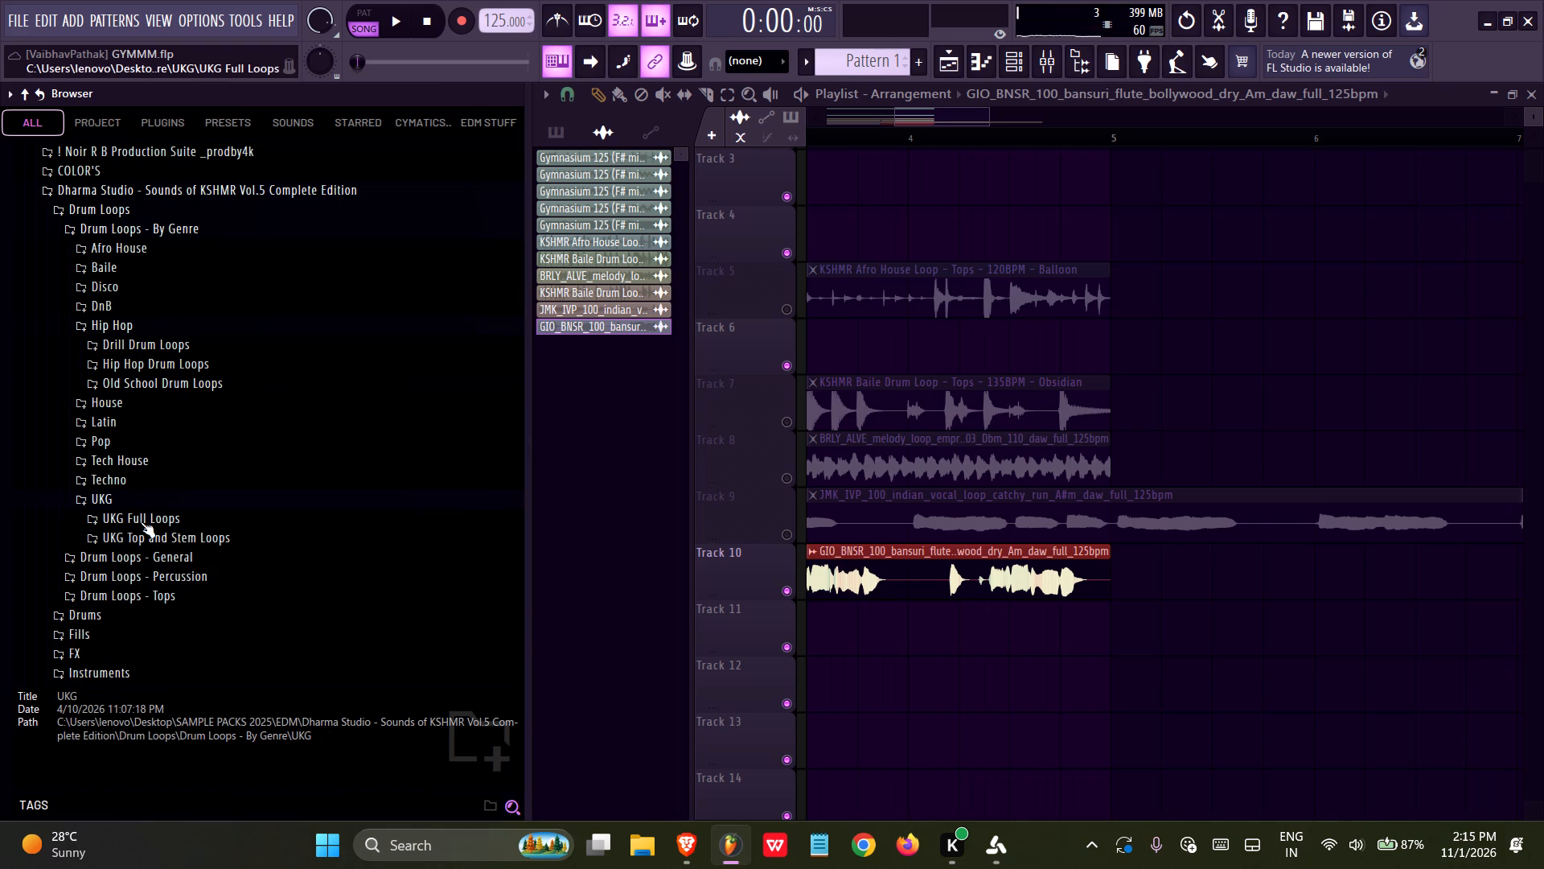
left_click(141, 523)
left_click(195, 550)
left_click(201, 575)
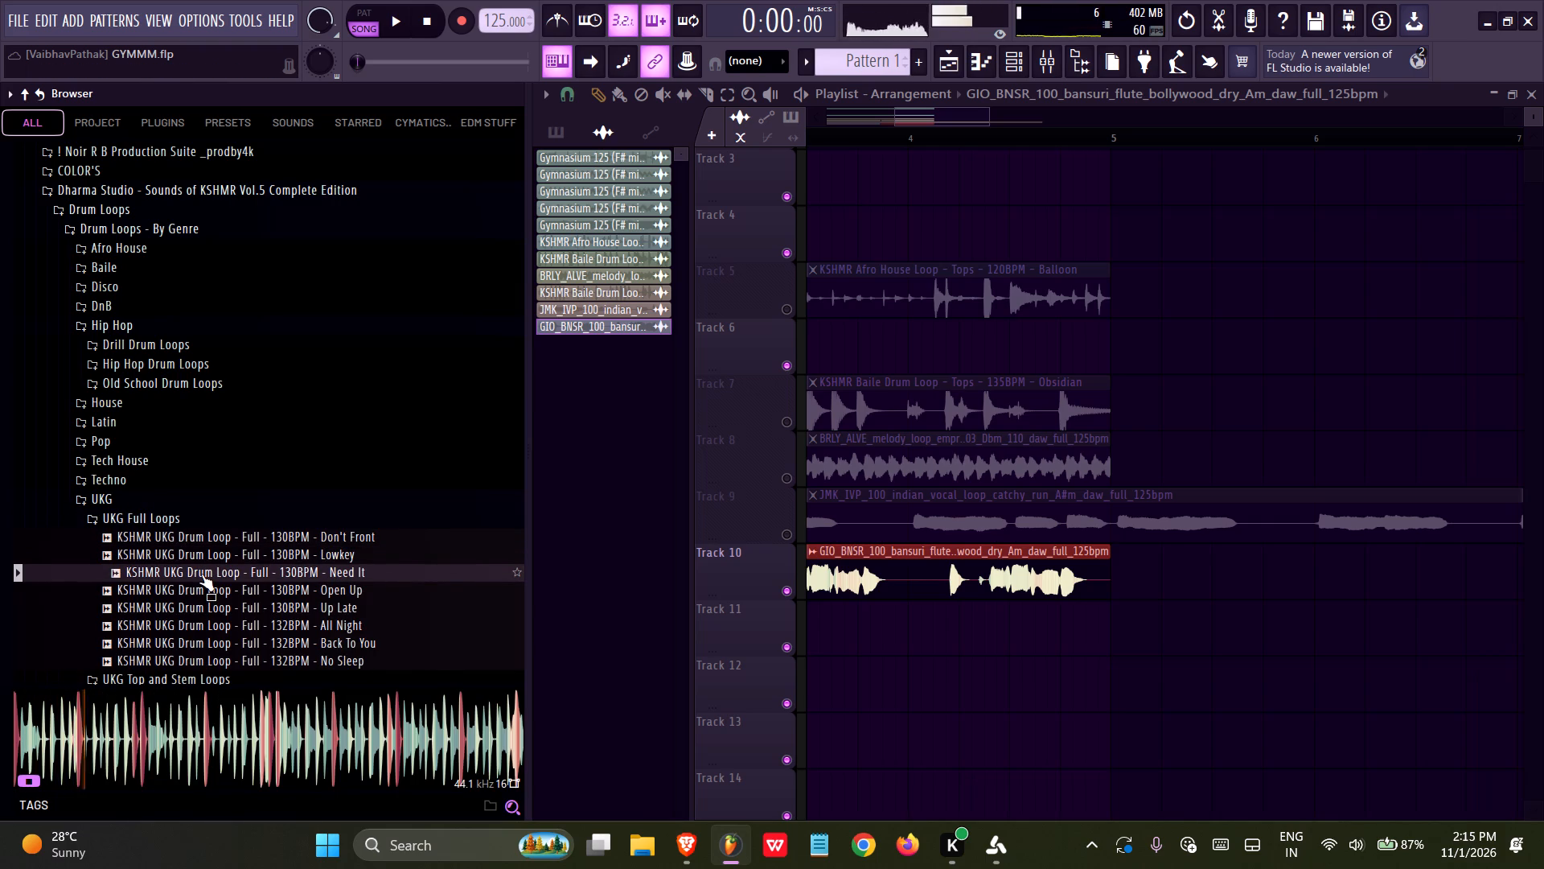
Place the KSHMR UKG Drum Loop - Full - 130BPM - Need It at the start of Track 11.
left_click_drag(201, 570, 888, 636)
scroll(884, 637, "down", 12, "ctrl")
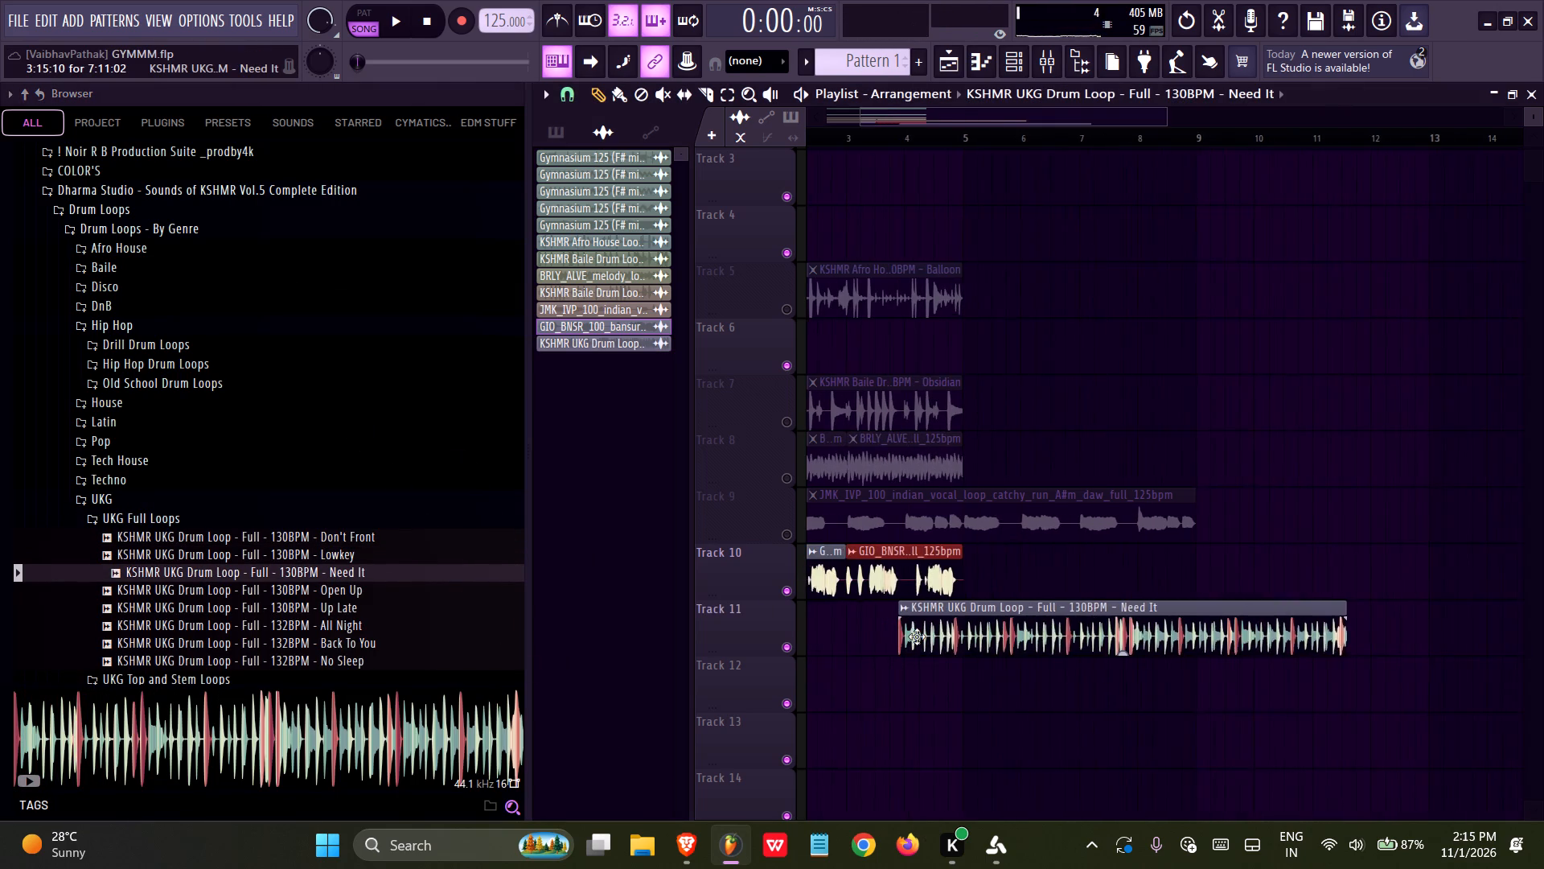
left_click_drag(983, 646, 308, 643)
Fit the Need It drum loop clip on Track 11 to the project tempo.
left_click(811, 604)
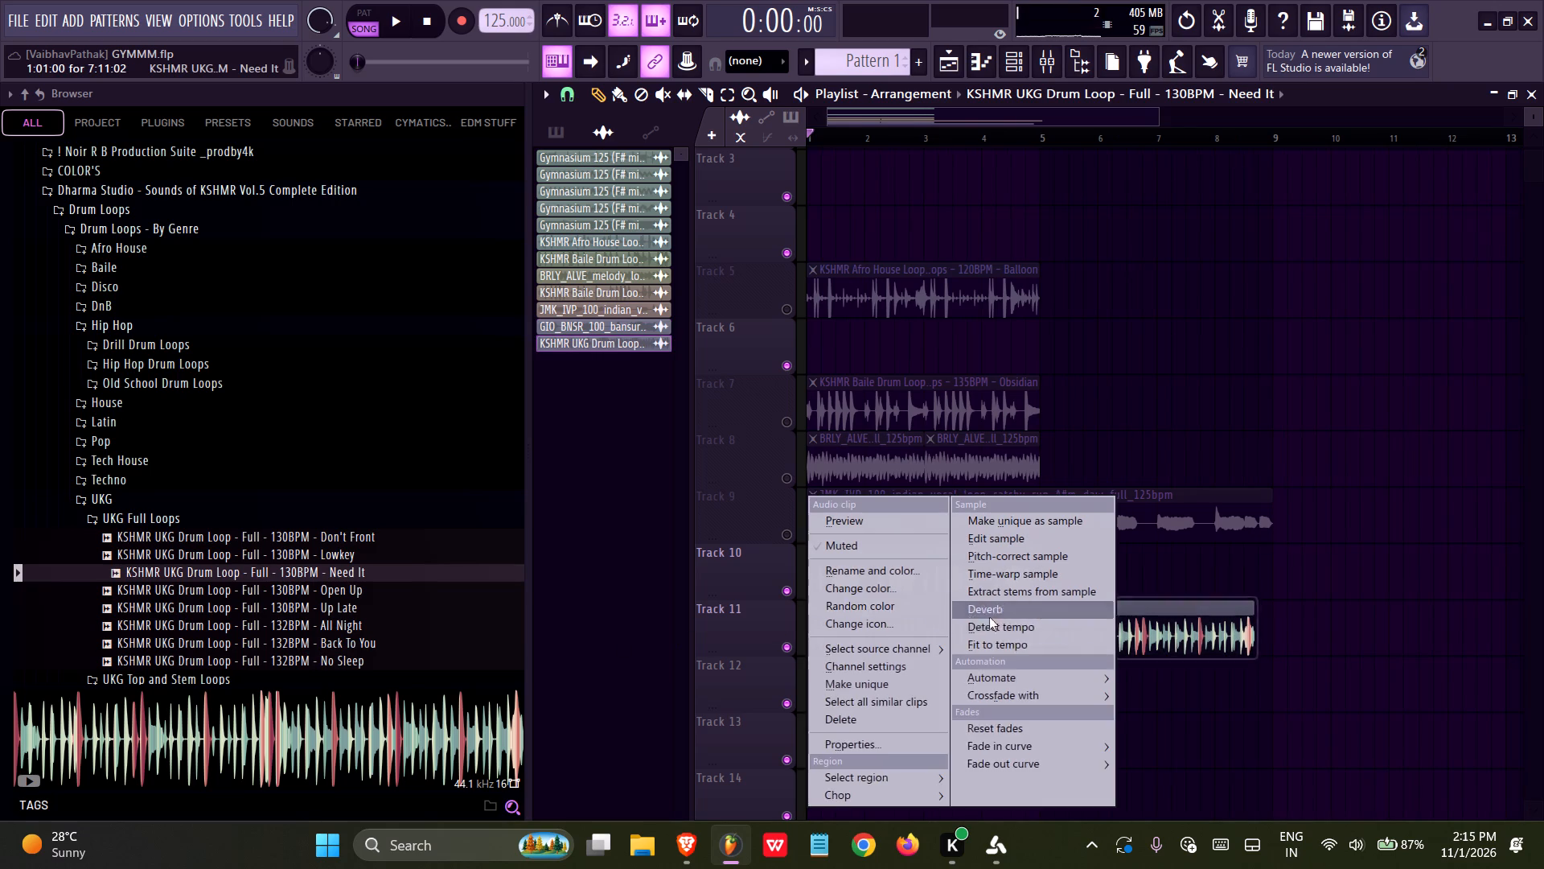
left_click(978, 644)
Play the flute and Need It drum loop together from the start, and close the UKG folder in the browser.
left_click(779, 425)
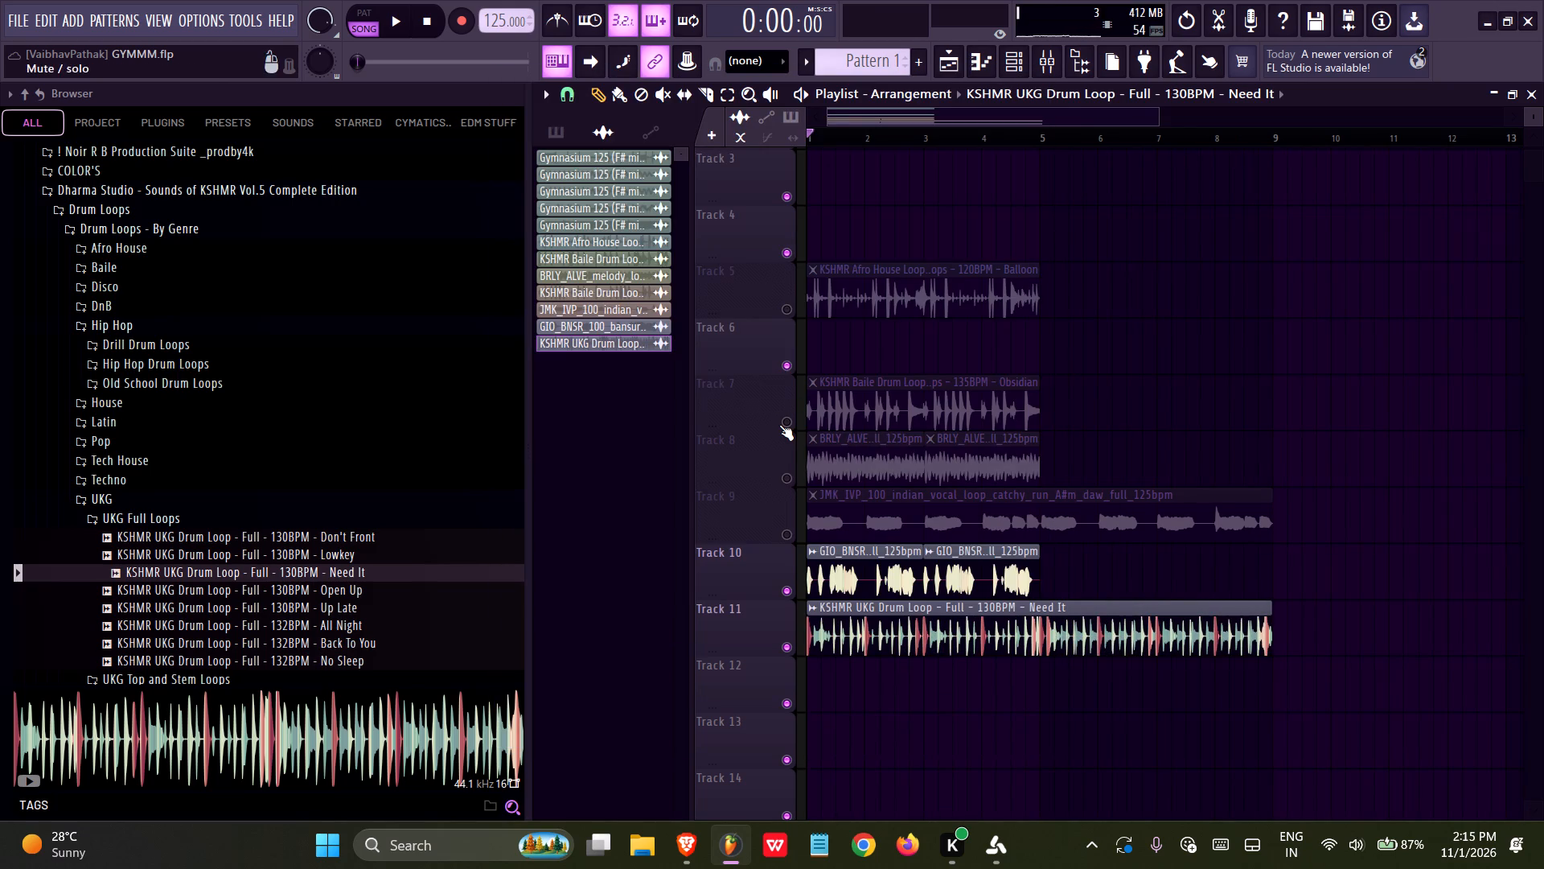
key("space")
left_click(103, 497)
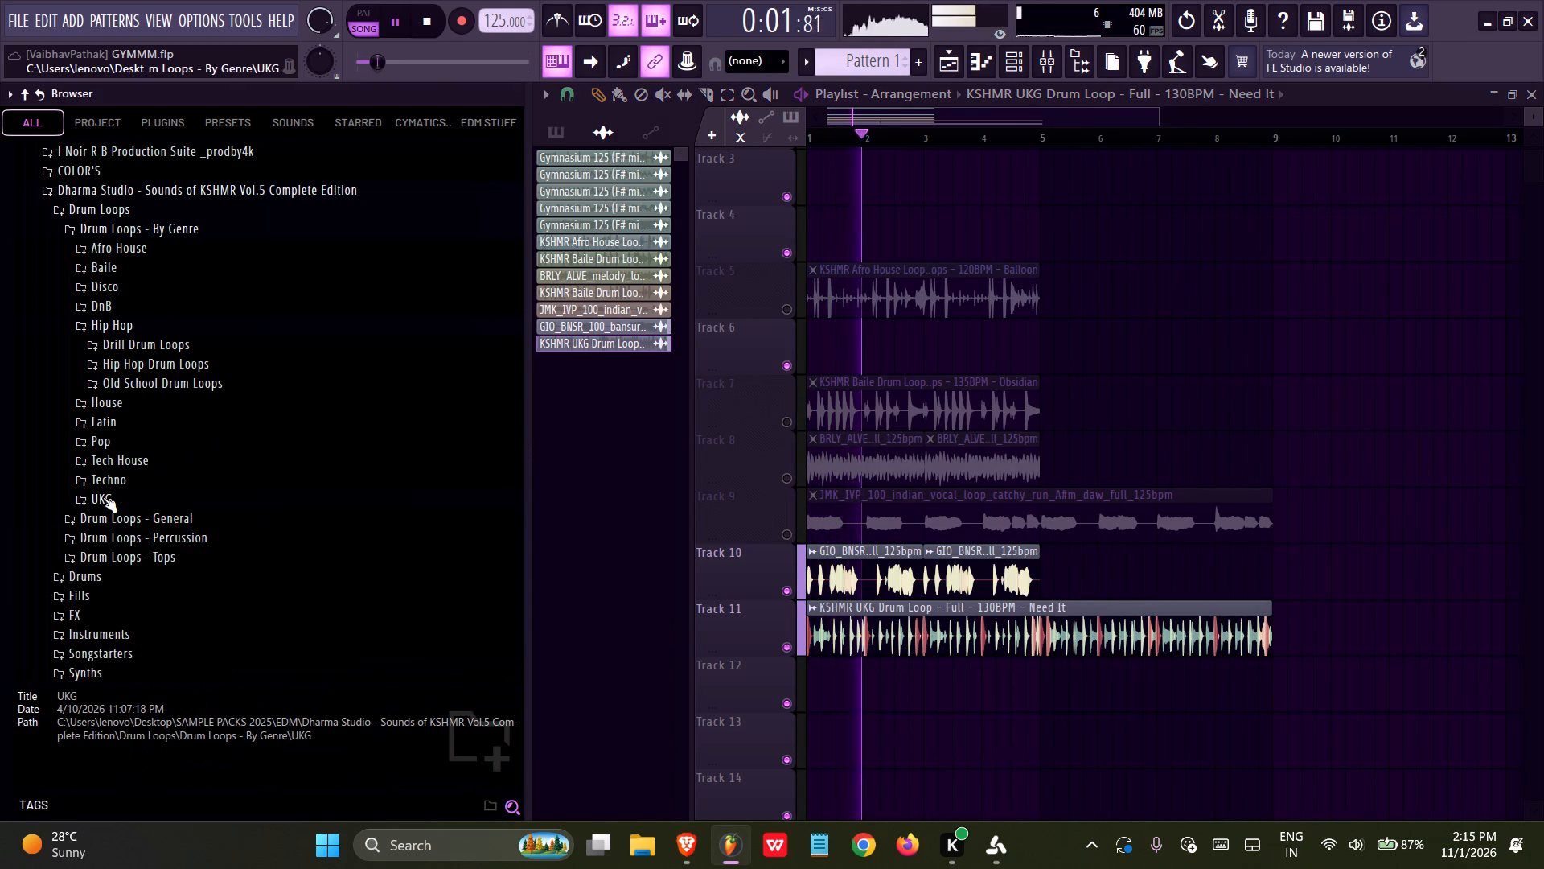
Set the project tempo to 130 BPM and stop playback.
scroll(103, 498, "up", 2)
right_click(493, 19)
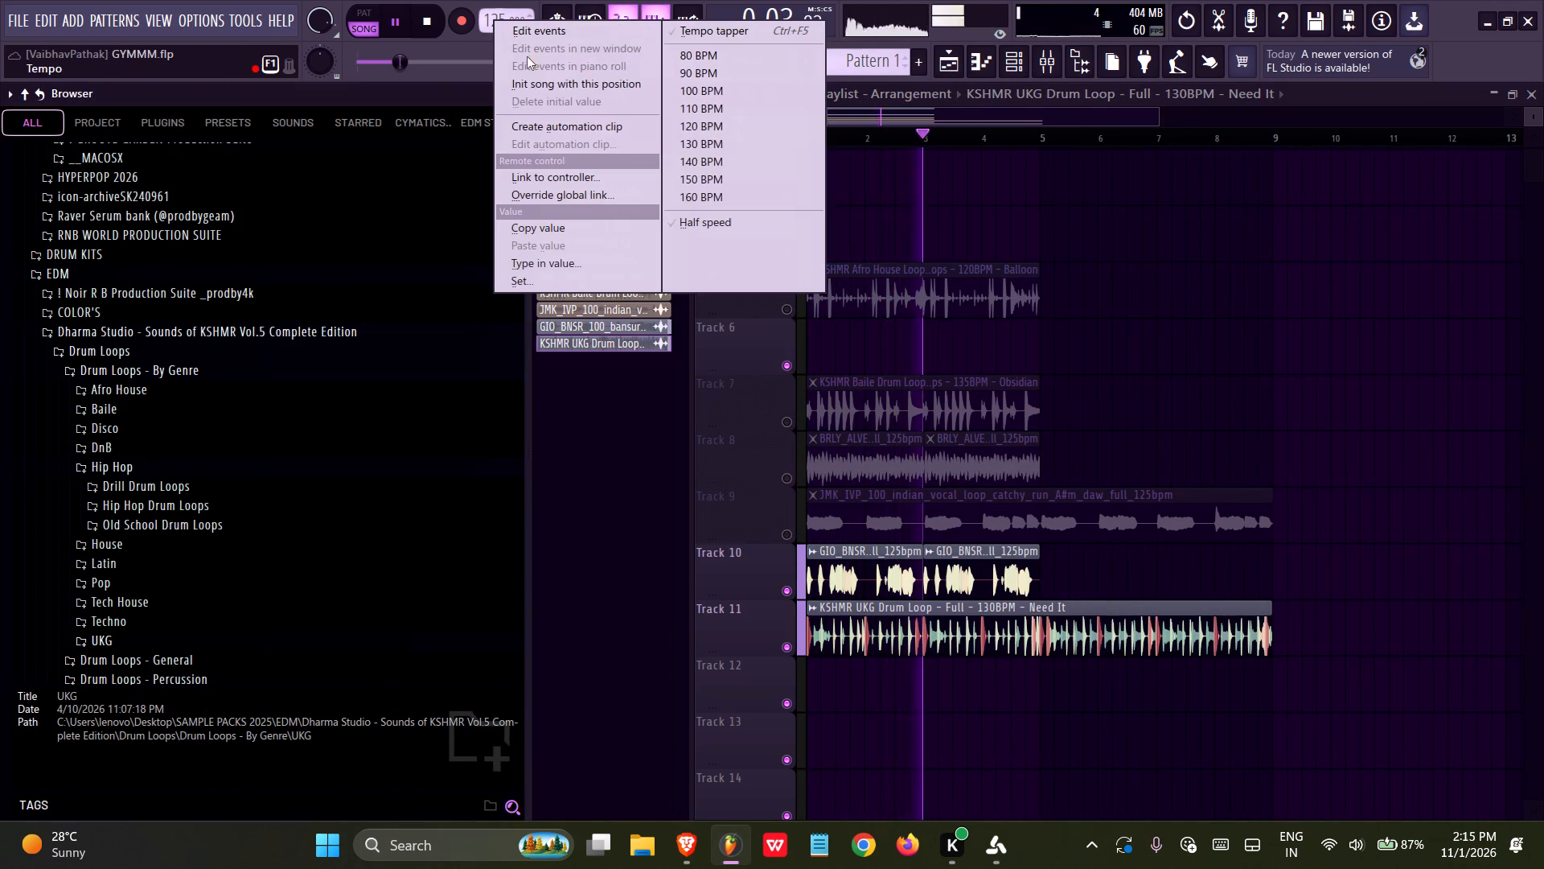
left_click(692, 142)
left_click(786, 467)
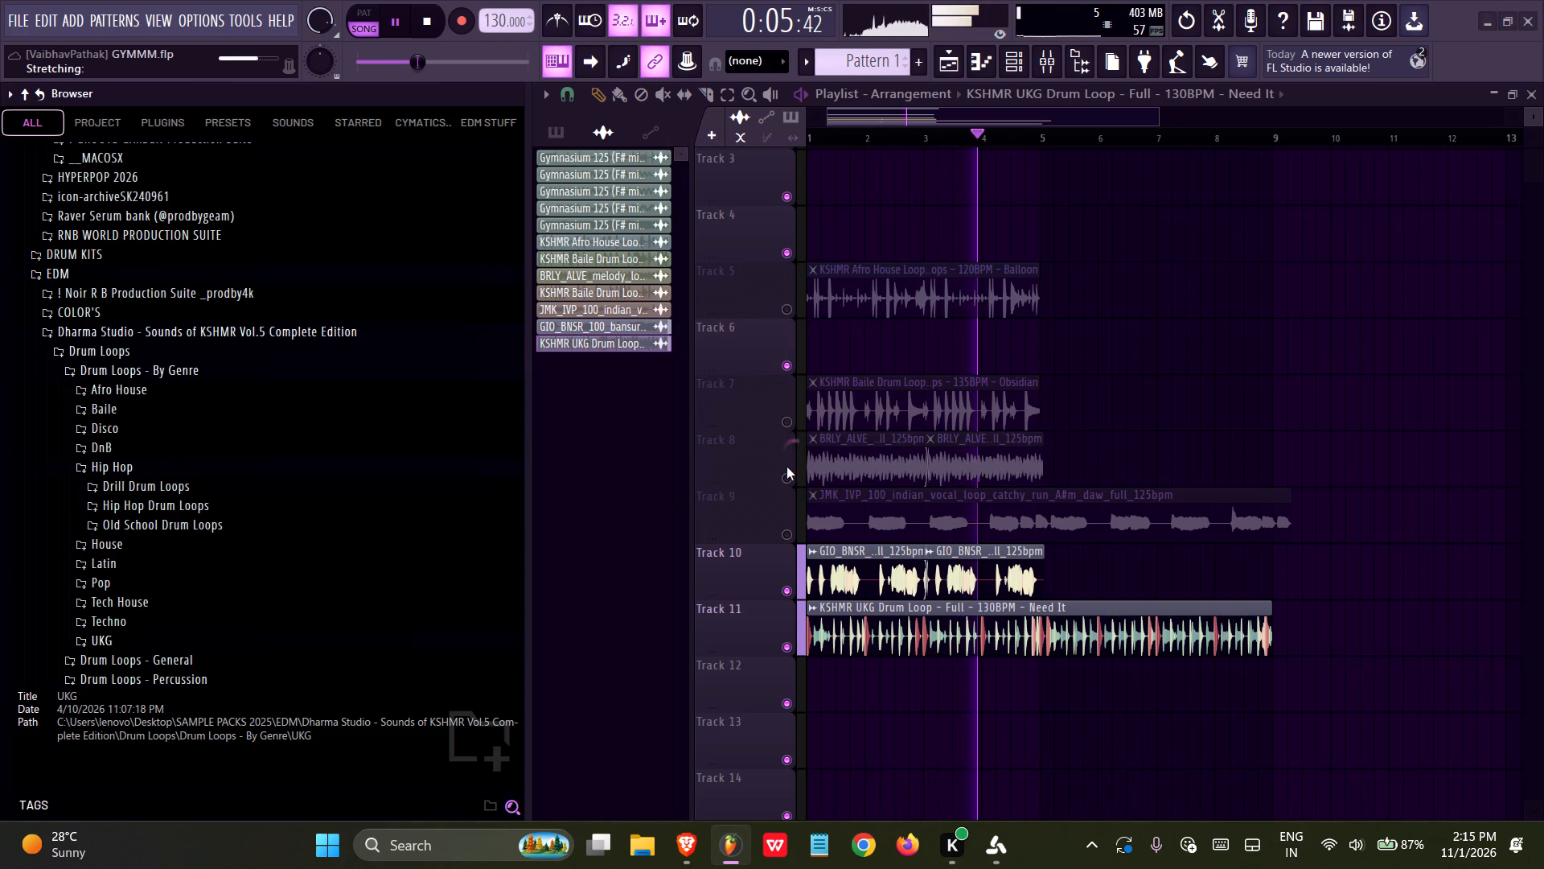
key("space")
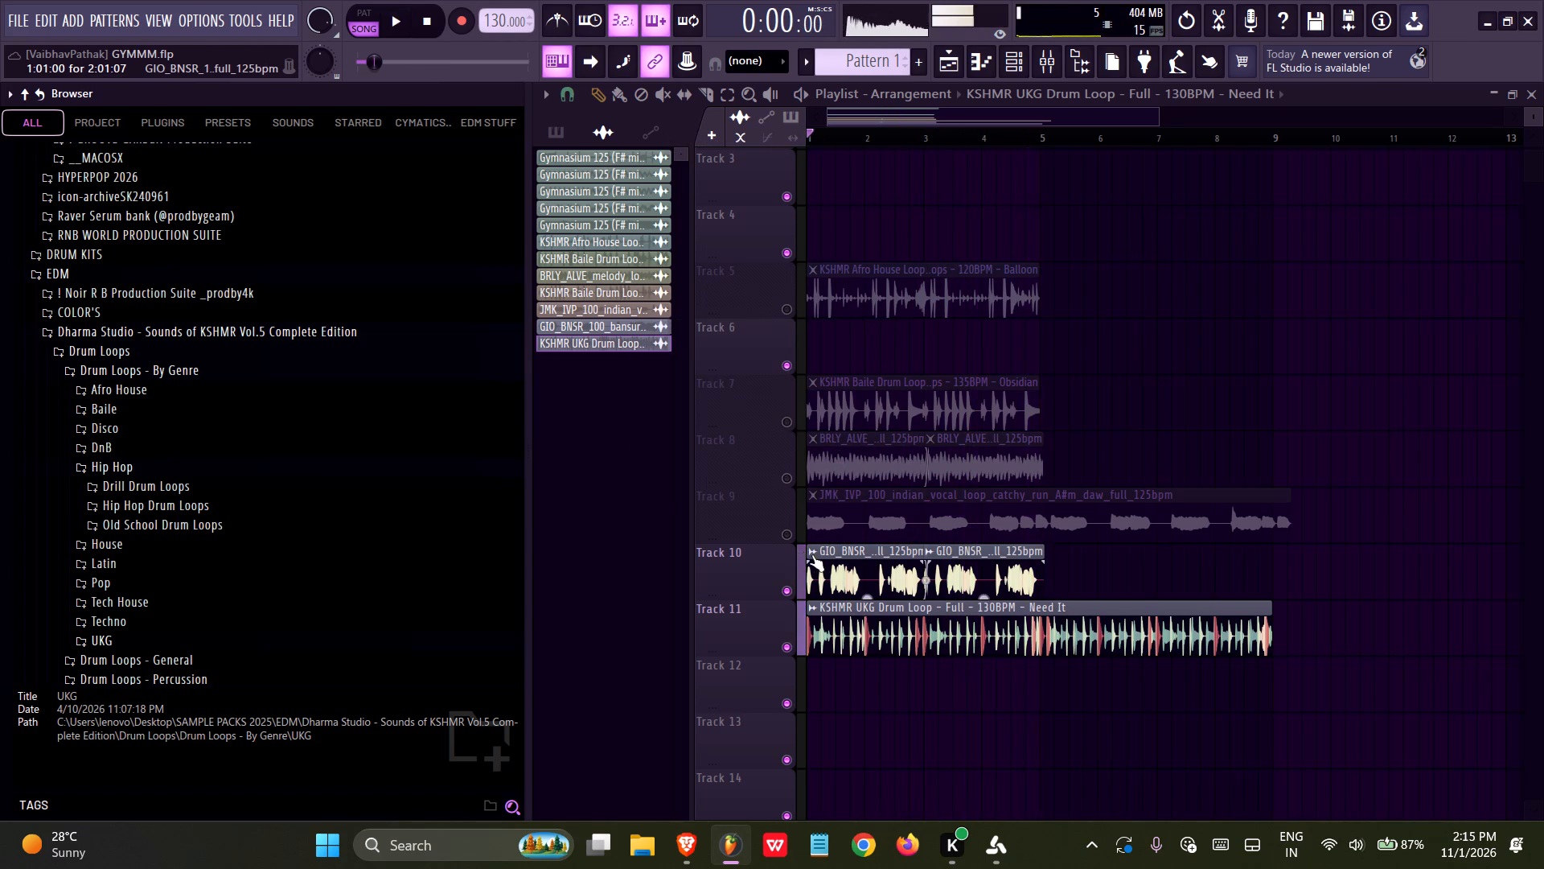
Fit the bansuri flute clips on Track 10 to the project tempo, entering 125 BPM as their source tempo.
left_click(815, 552)
left_click(981, 640)
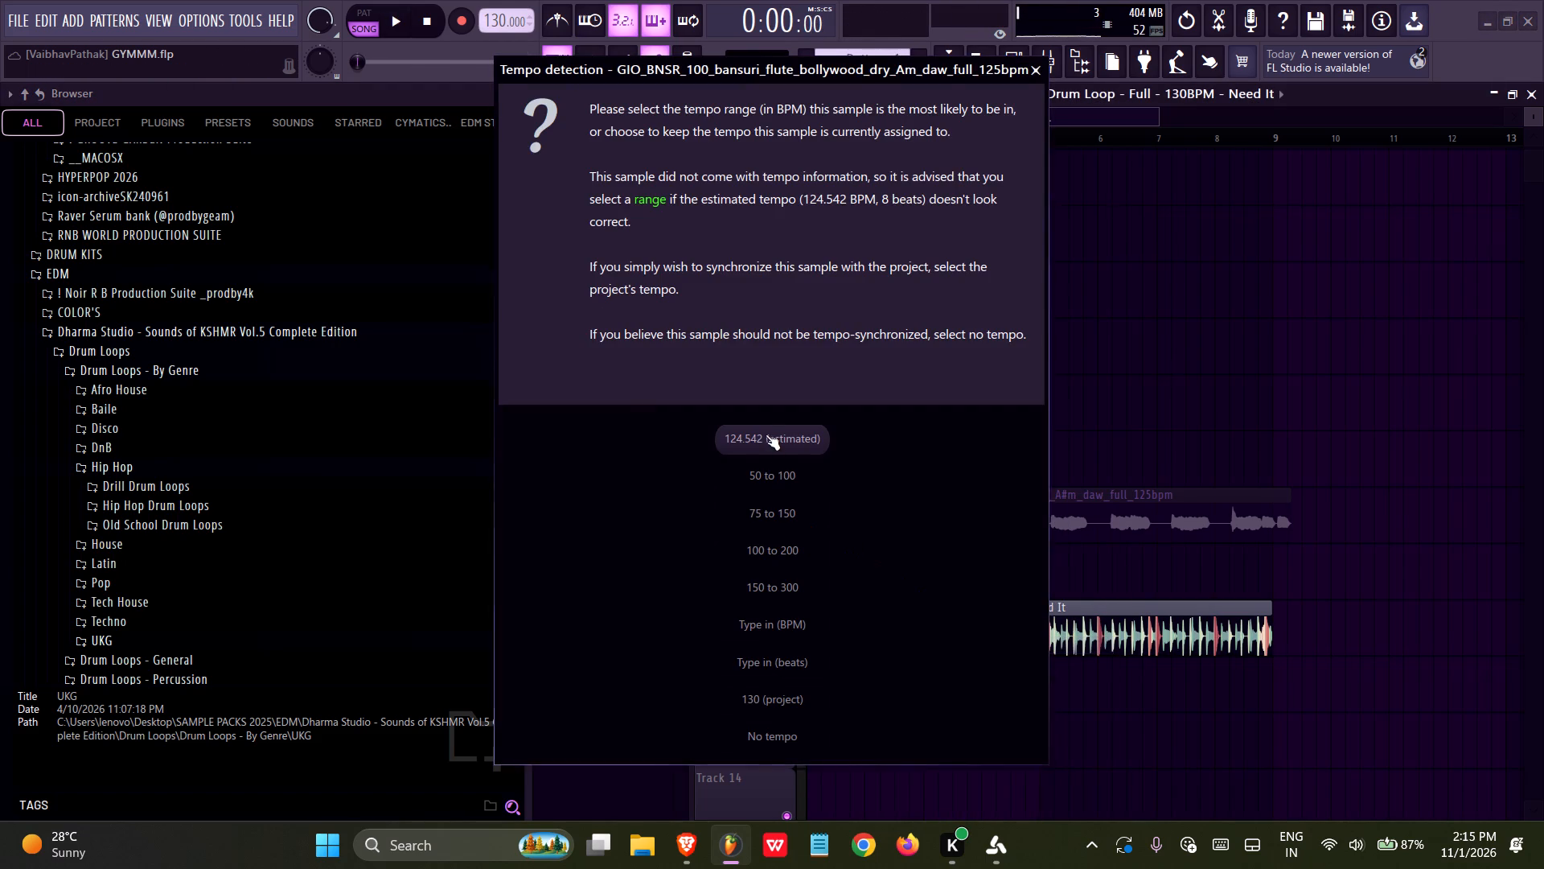
left_click(782, 620)
type("125")
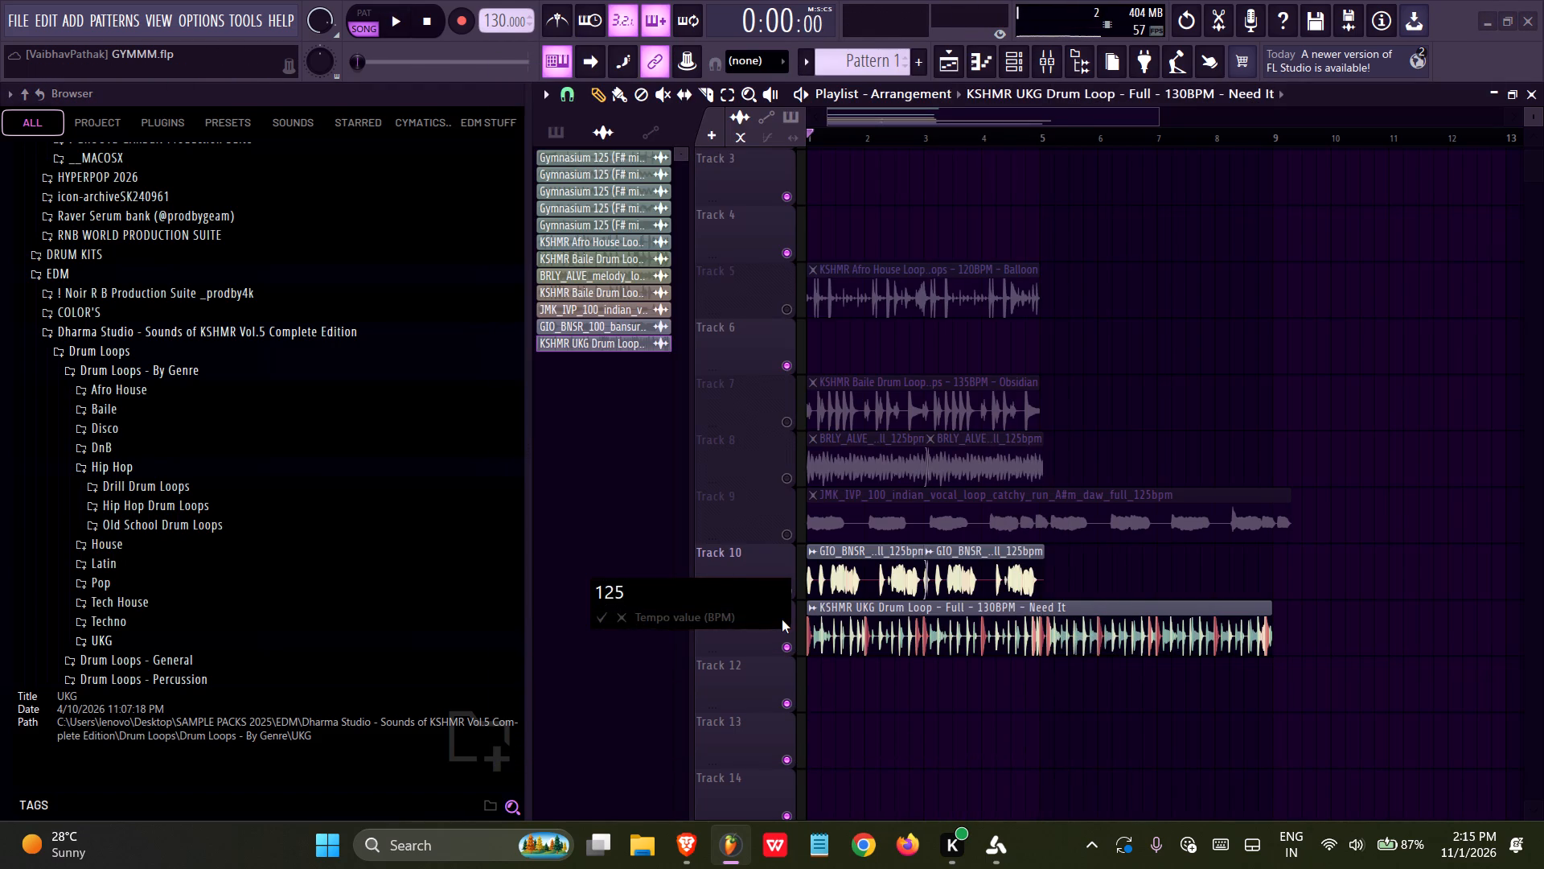
key("Return")
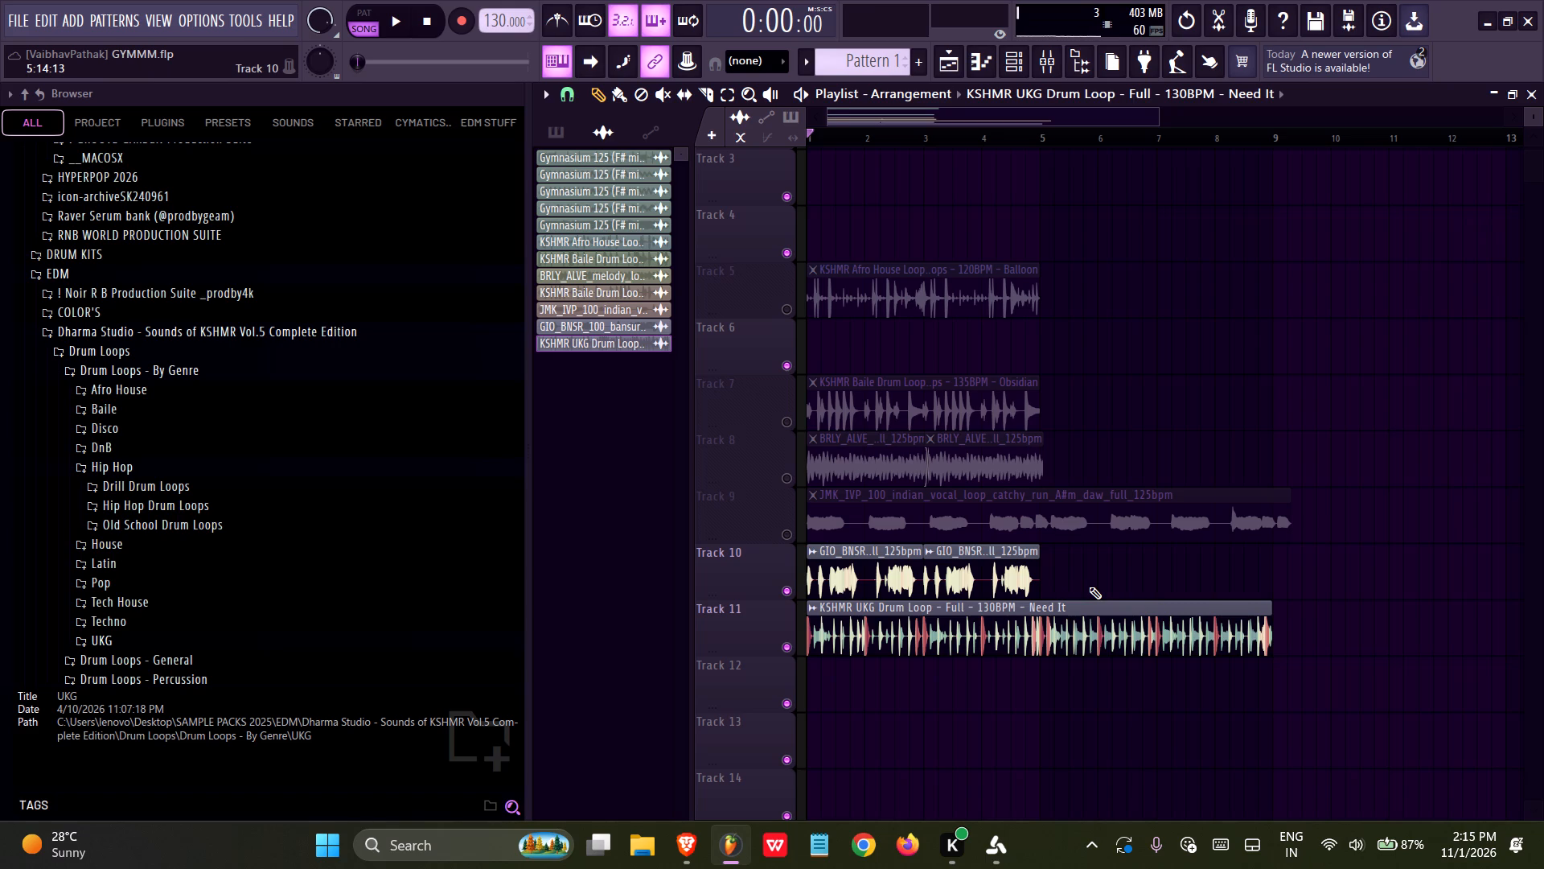
Duplicate the two flute clips on Track 10 so they run from bar 5 to bar 9.
key("space")
left_click_drag(1057, 570, 698, 561, "ctrl")
key("ctrl+b")
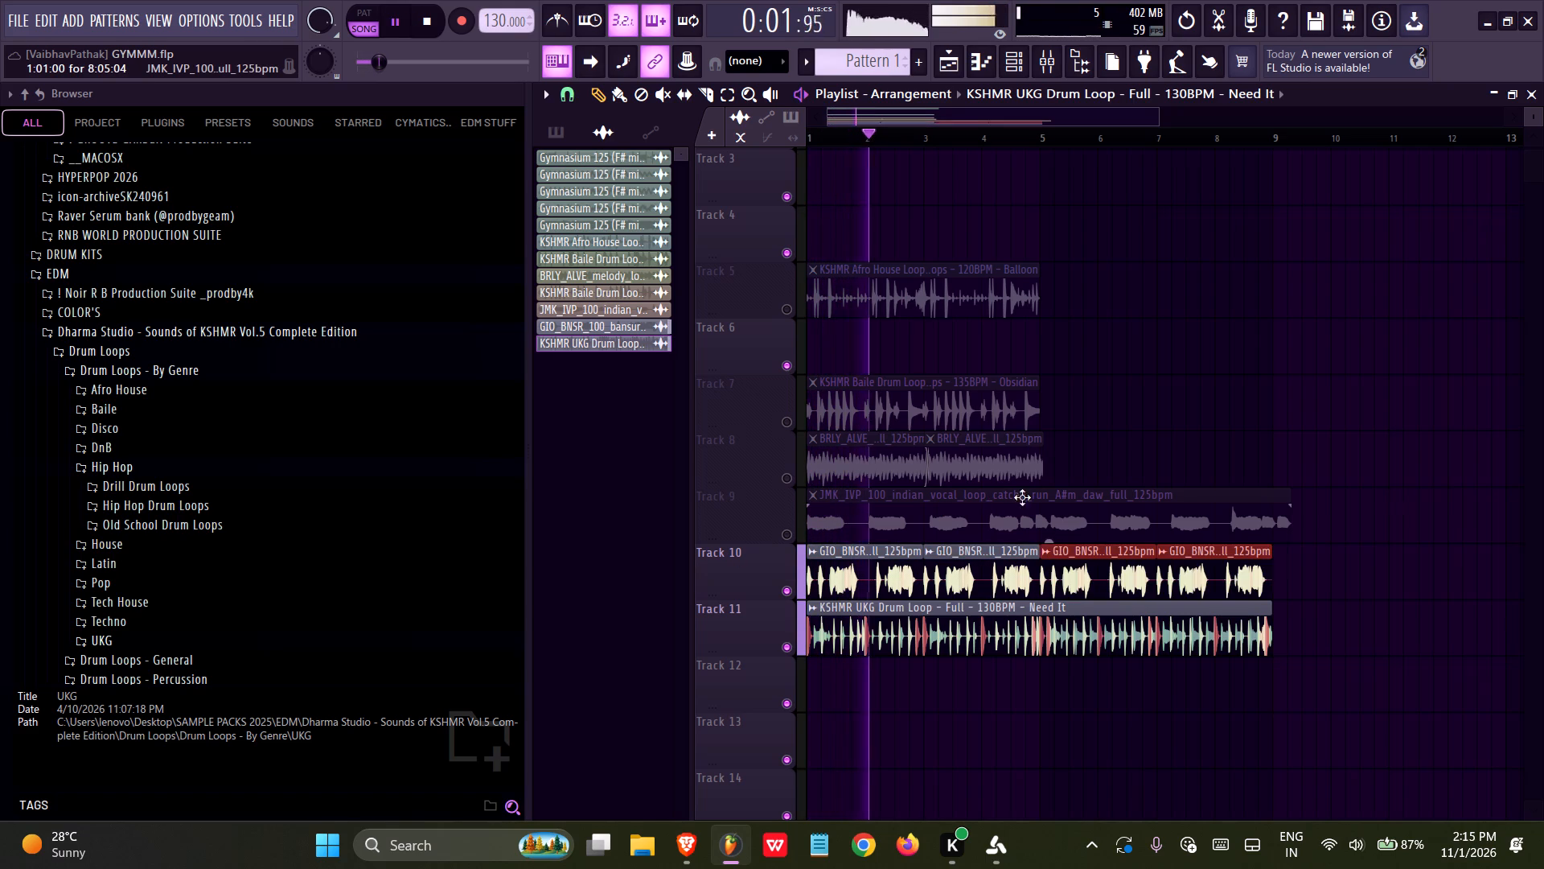
key("space")
Fit the Indian vocal loop on Track 9 to the project tempo, entering 125 BPM as its source tempo.
left_click(815, 502)
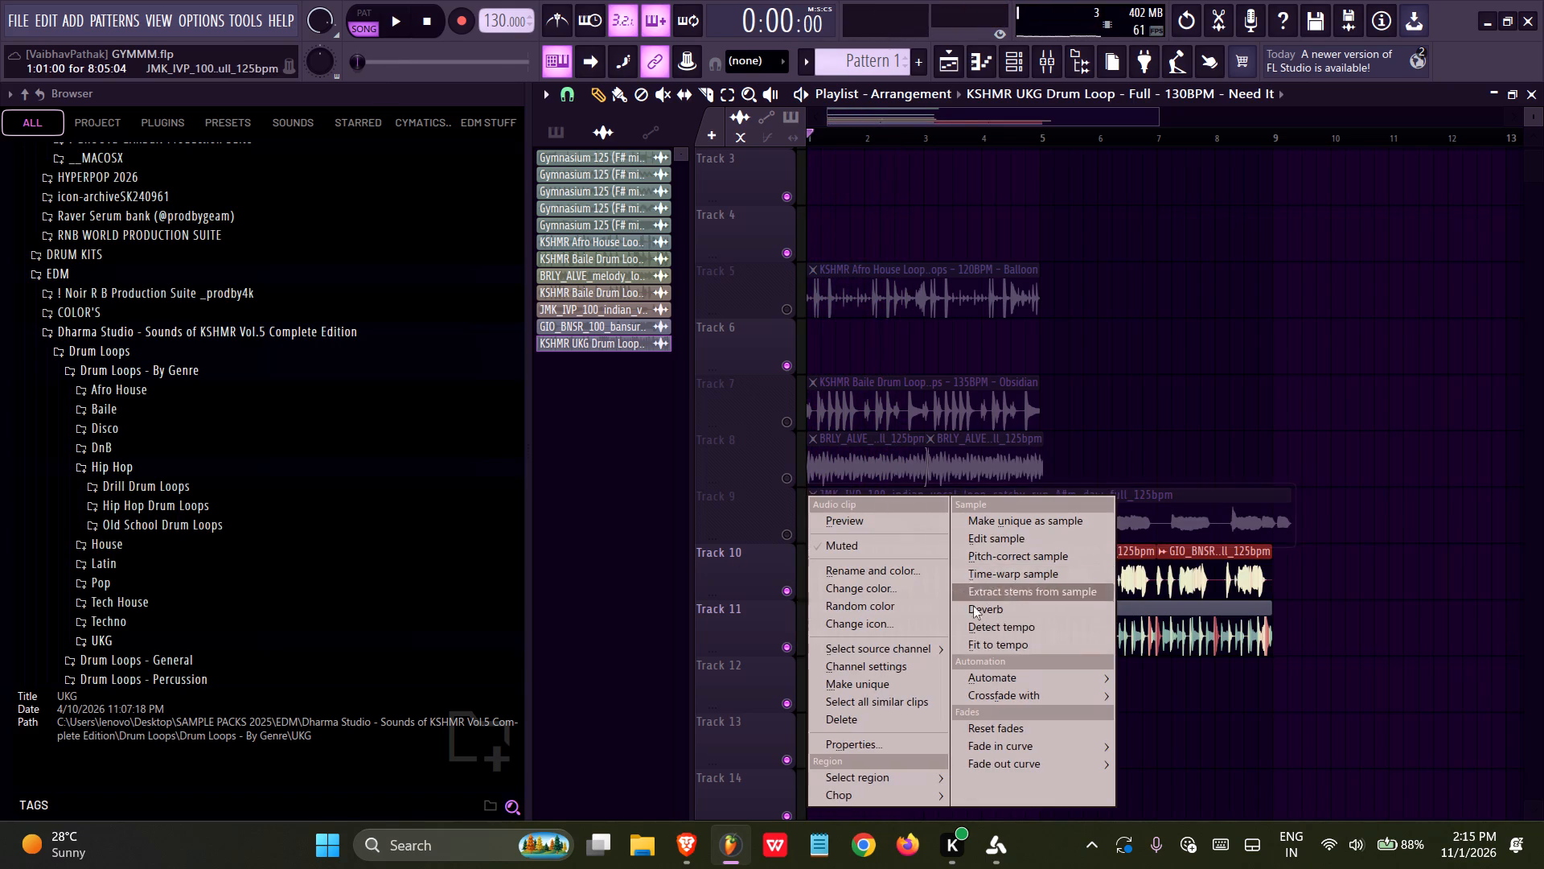
left_click(961, 645)
left_click(760, 620)
type("125")
key("Return")
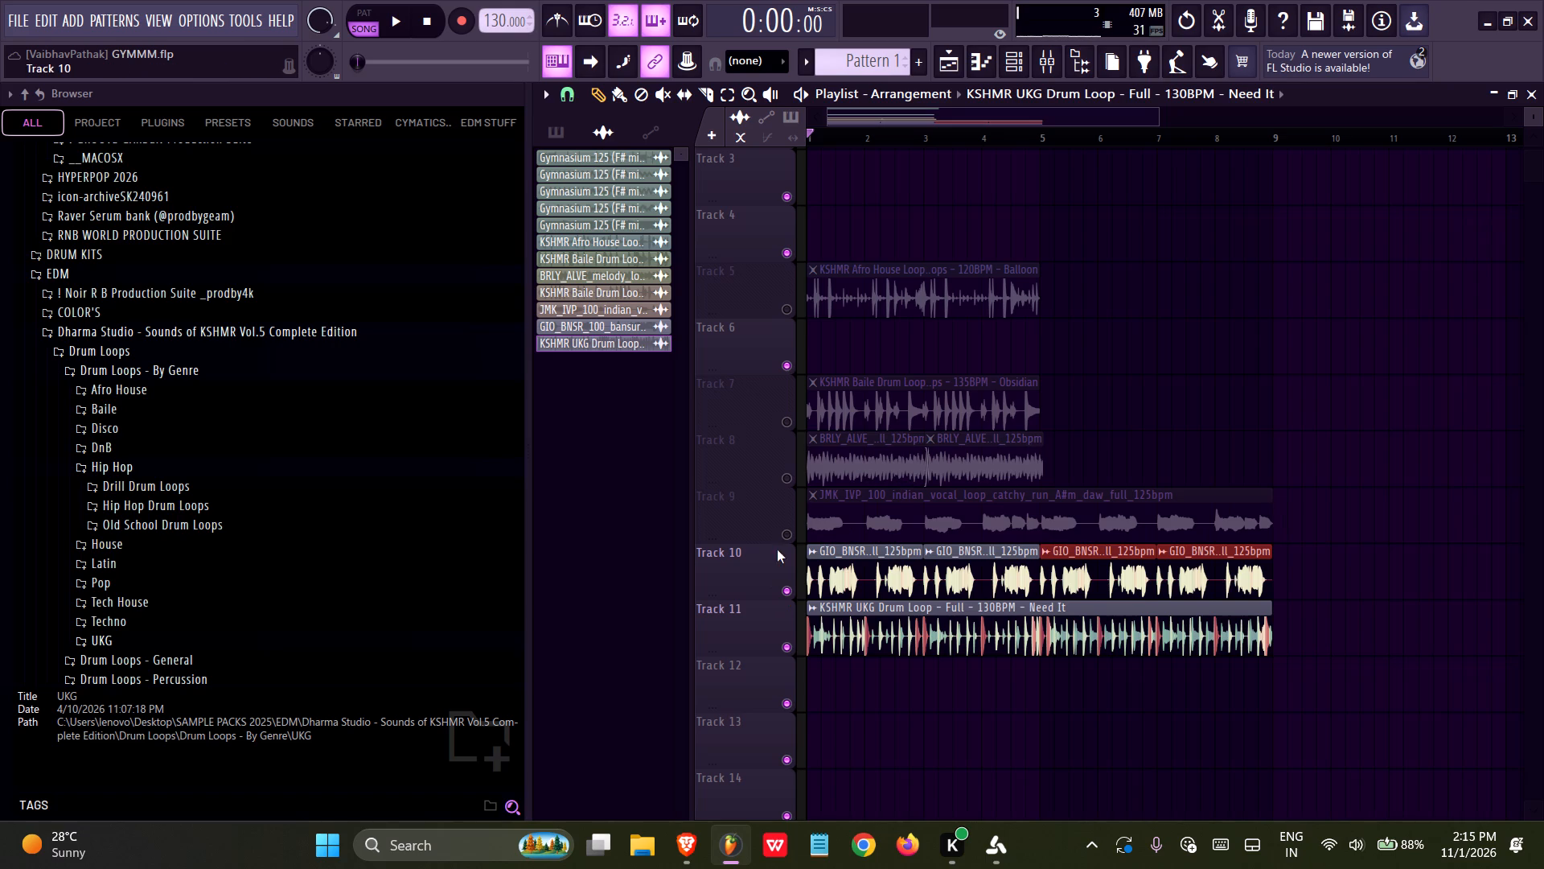
Mute the flute on Track 10, unmute the Indian vocal on Track 9, and play it with the Need It drum loop.
left_click(782, 587)
left_click(790, 522)
key("space")
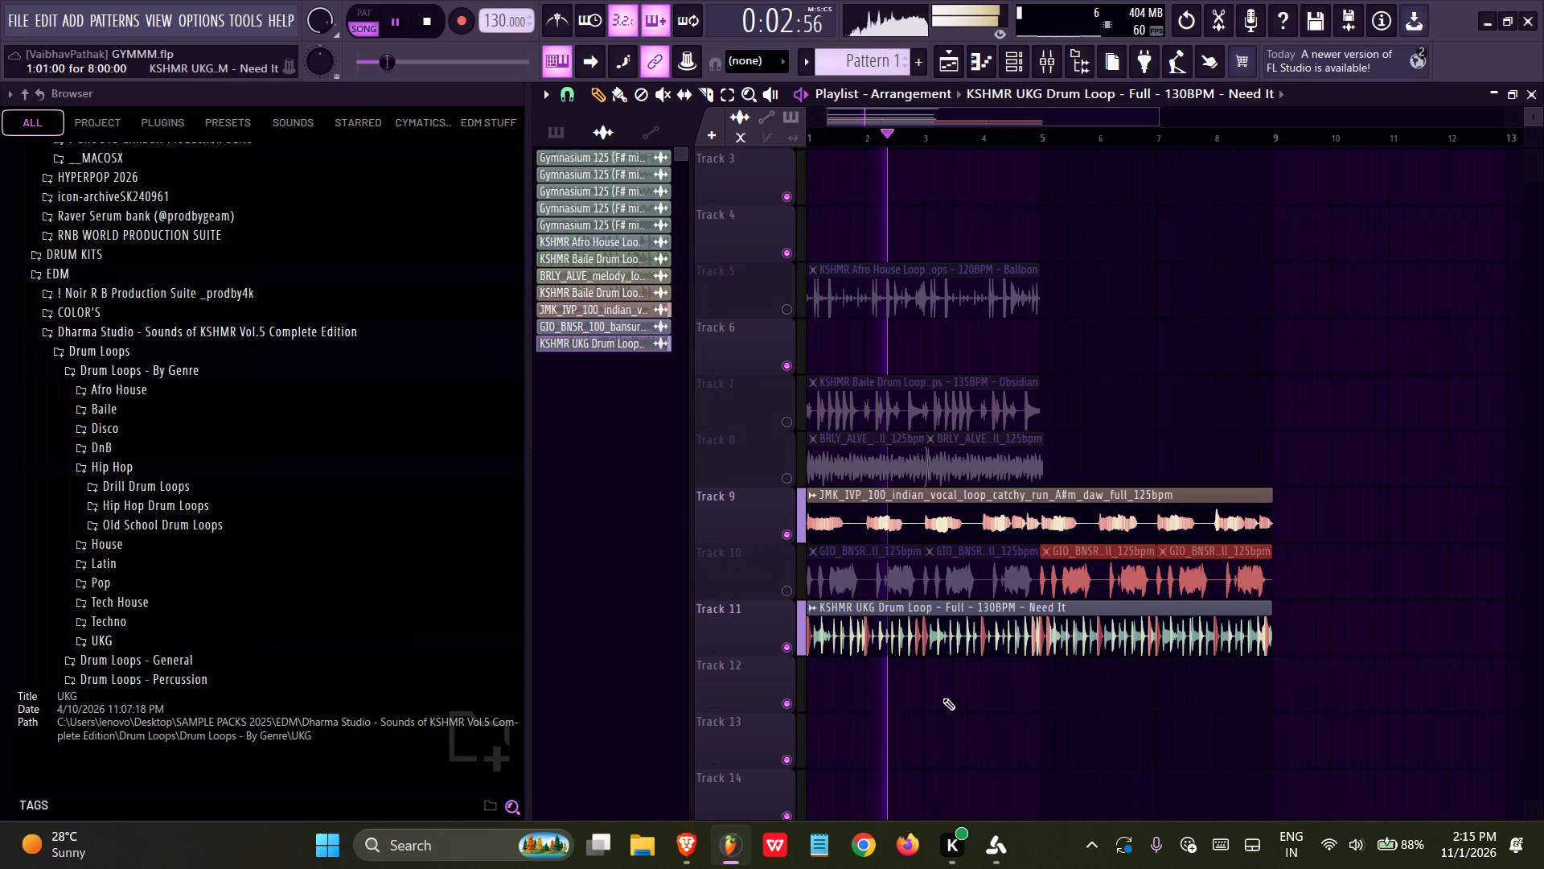
left_click(993, 837)
left_click(172, 691)
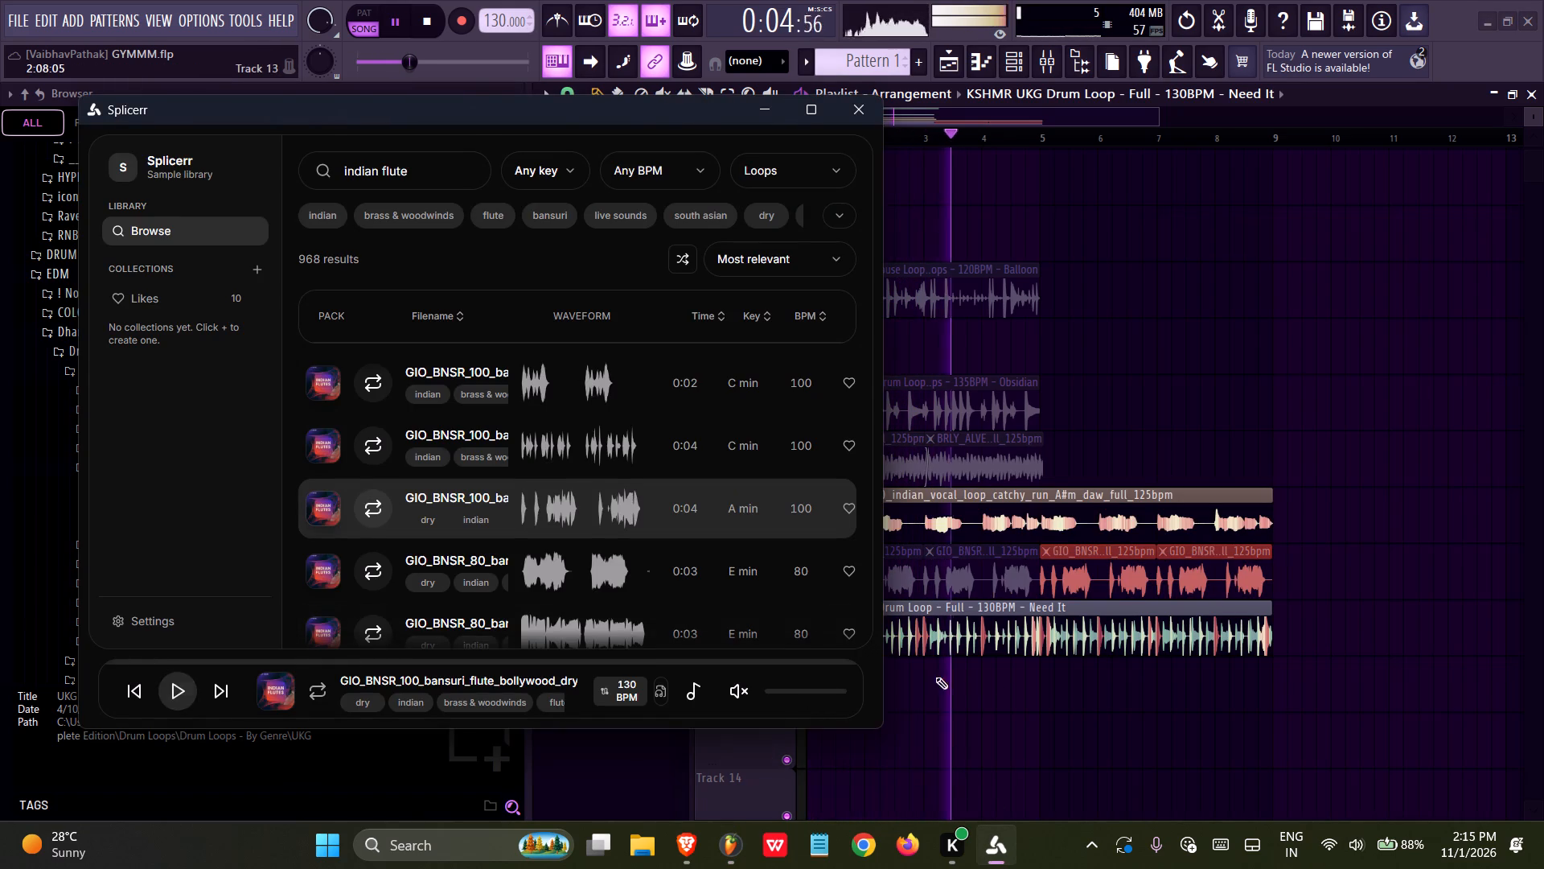
right_click(989, 677)
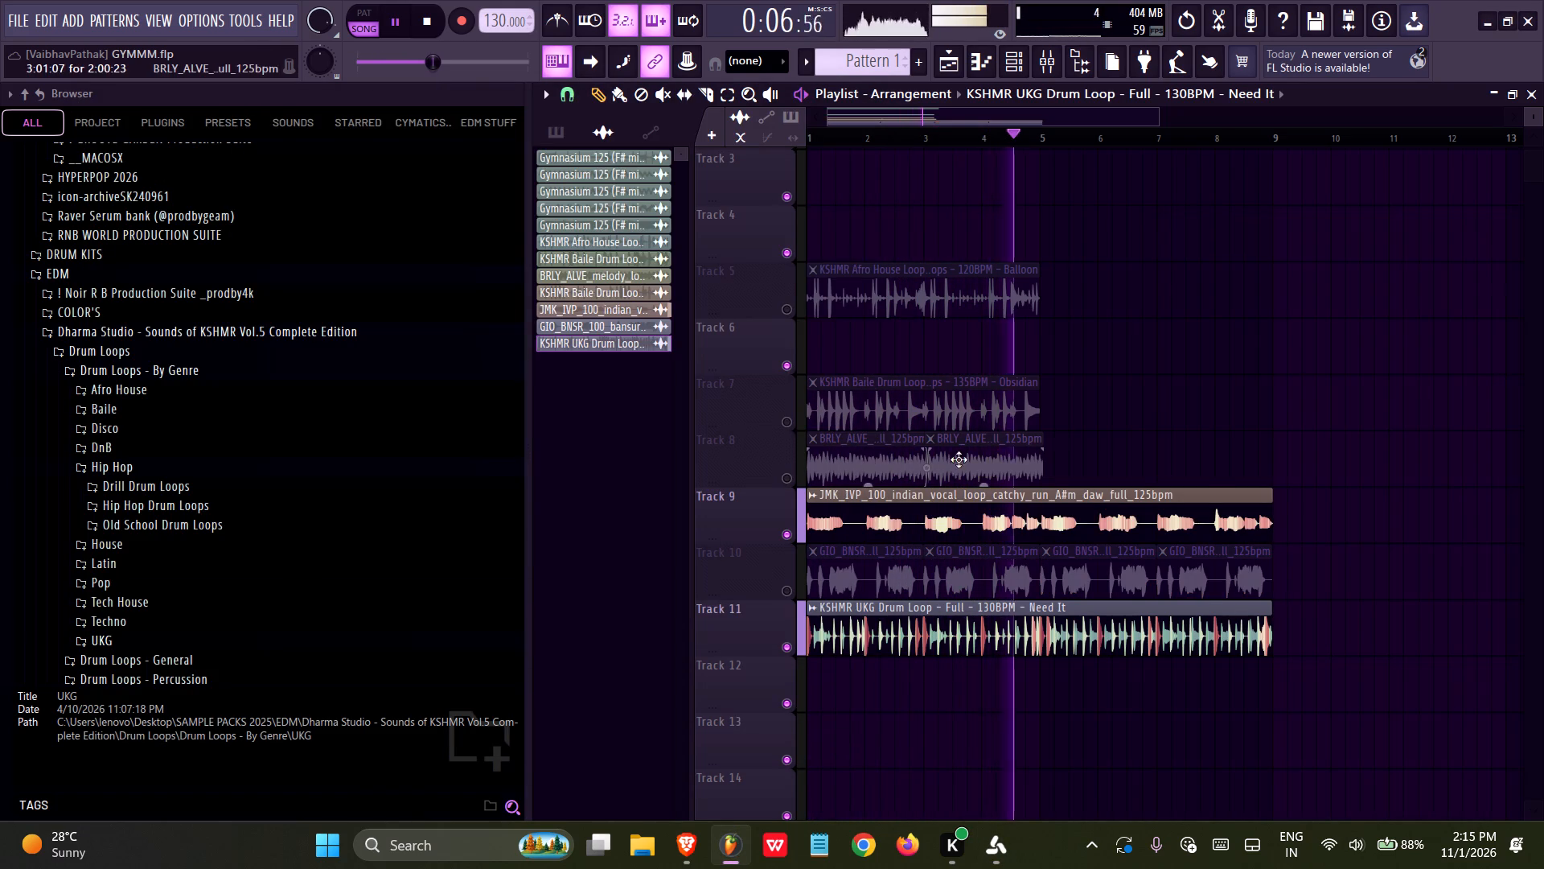
Delete the second BRLY_ALVE melody clip on Track 8 and stop playback.
right_click(959, 459)
key("space")
Switch to Splicerr and replace the indian flute search with color house.
left_click(982, 832)
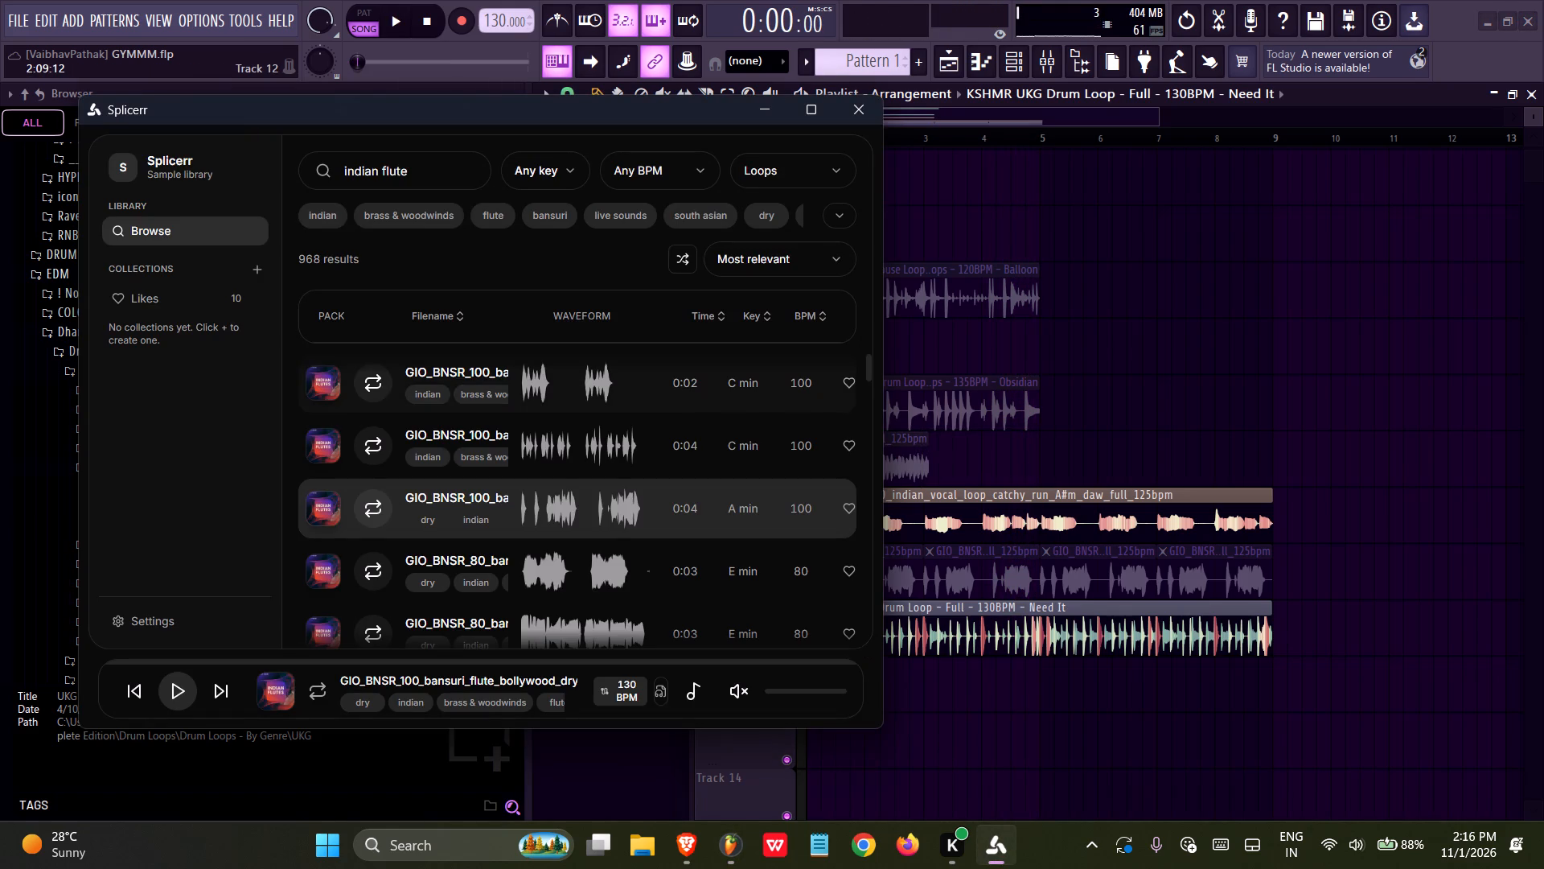
left_click_drag(421, 164, 259, 158)
key("BackSpace")
key("BackSpace")
key("BackSpace")
key("BackSpace")
key("BackSpace")
key("BackSpace")
key("BackSpace")
key("BackSpace")
key("BackSpace")
key("BackSpace")
key("BackSpace")
key("BackSpace")
key("BackSpace")
key("BackSpace")
key("BackSpace")
key("BackSpace")
key("BackSpace")
key("BackSpace")
key("BackSpace")
key("BackSpace")
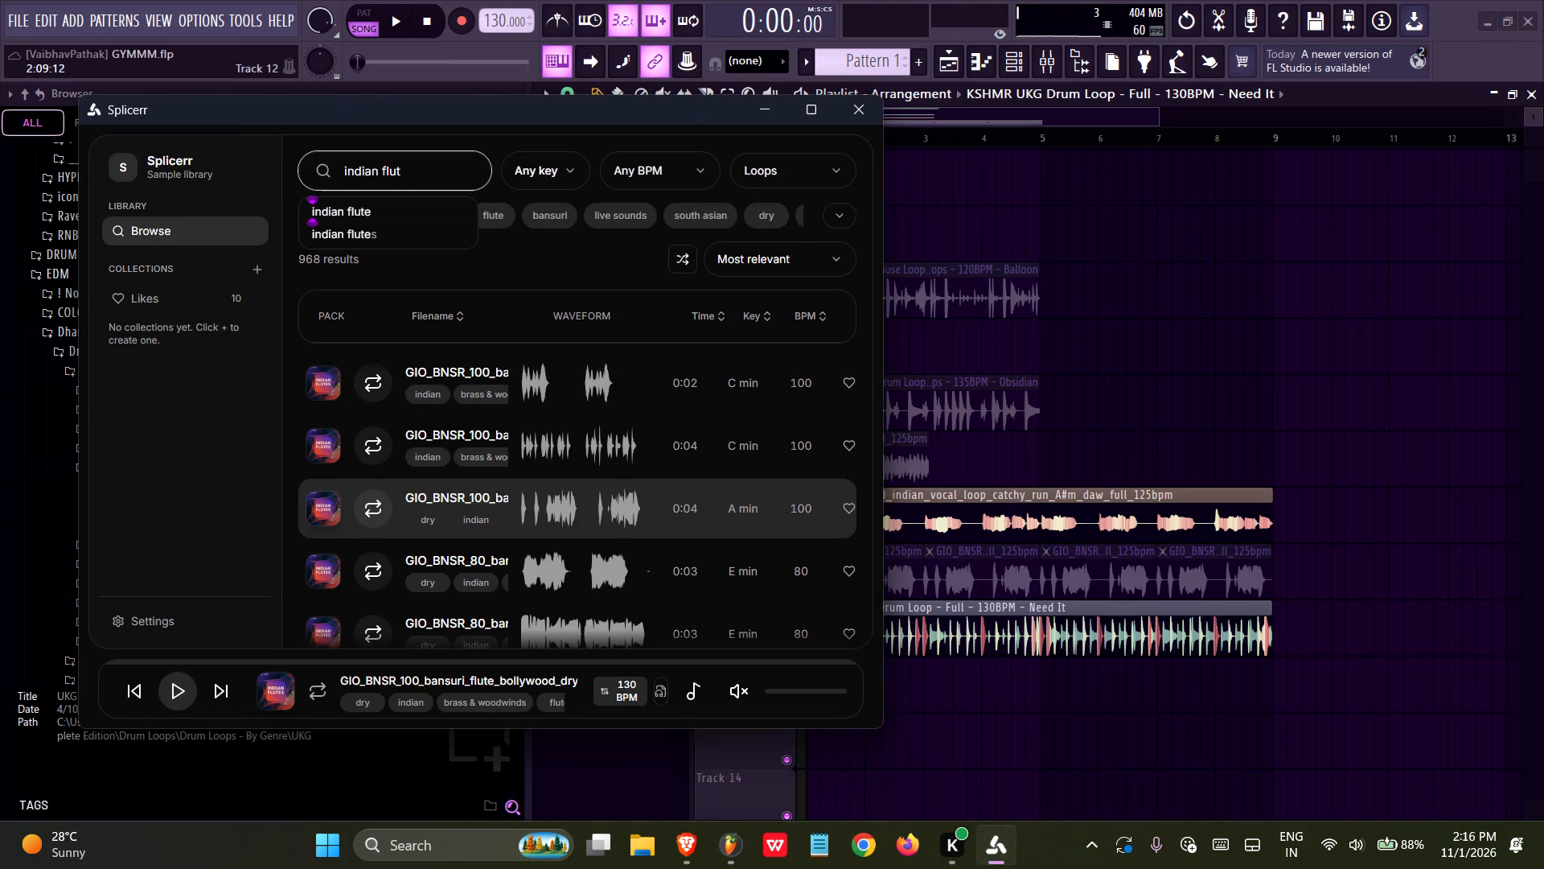
type("de")
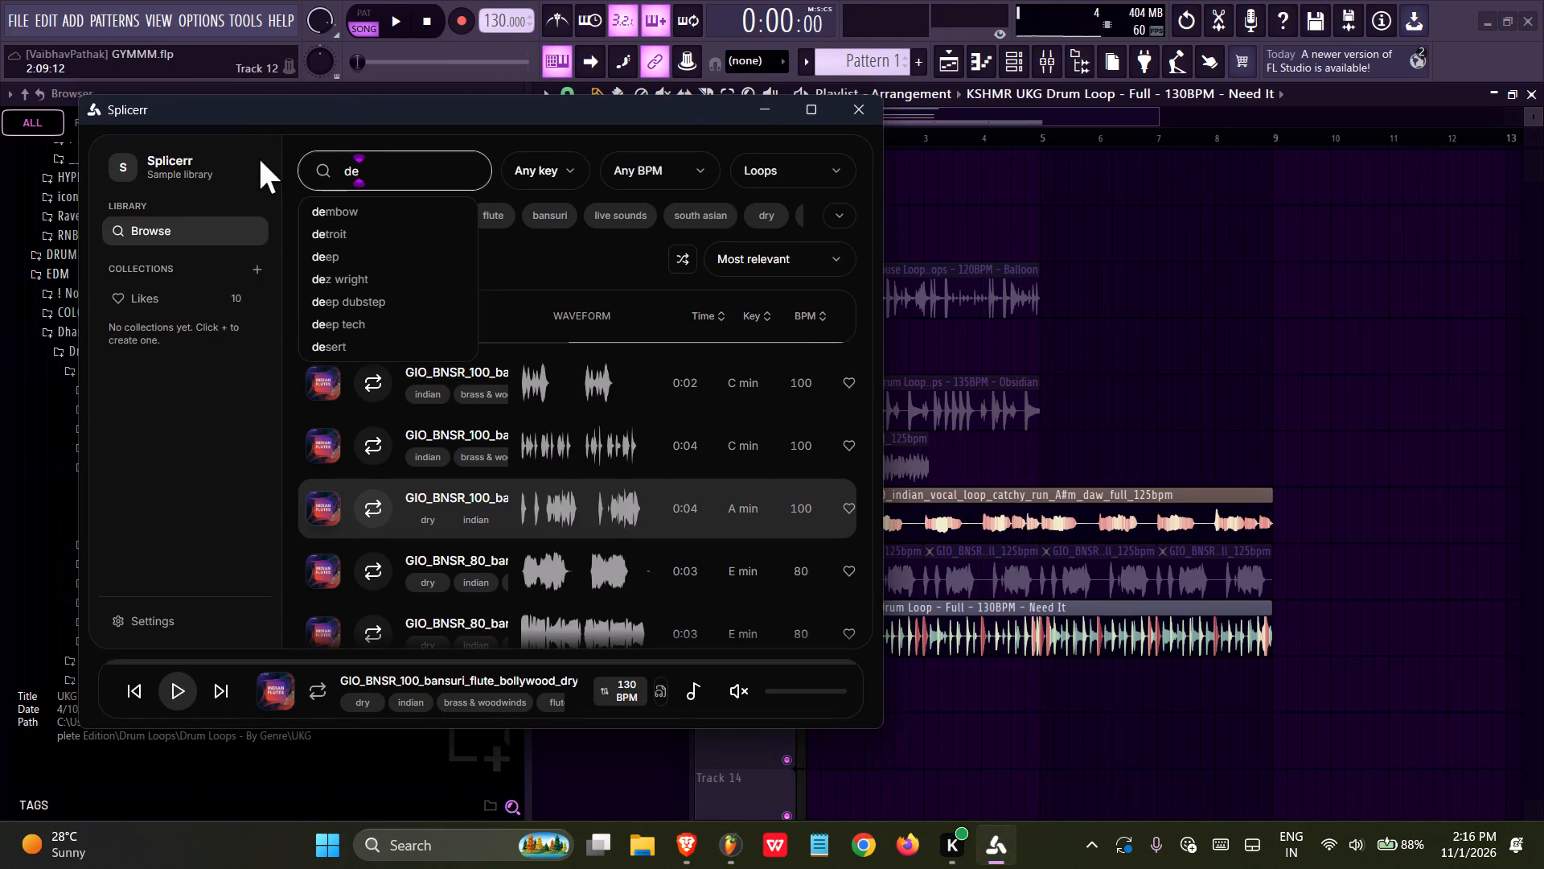
key("BackSpace")
key("BackSpace")
type("color hp")
key("BackSpace")
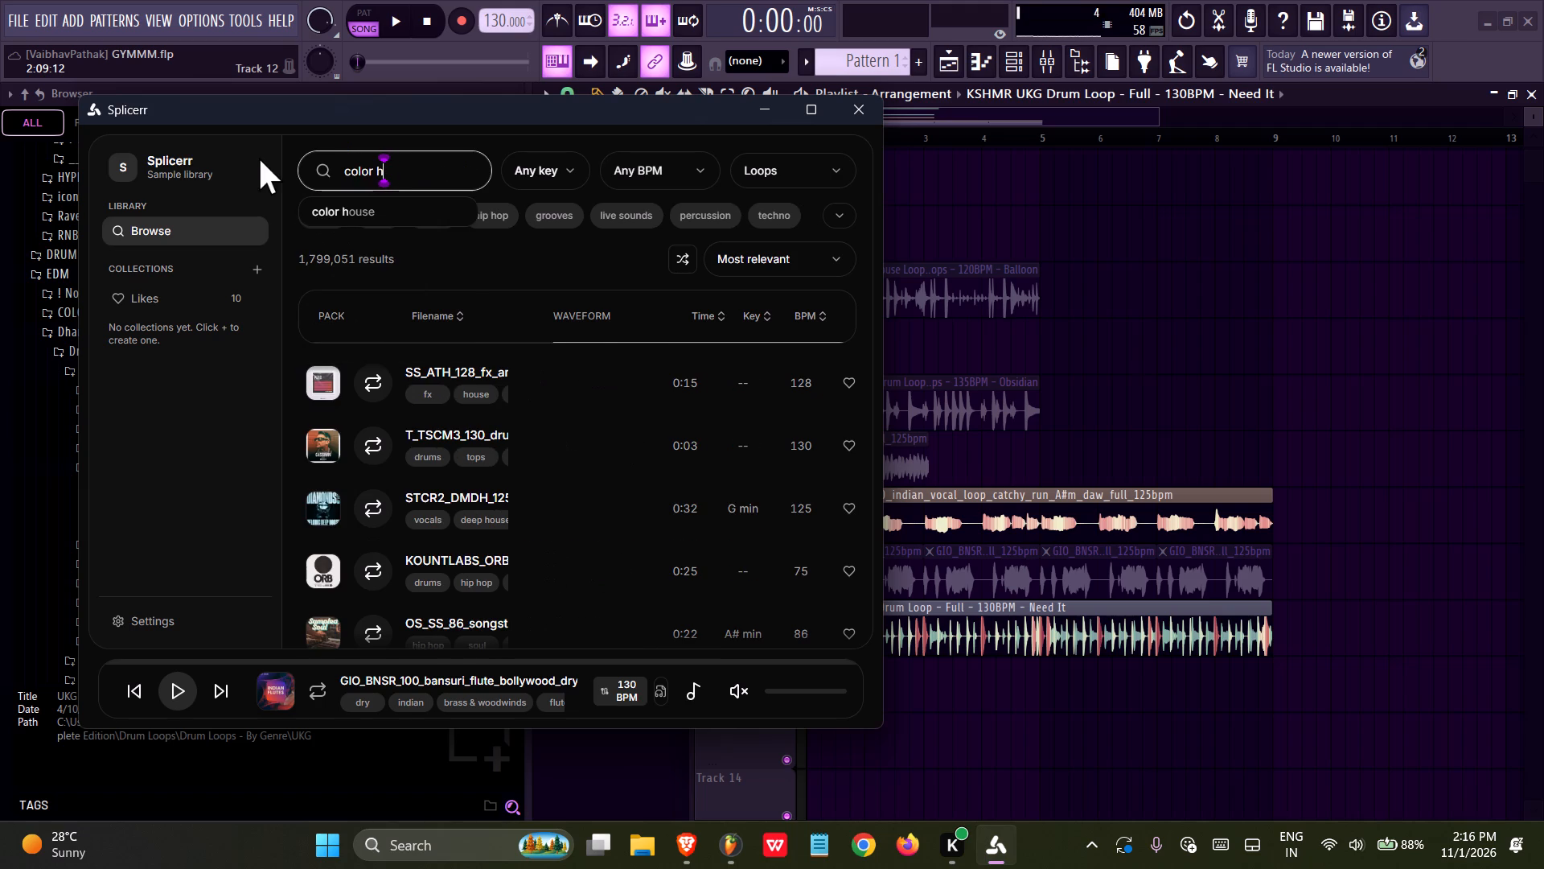
key("Down")
key("Return")
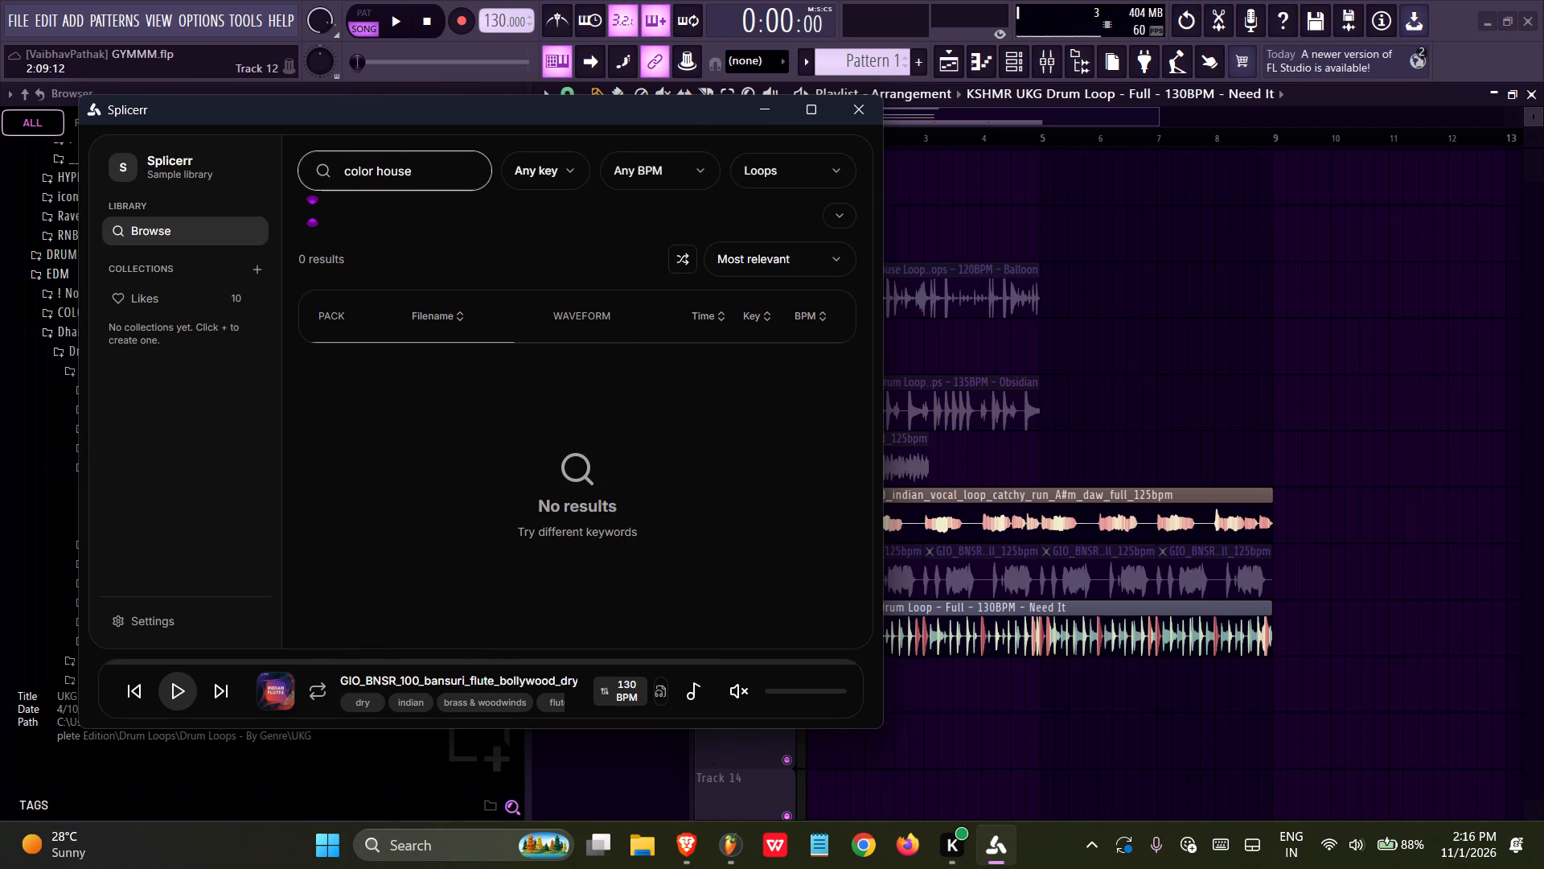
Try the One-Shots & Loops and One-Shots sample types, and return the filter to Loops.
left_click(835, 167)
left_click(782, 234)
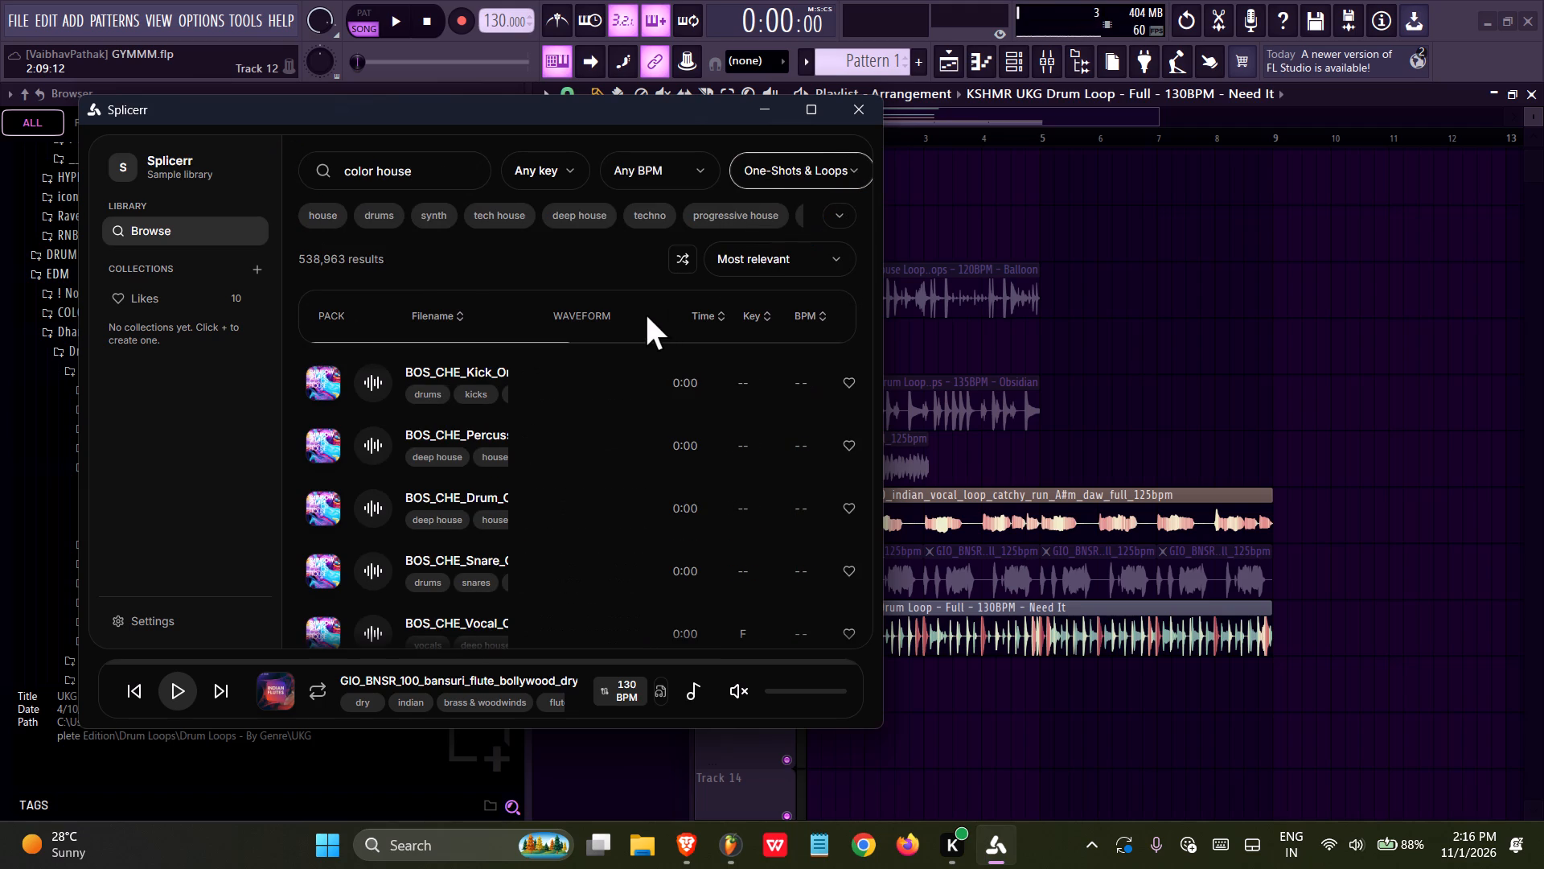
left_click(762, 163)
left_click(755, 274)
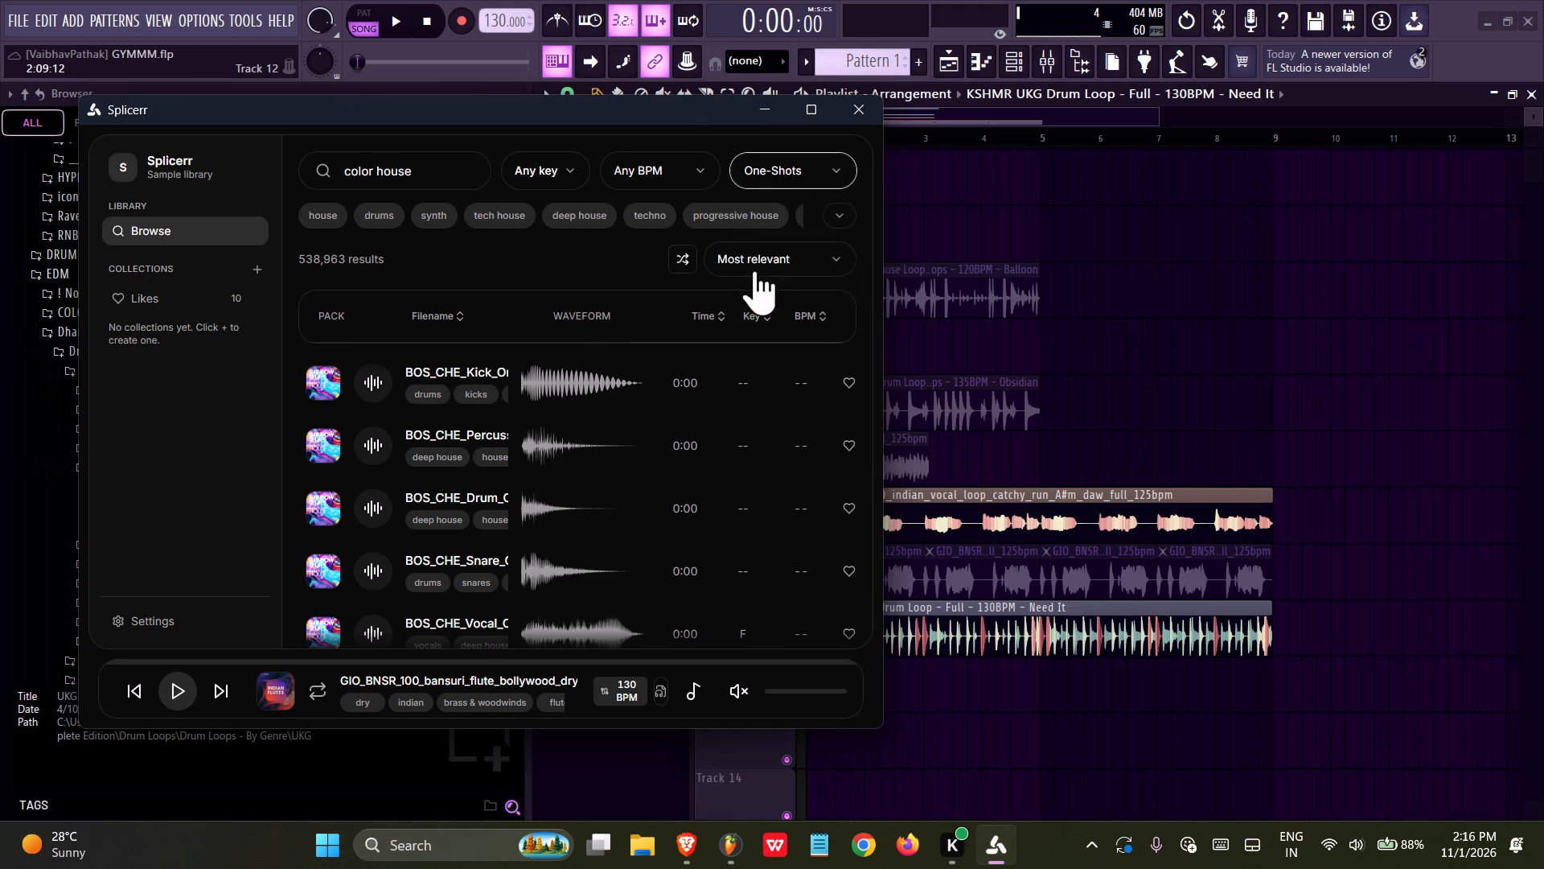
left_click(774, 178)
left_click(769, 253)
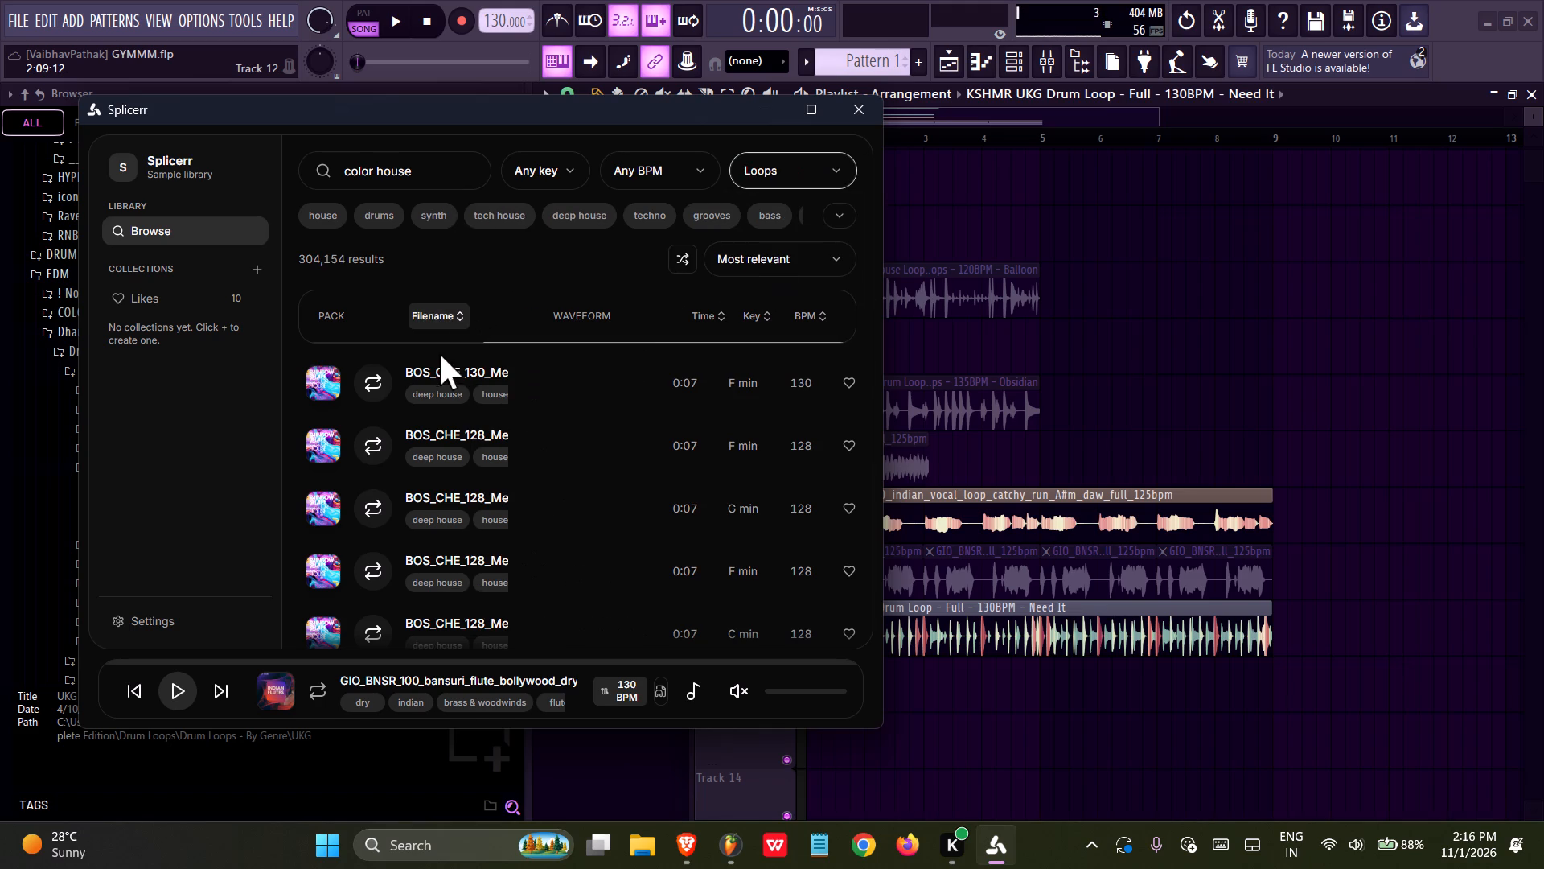
Audition the melody stack loops Universe and Move On, playing the latter along with the project.
left_click(376, 388)
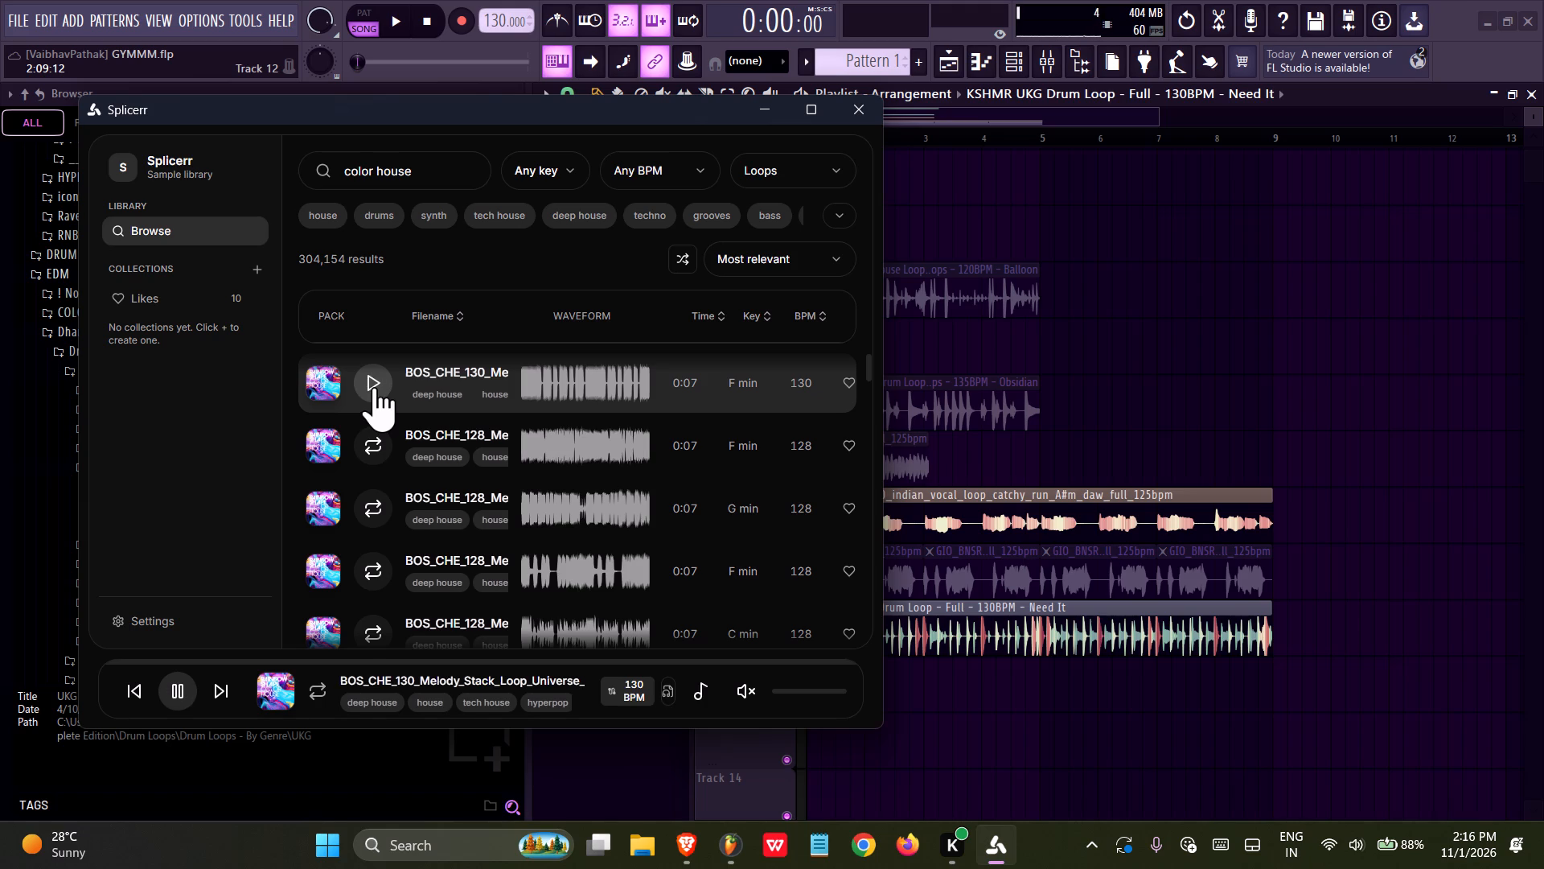
left_click(374, 386)
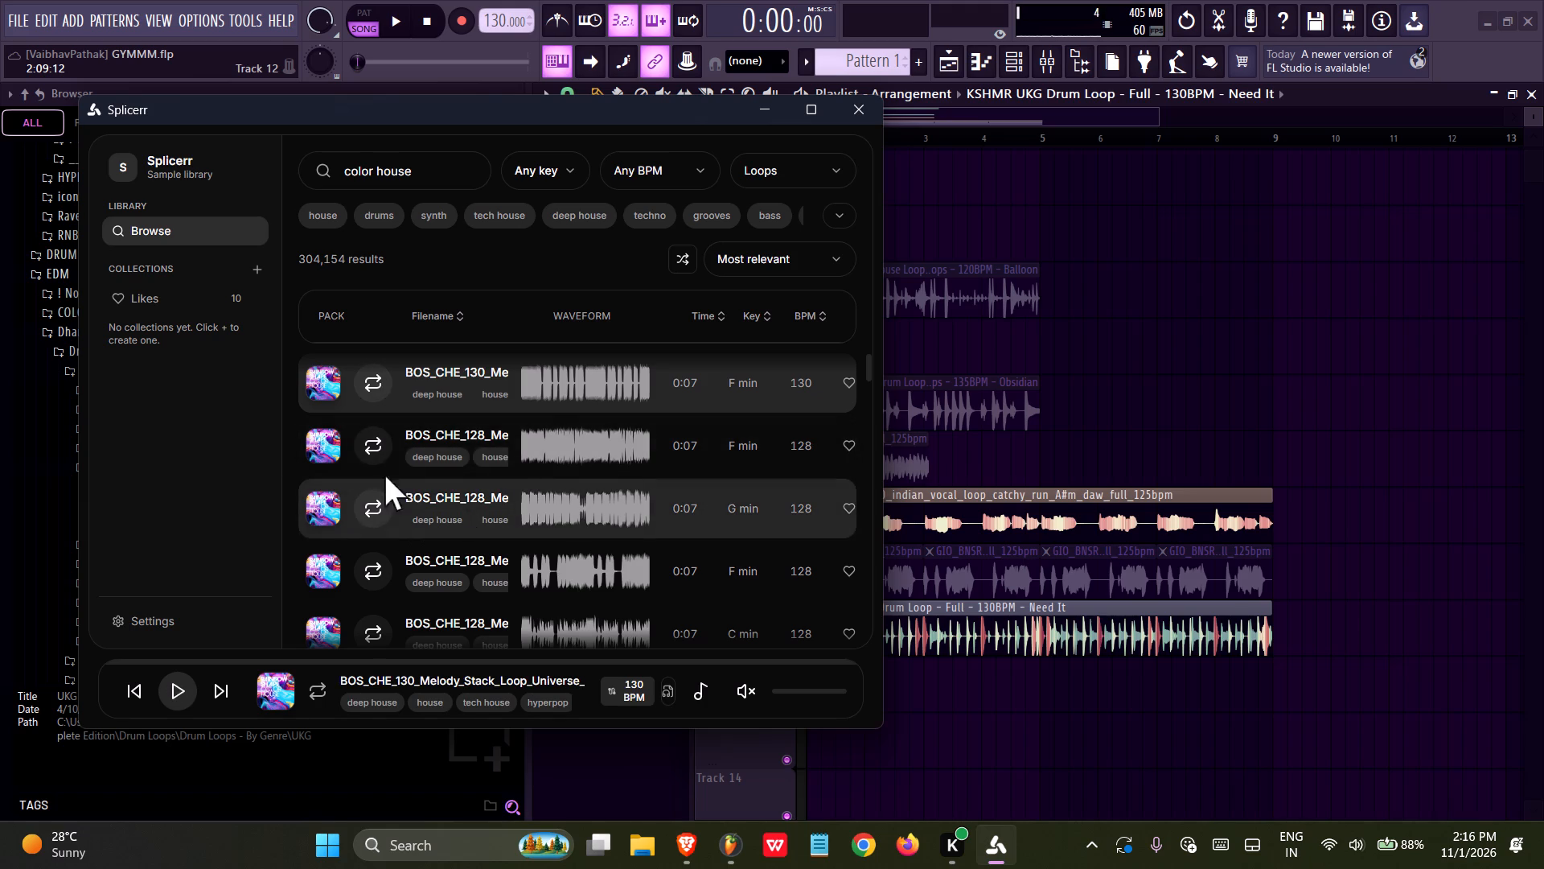
left_click(383, 447)
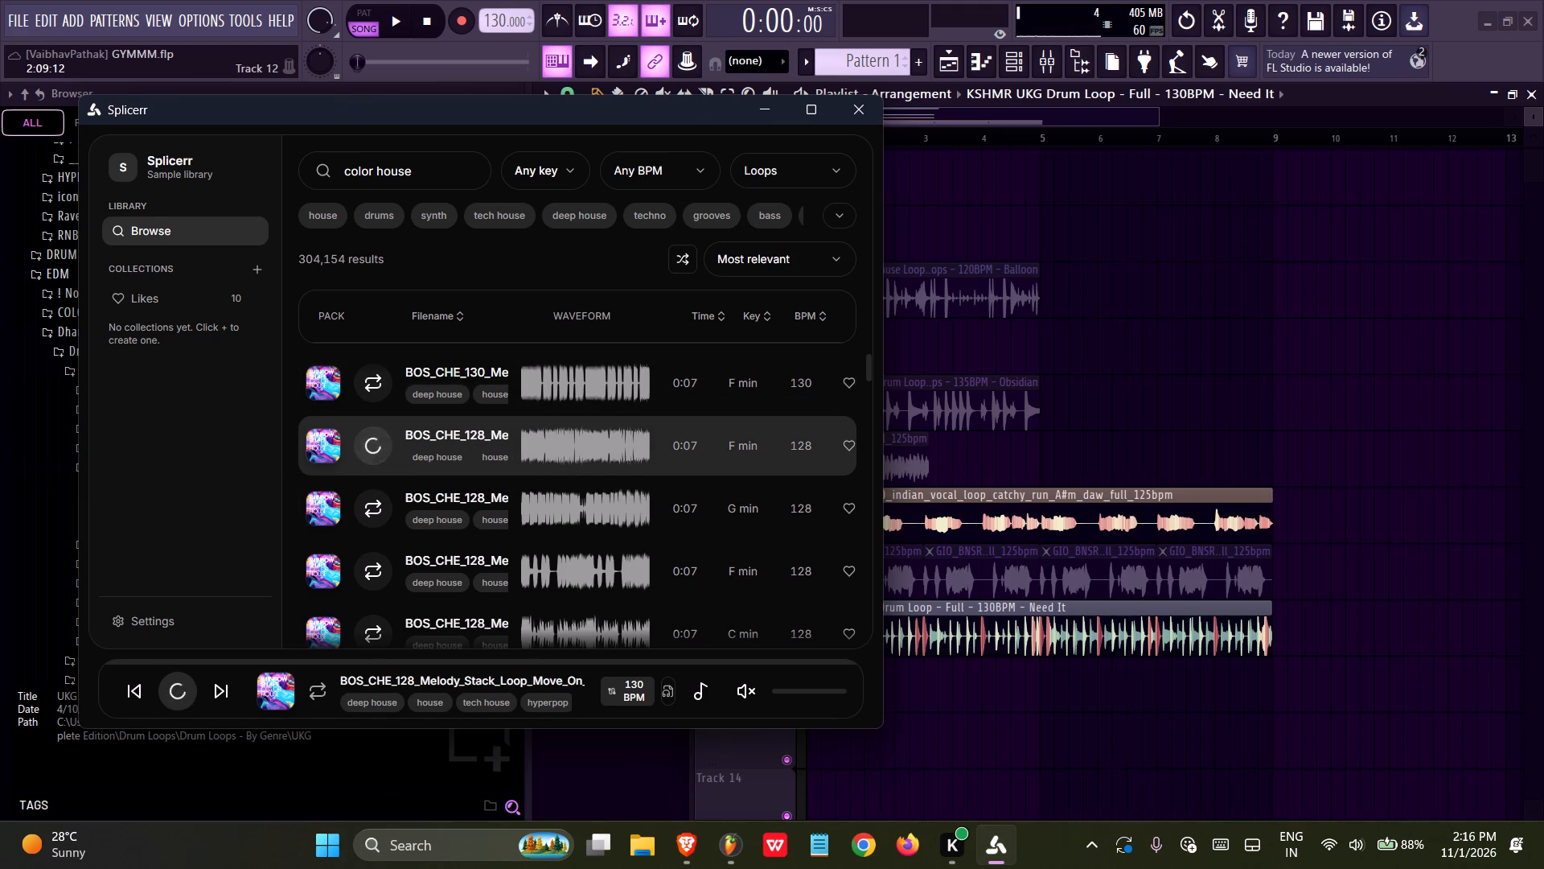
left_click(400, 19)
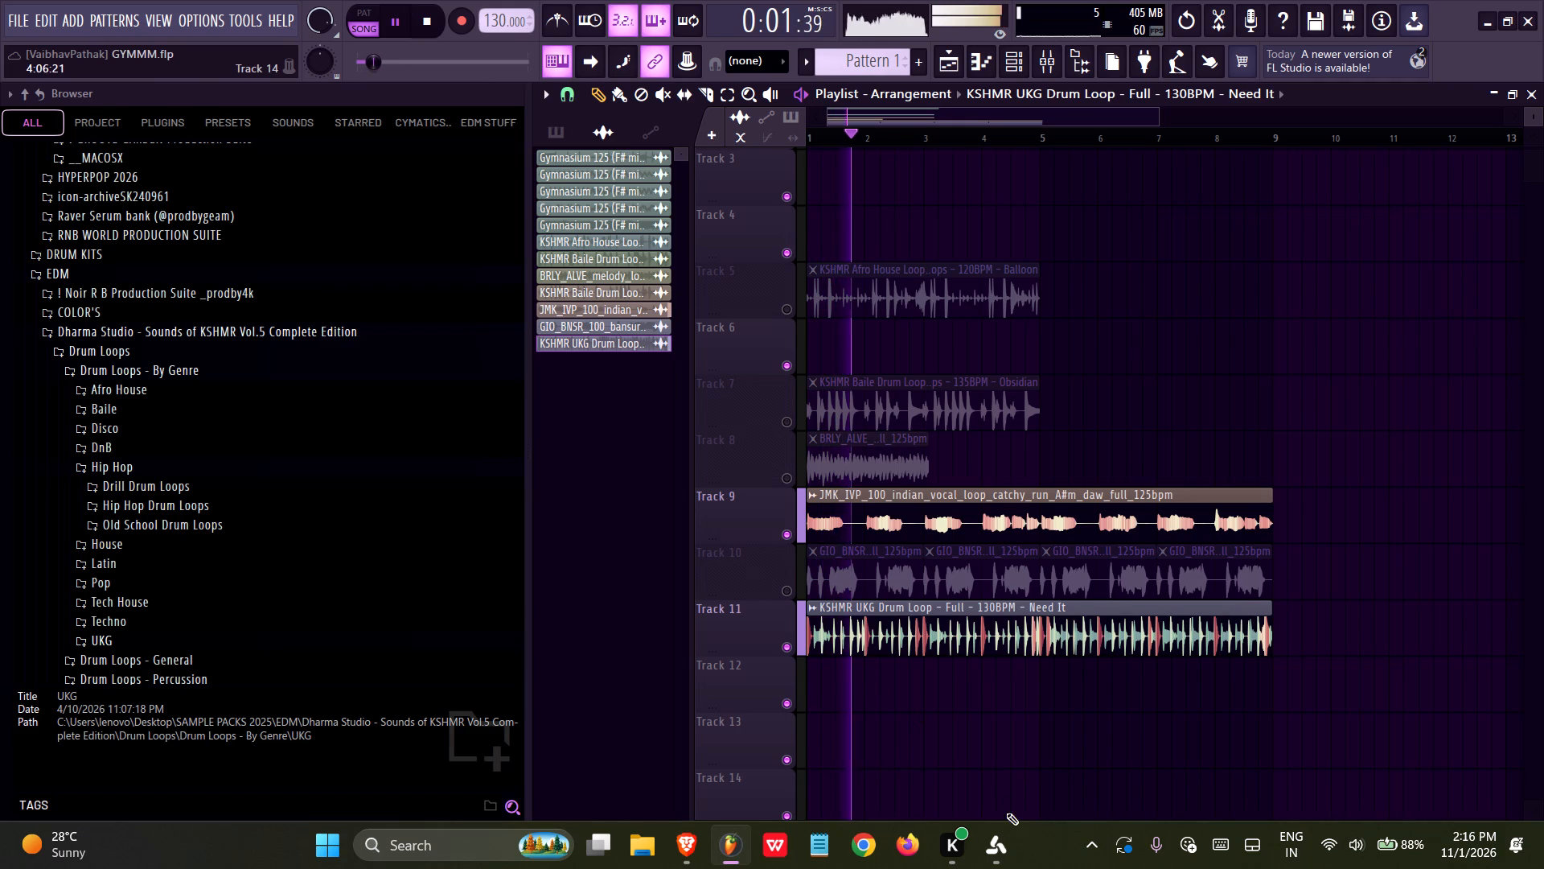
left_click(994, 835)
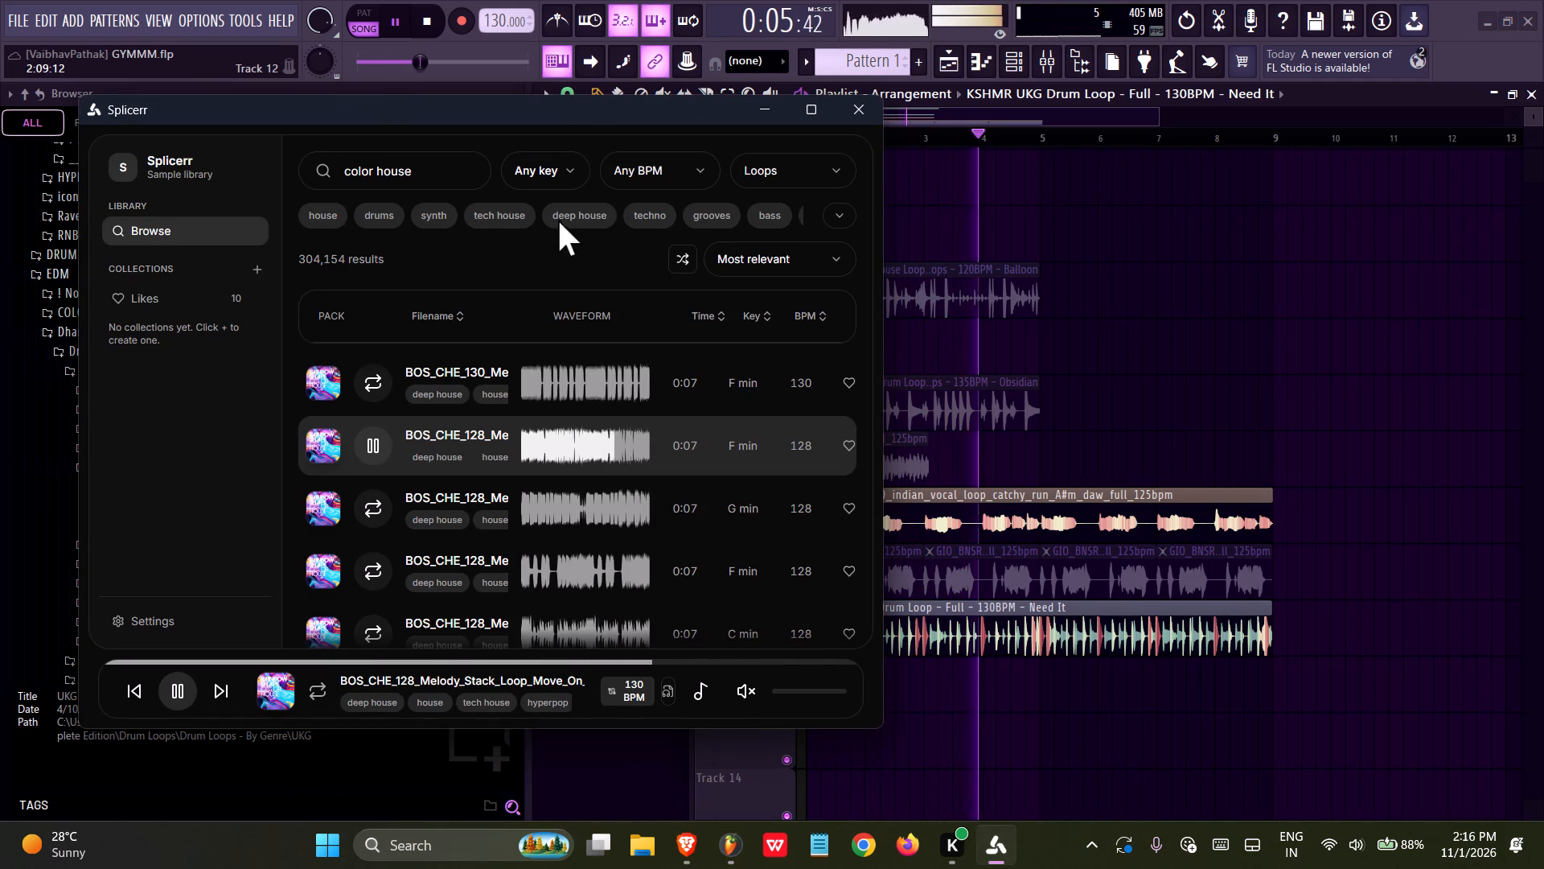
Filter the color house loops by the melody tag and collapse the tag list.
left_click(834, 216)
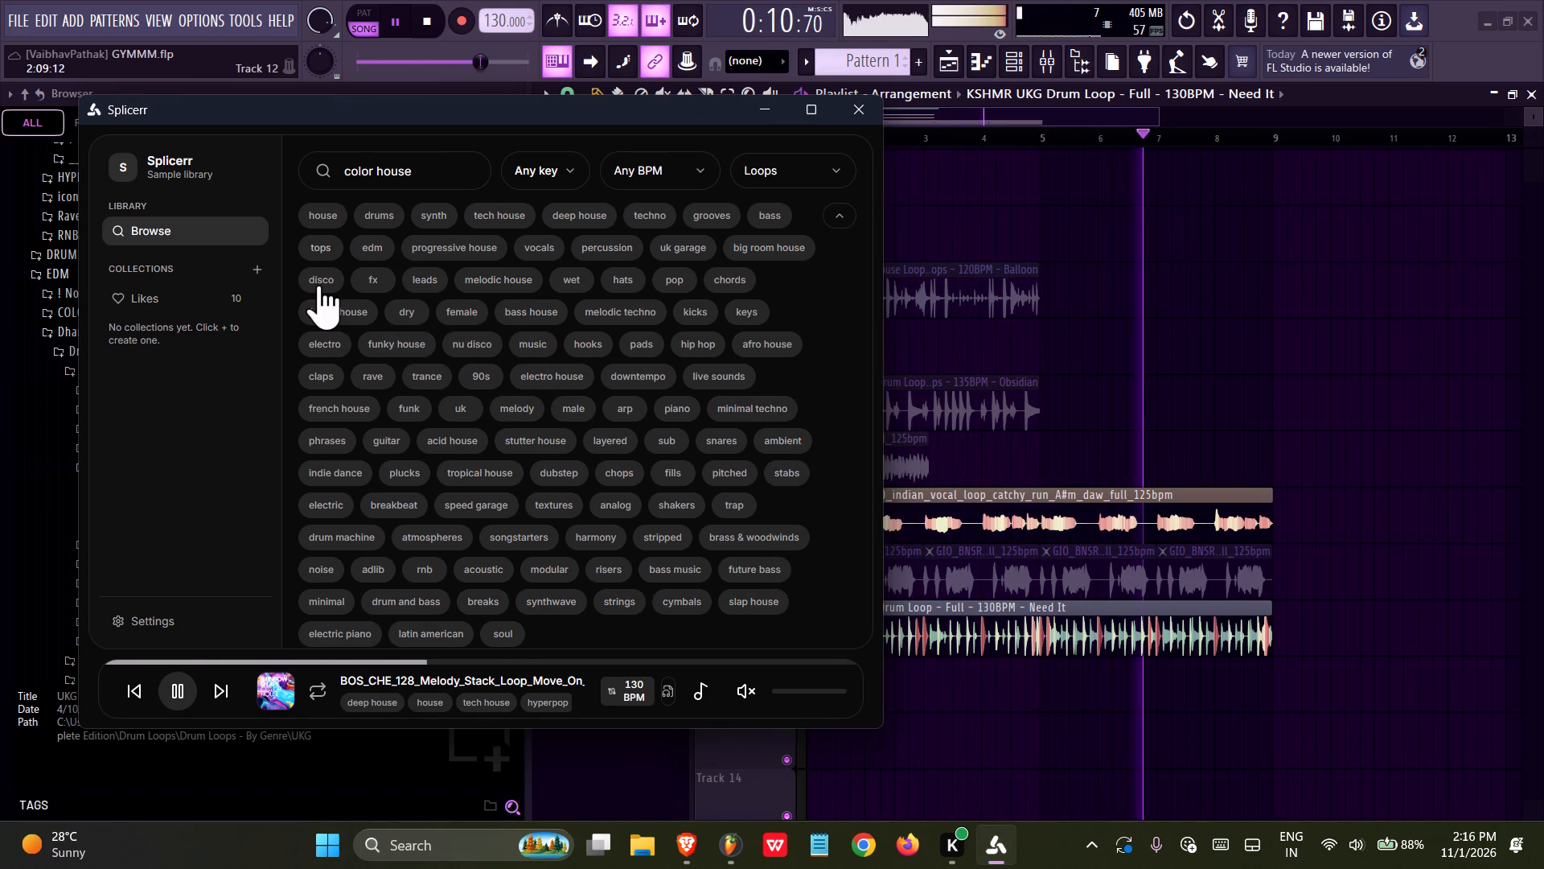
left_click(522, 408)
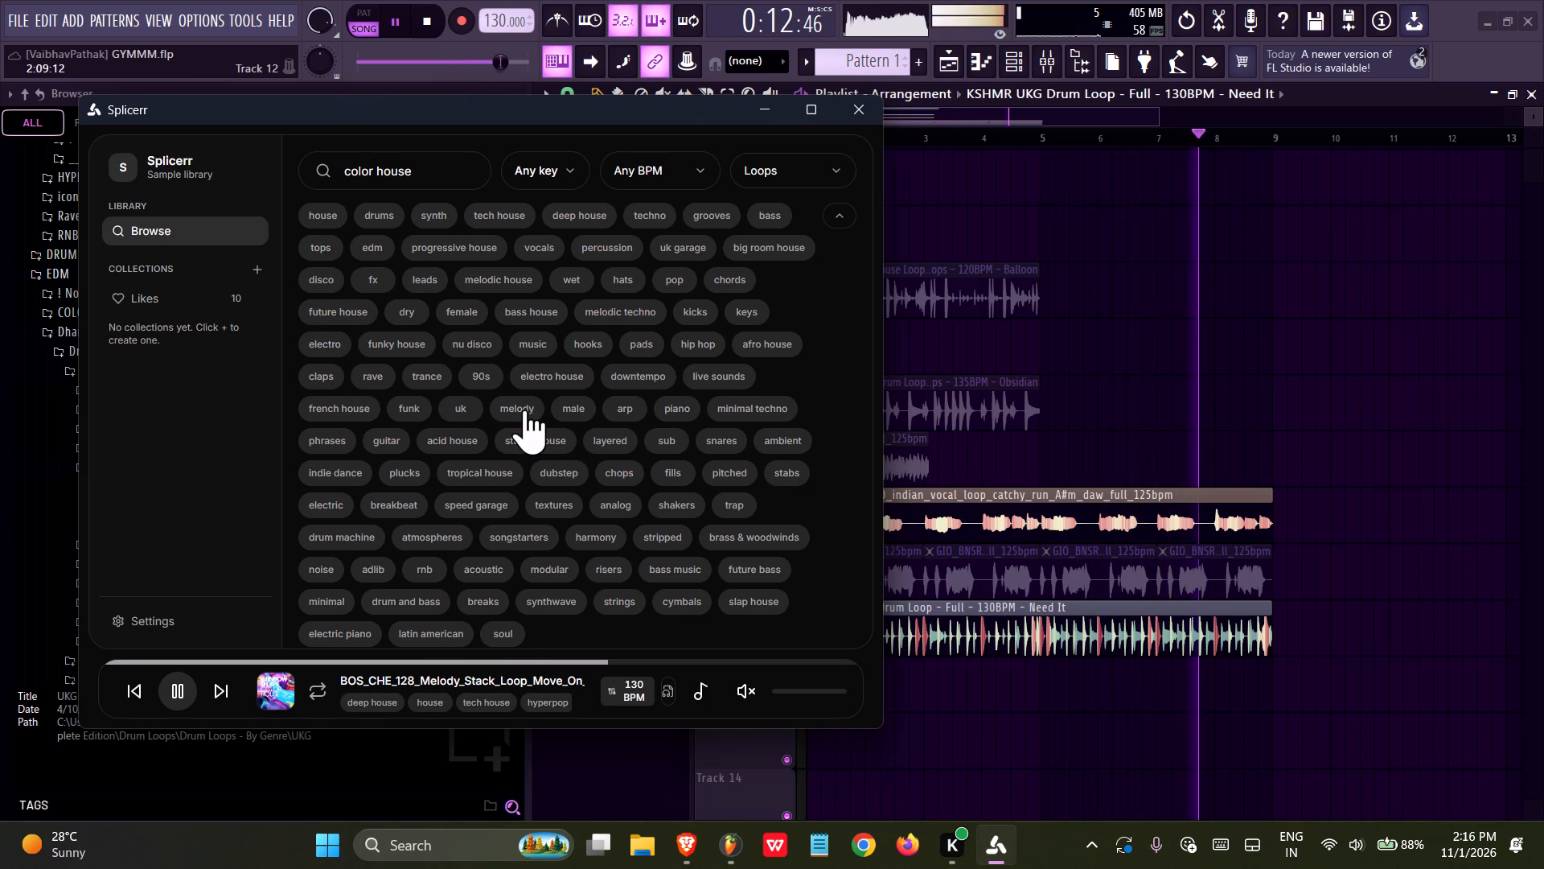
left_click(842, 206)
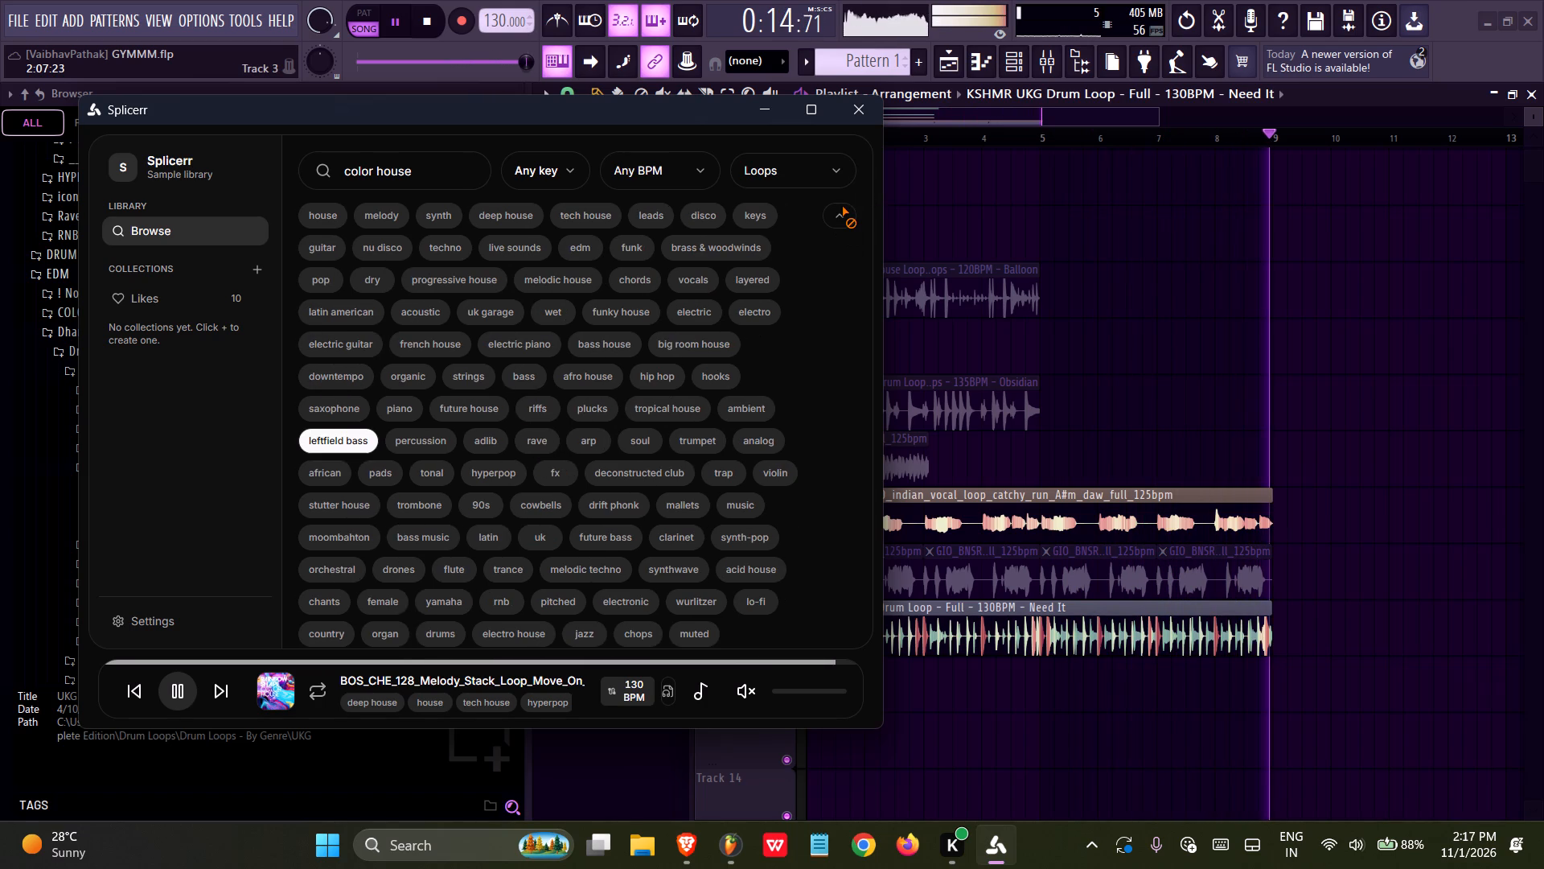
Back in FL Studio, mute Tracks 9 and 11 and select all clips in the playlist.
right_click(1152, 329)
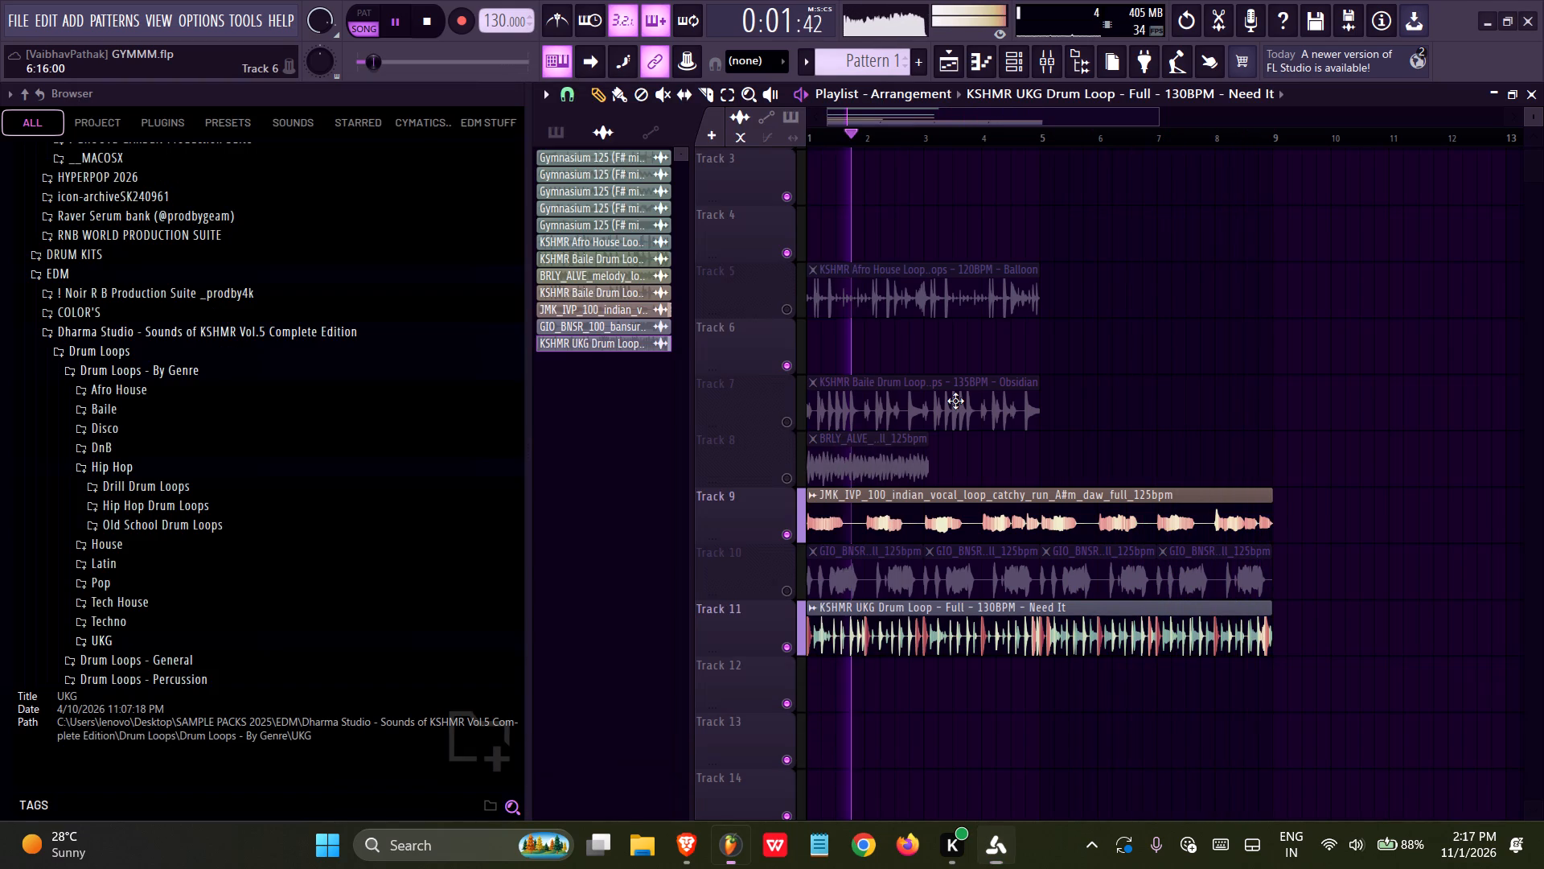
left_click(782, 534)
left_click(793, 648)
key("ctrl+a")
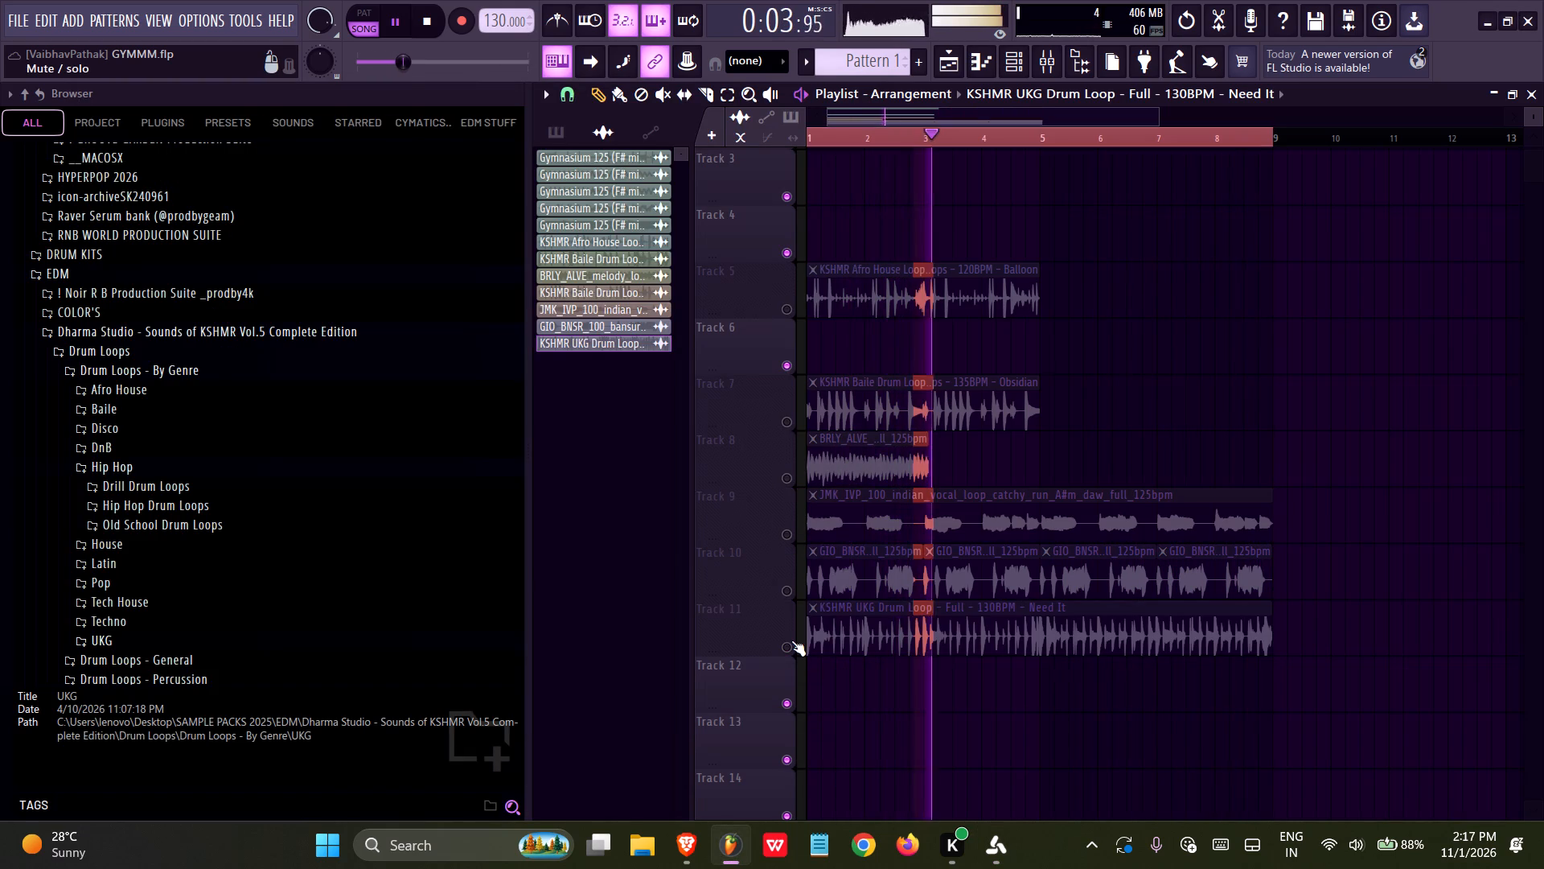
Browse the melody-tagged loops in Splicerr and audition SPINNIN_melody_loop_wobbly_126_Emaj.
left_click(995, 836)
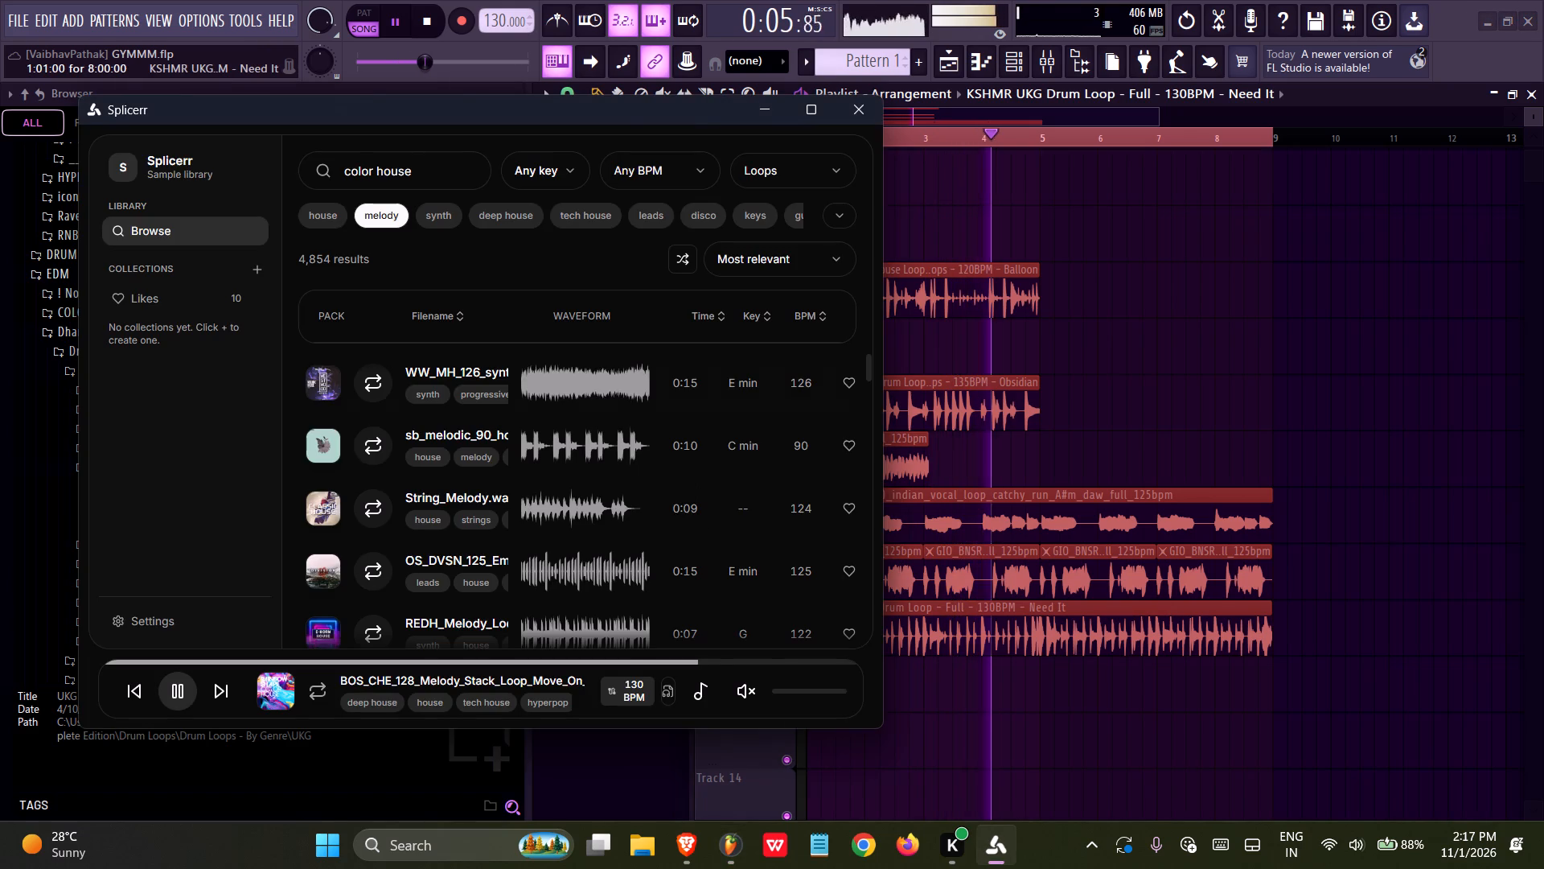
scroll(372, 468, "down", 3)
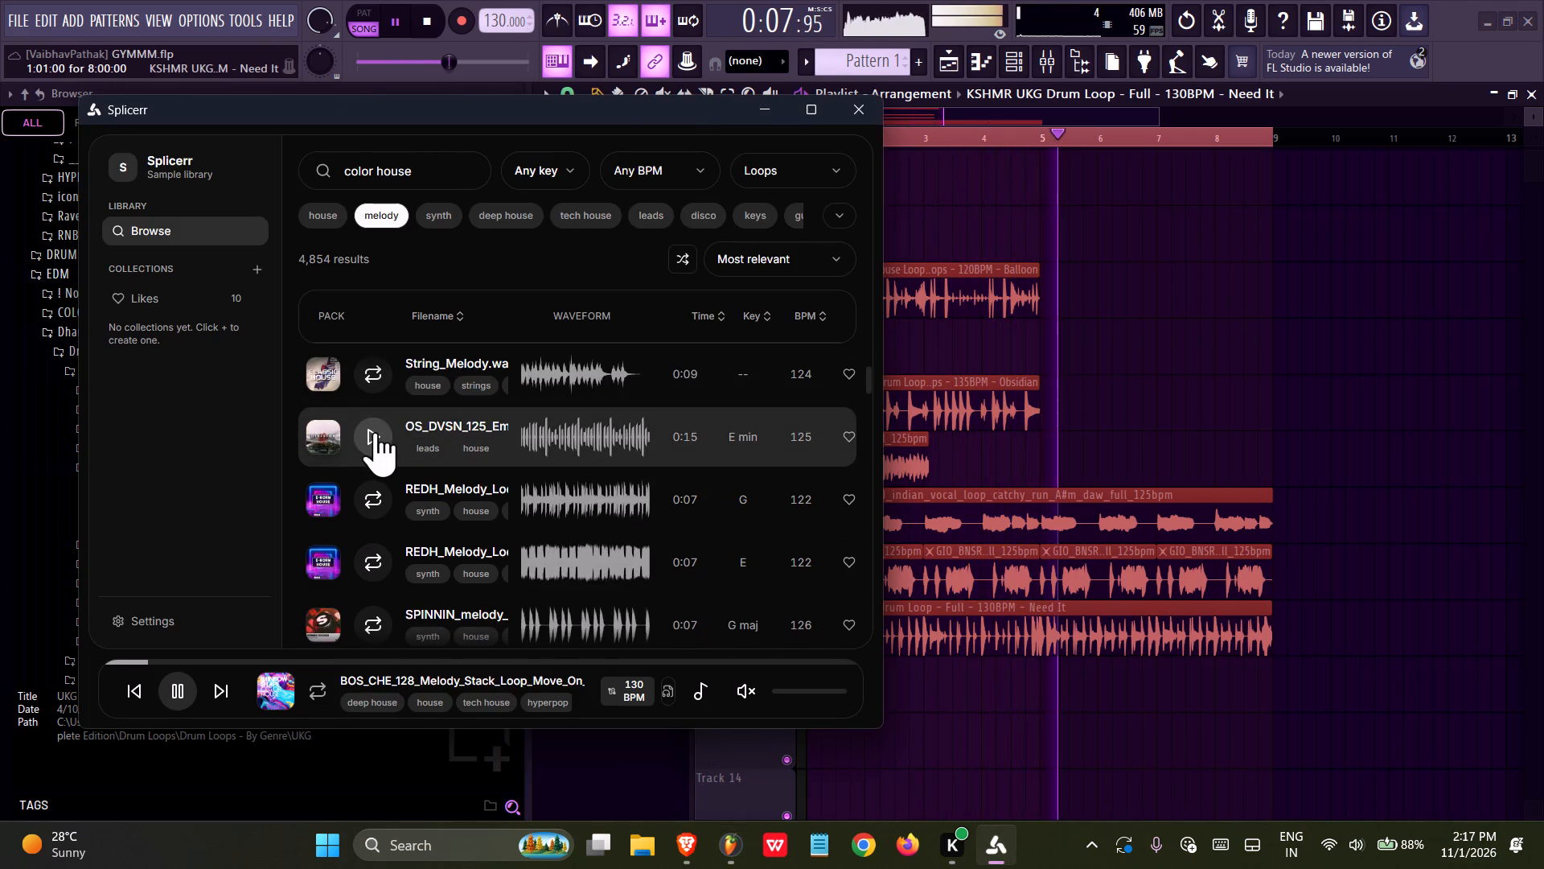
scroll(378, 426, "down", 6)
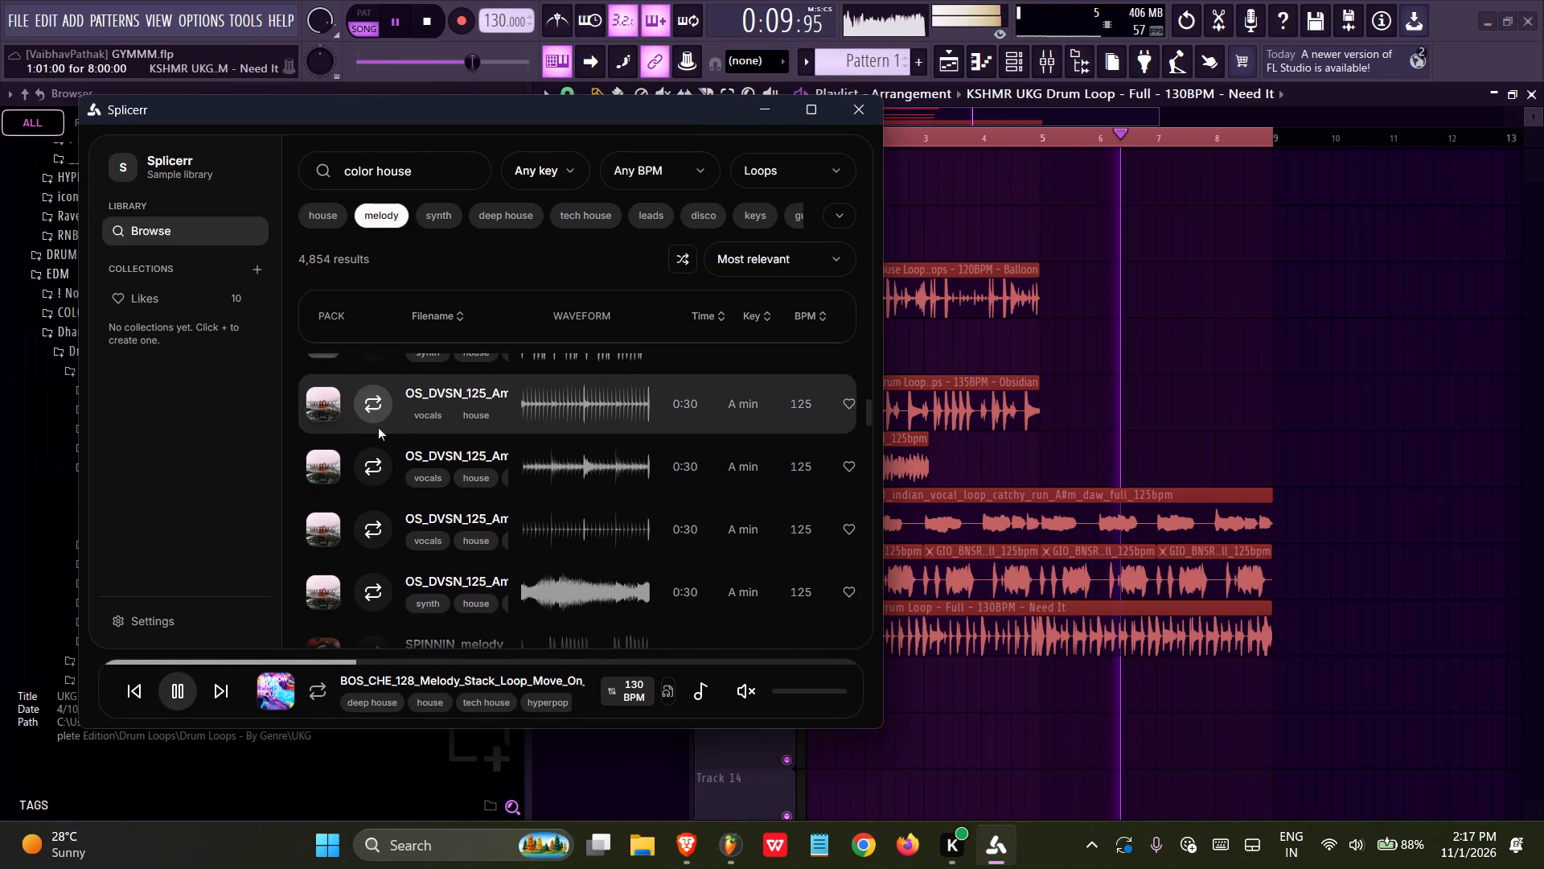
scroll(375, 465, "down", 3)
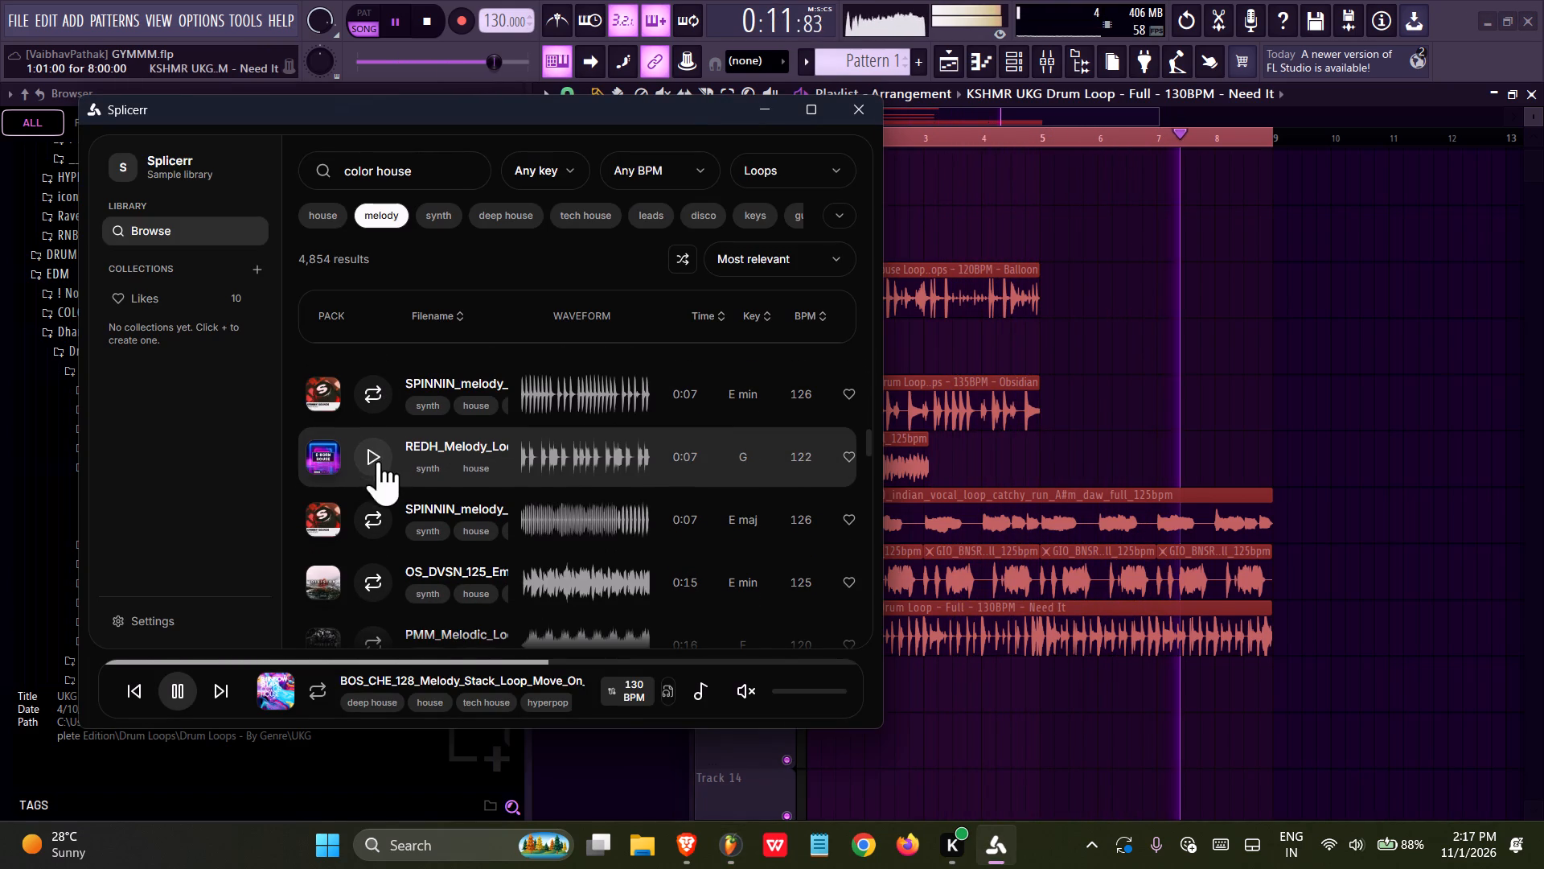
left_click(377, 514)
scroll(398, 430, "down", 2)
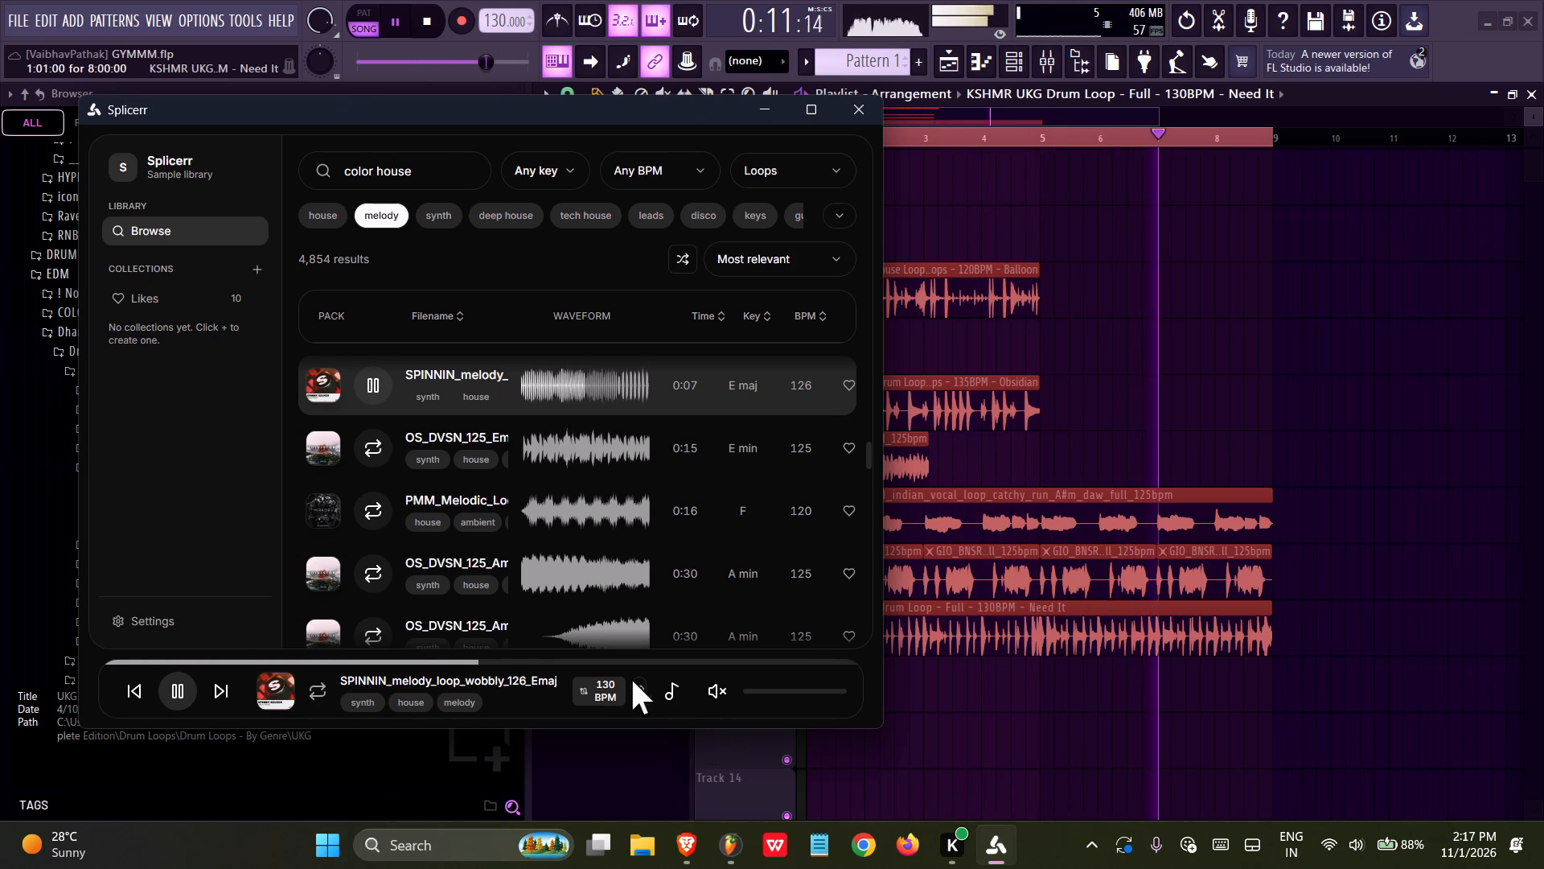
Place the SPINNIN_melody_loop_wobbly_126_Emaj loop at 130 BPM on Track 12 from bar 1 and stop the Splicerr preview.
left_click_drag(638, 688, 1010, 690)
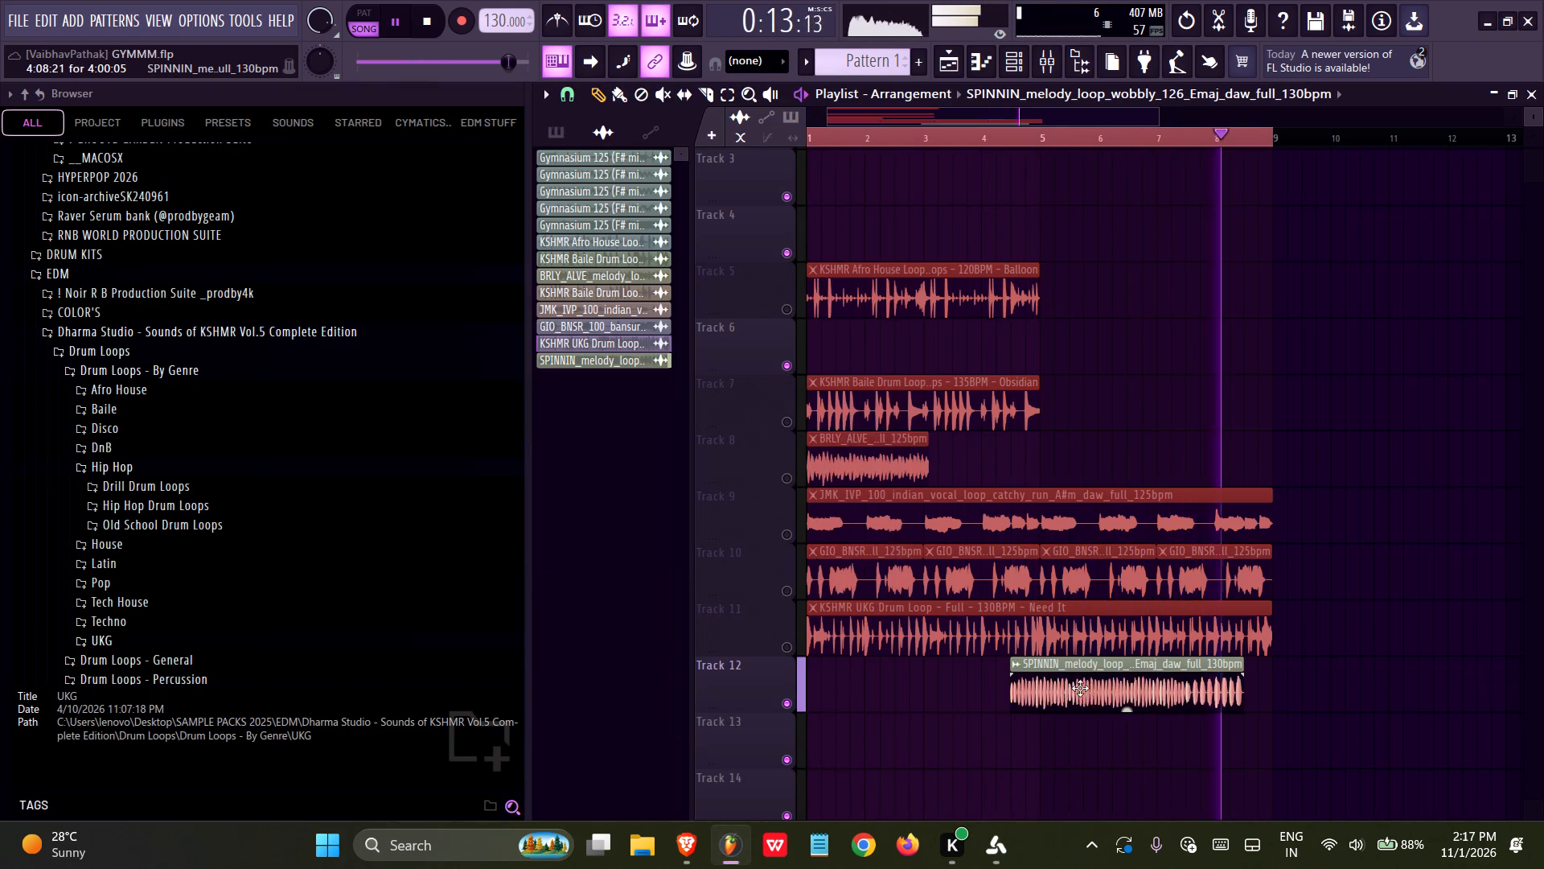
left_click_drag(1078, 688, 509, 637)
key("space")
left_click(1008, 856)
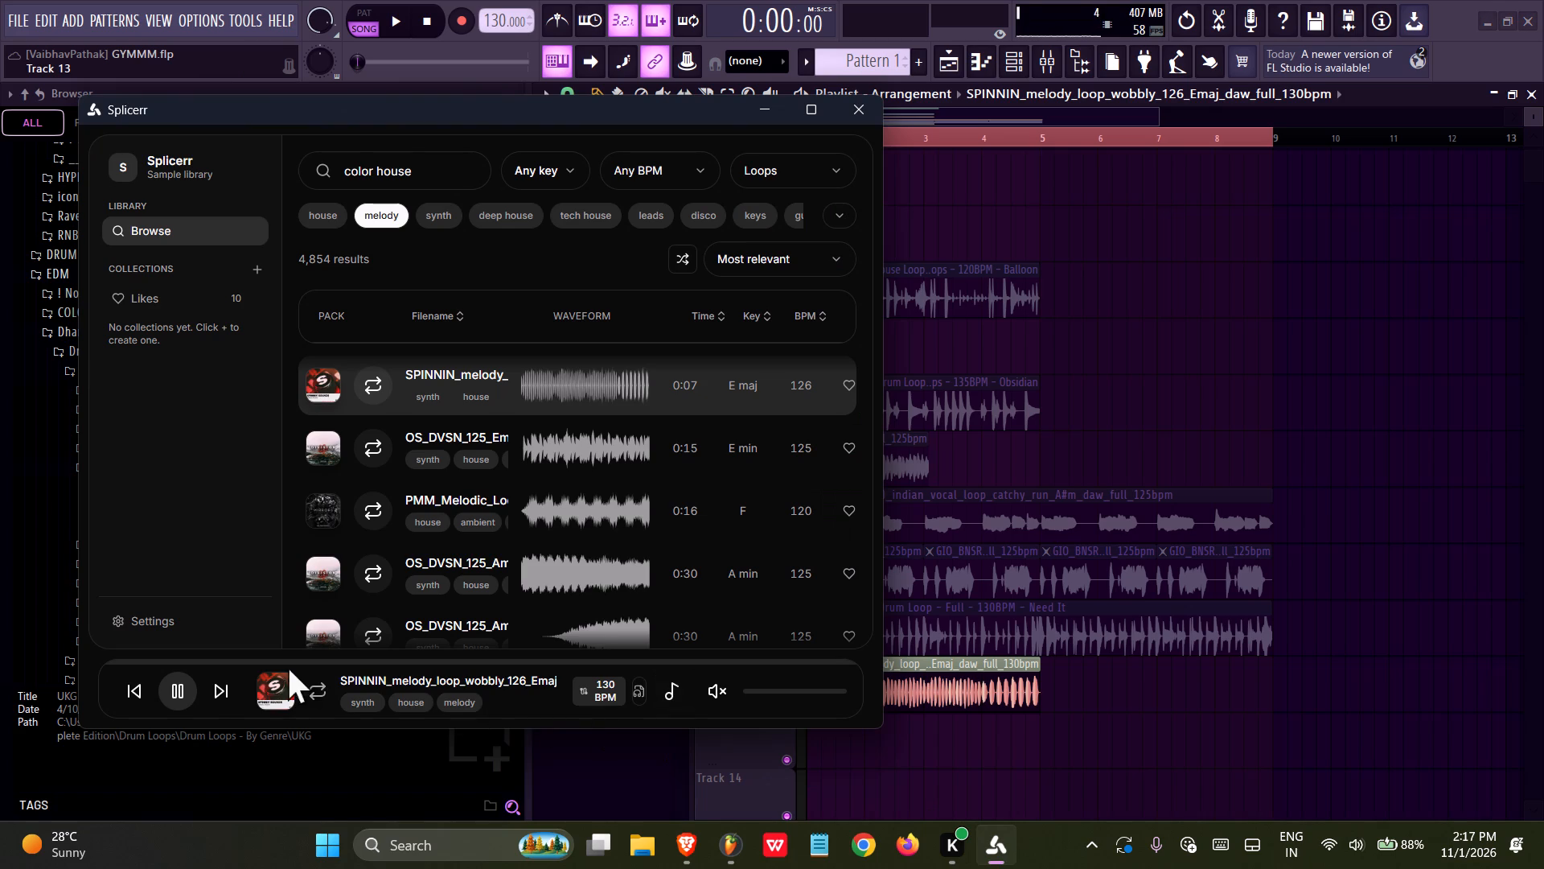
left_click(194, 679)
left_click(187, 682)
In FL Studio, play the arrangement and slice the wobbly melody clip on Track 12 at bar 4.
right_click(968, 731)
key("space")
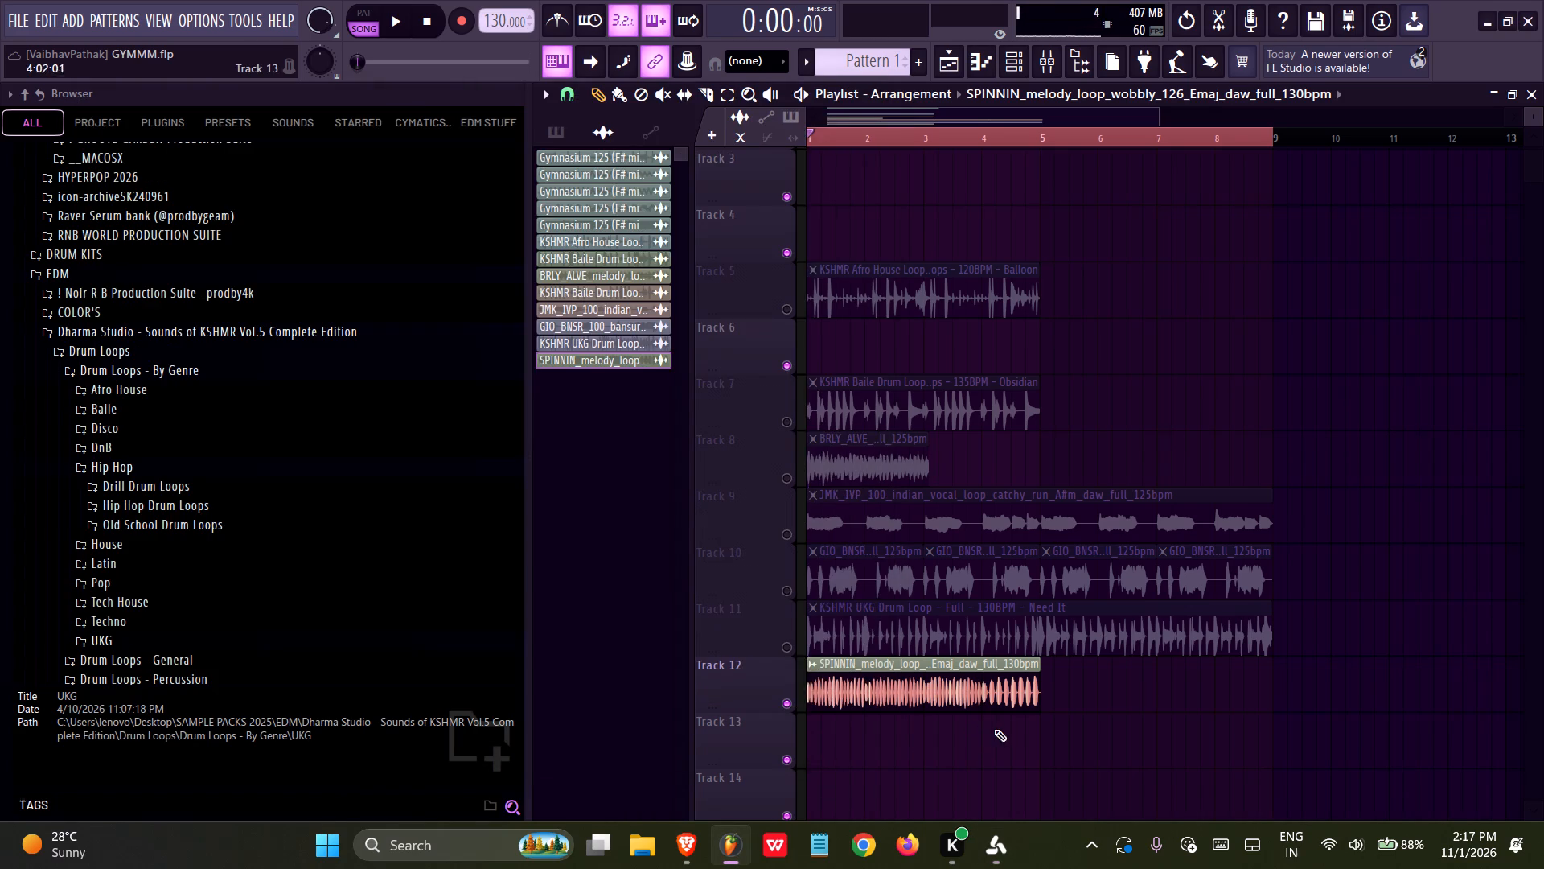
scroll(1011, 725, "up", 19, "ctrl")
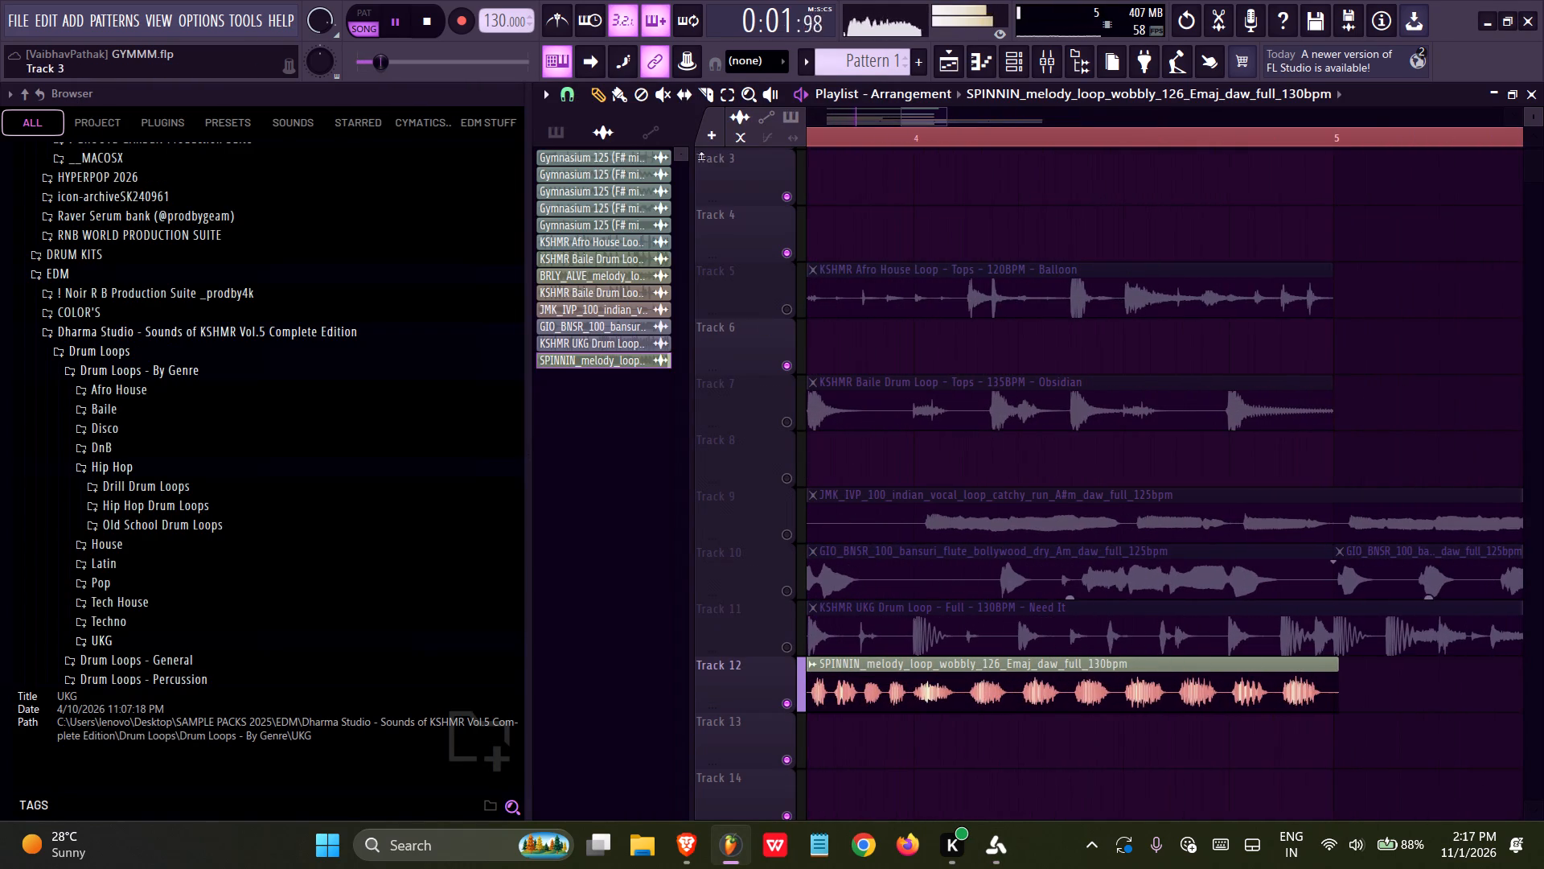
left_click(704, 96)
scroll(938, 534, "up", 10, "ctrl")
left_click_drag(844, 716, 844, 696, "shift")
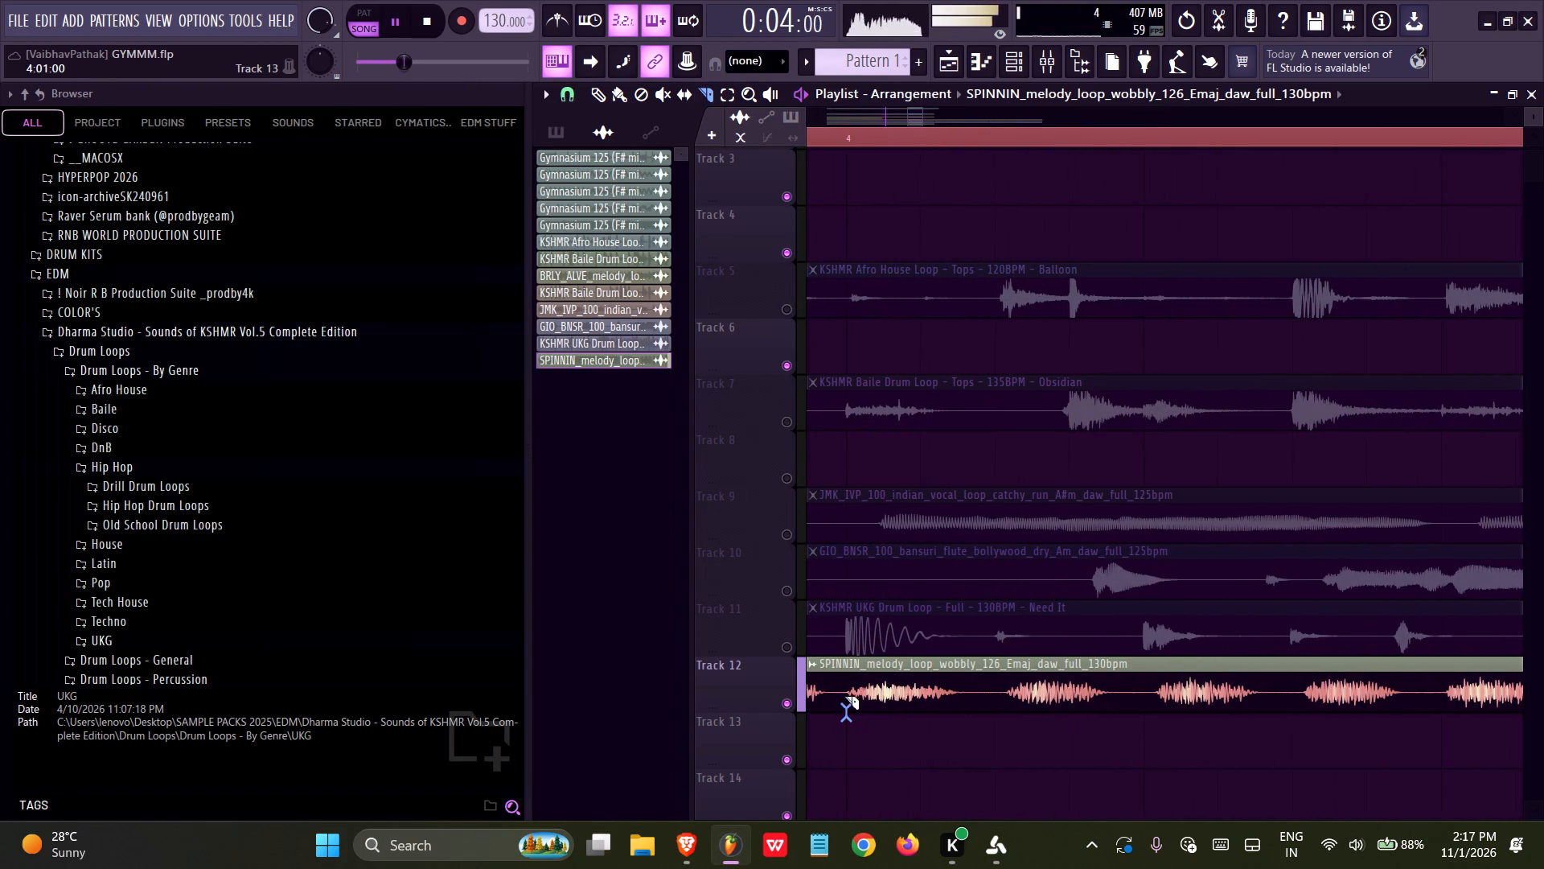
left_click_drag(844, 696, 845, 657, "shift")
left_click(592, 94)
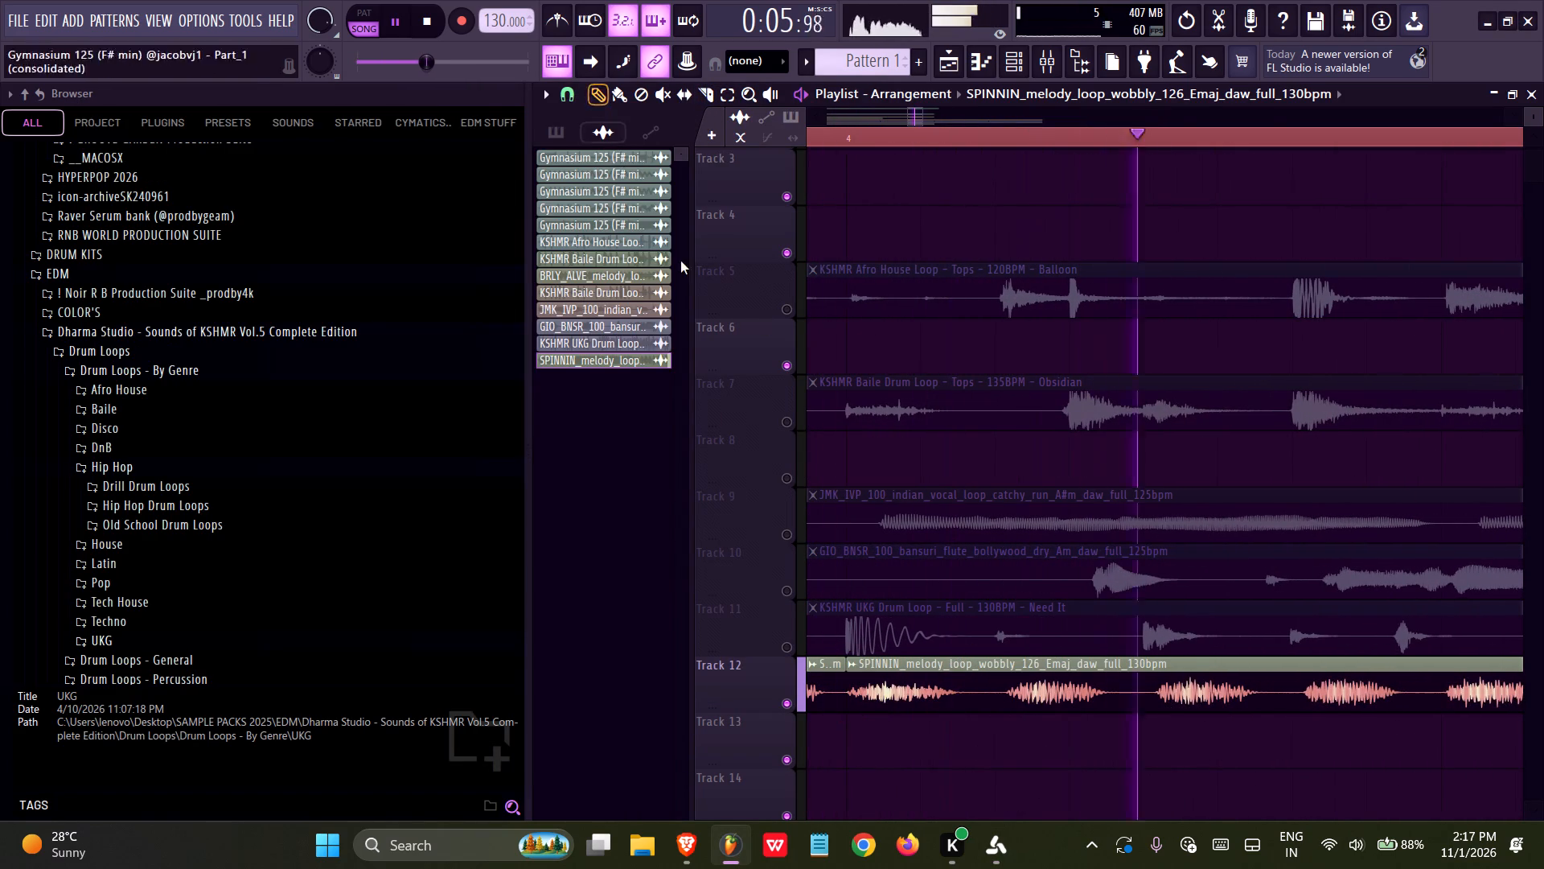
Delete the wobbly clip's part before bar 4, move the remaining slice to bar 1 and trim its end to bar 2.
scroll(961, 810, "down", 12, "ctrl")
key("space")
right_click(904, 682)
scroll(904, 682, "down", 6, "ctrl")
left_click_drag(1009, 698, 343, 660)
scroll(967, 726, "up", 20, "ctrl")
scroll(967, 726, "up", 8, "ctrl")
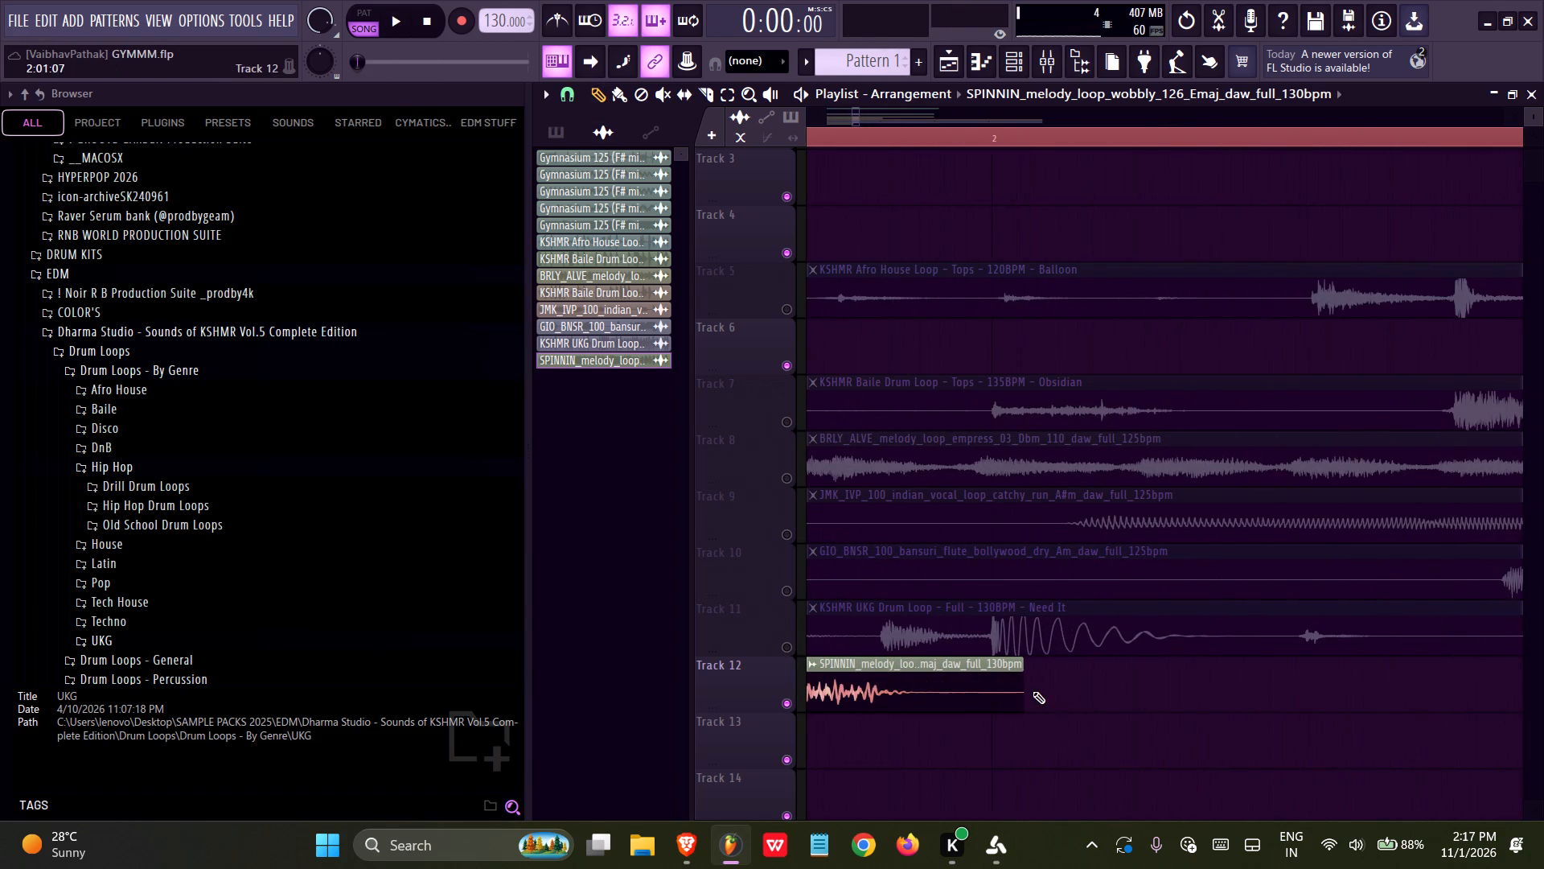
middle_click_drag(1074, 683, 1222, 688)
left_click_drag(1171, 669, 1140, 669)
In Splicerr, remove the melody tag filter from the color house loop search.
left_click(1005, 859)
left_click(454, 176)
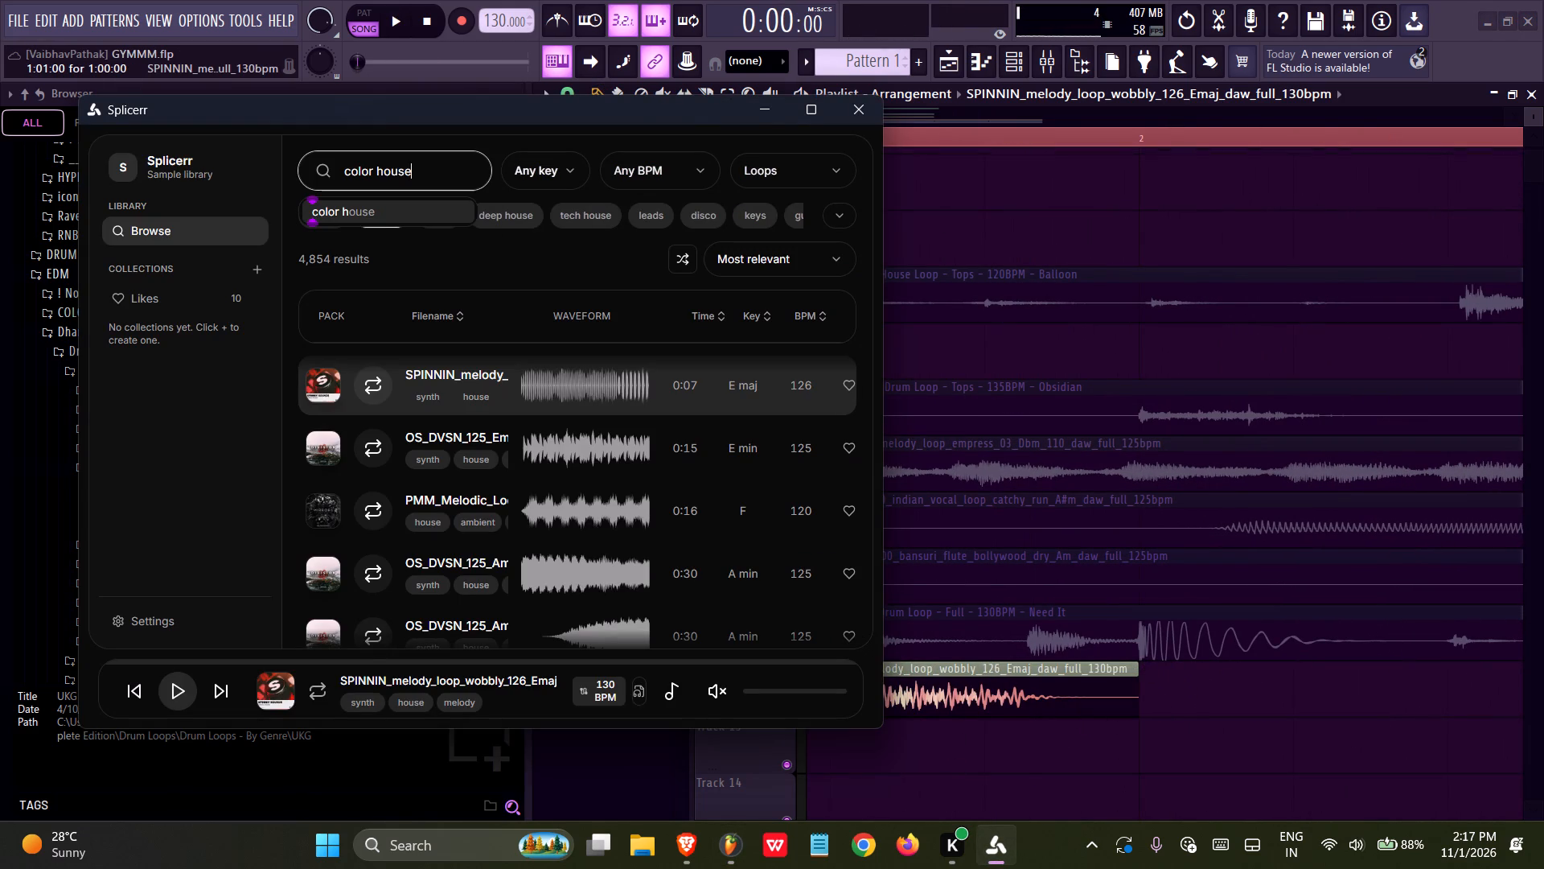
left_click(477, 247)
left_click(819, 257)
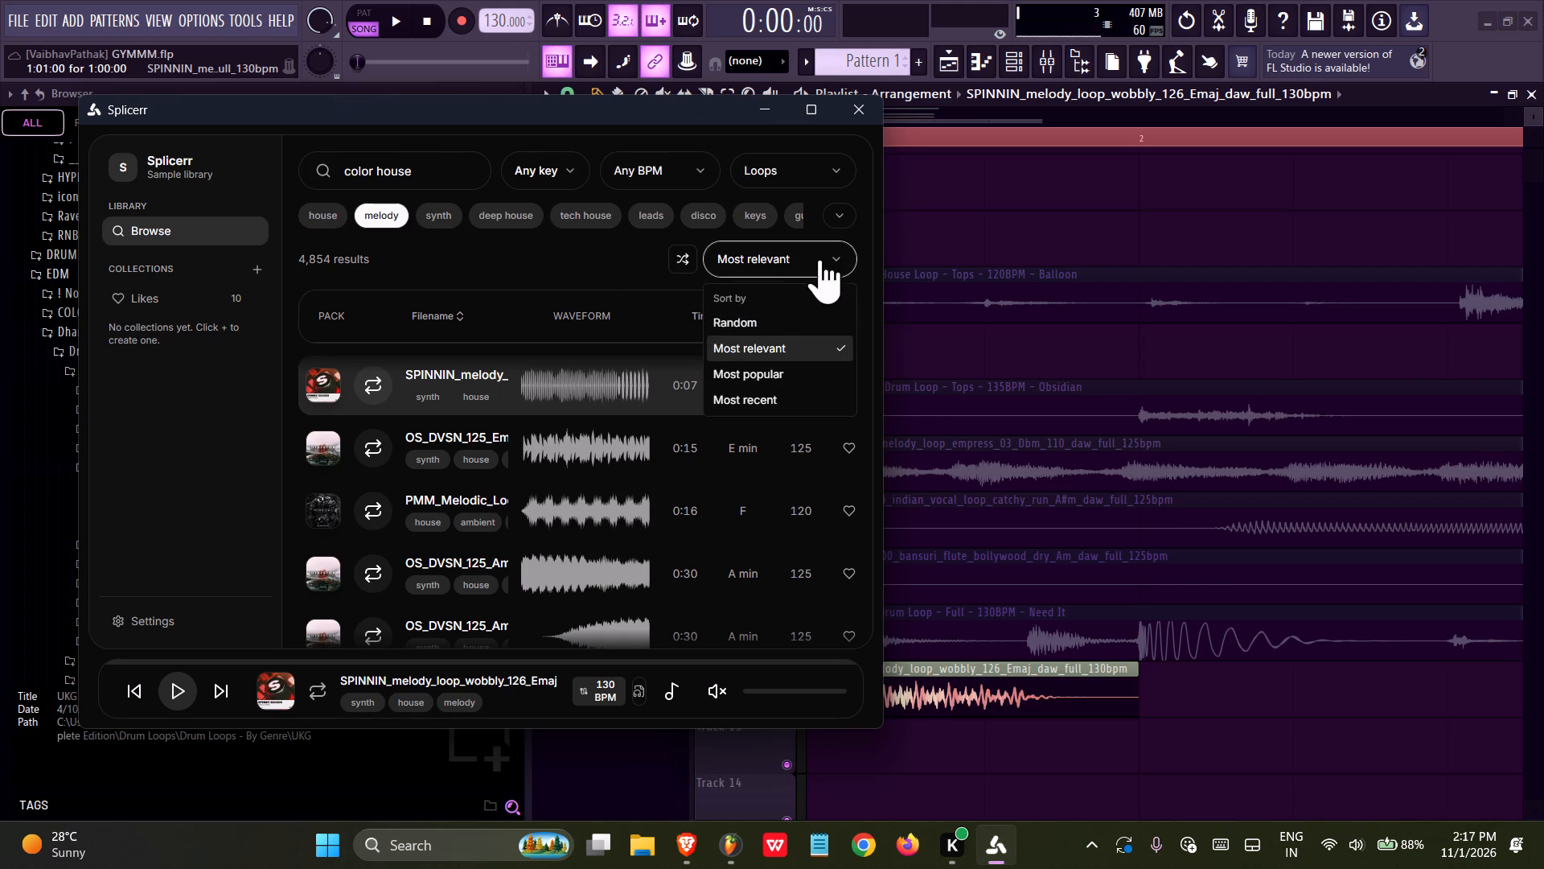
left_click(828, 253)
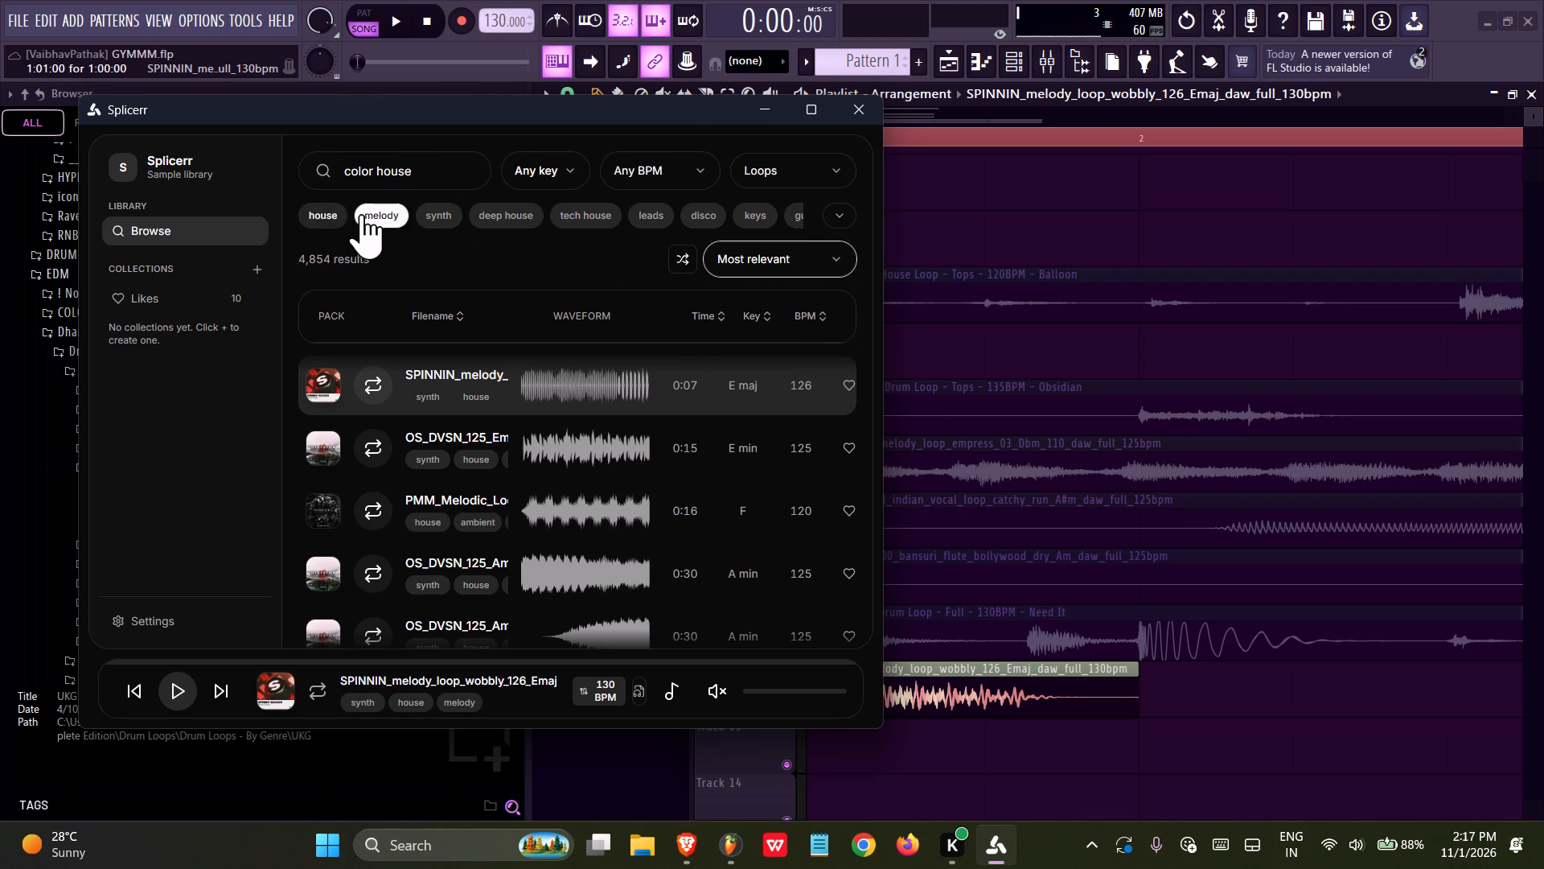
left_click(378, 214)
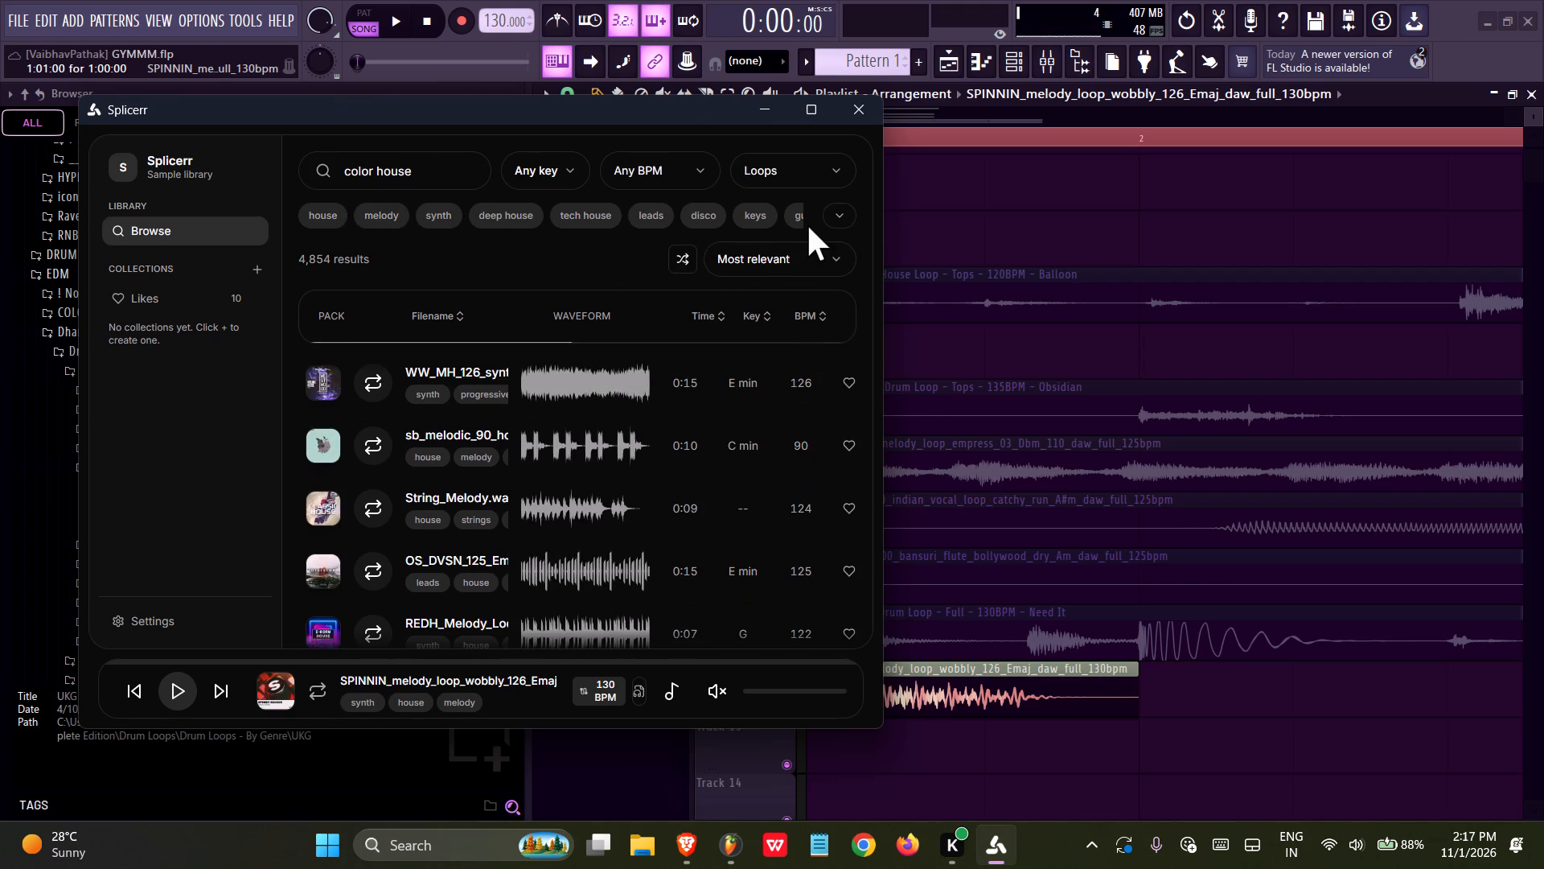
In FL Studio, clear the playlist time selection and delete all the clips on Tracks 5 to 11.
right_click(953, 204)
key("space")
scroll(958, 304, "down", 18, "ctrl")
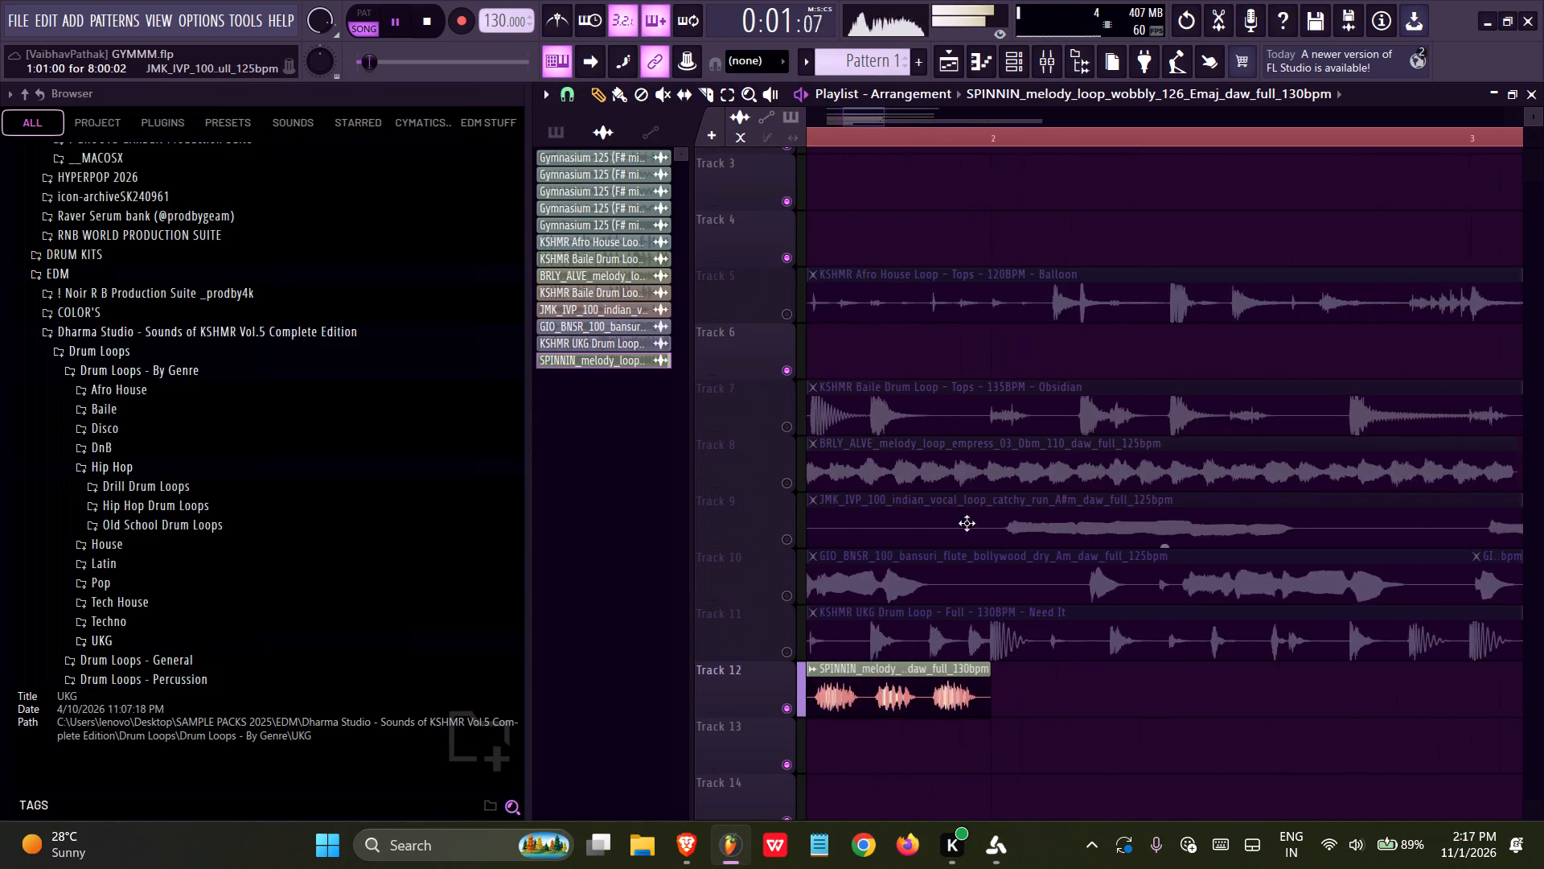
scroll(967, 523, "down", 11, "ctrl")
scroll(801, 569, "down", 6, "ctrl")
key("space")
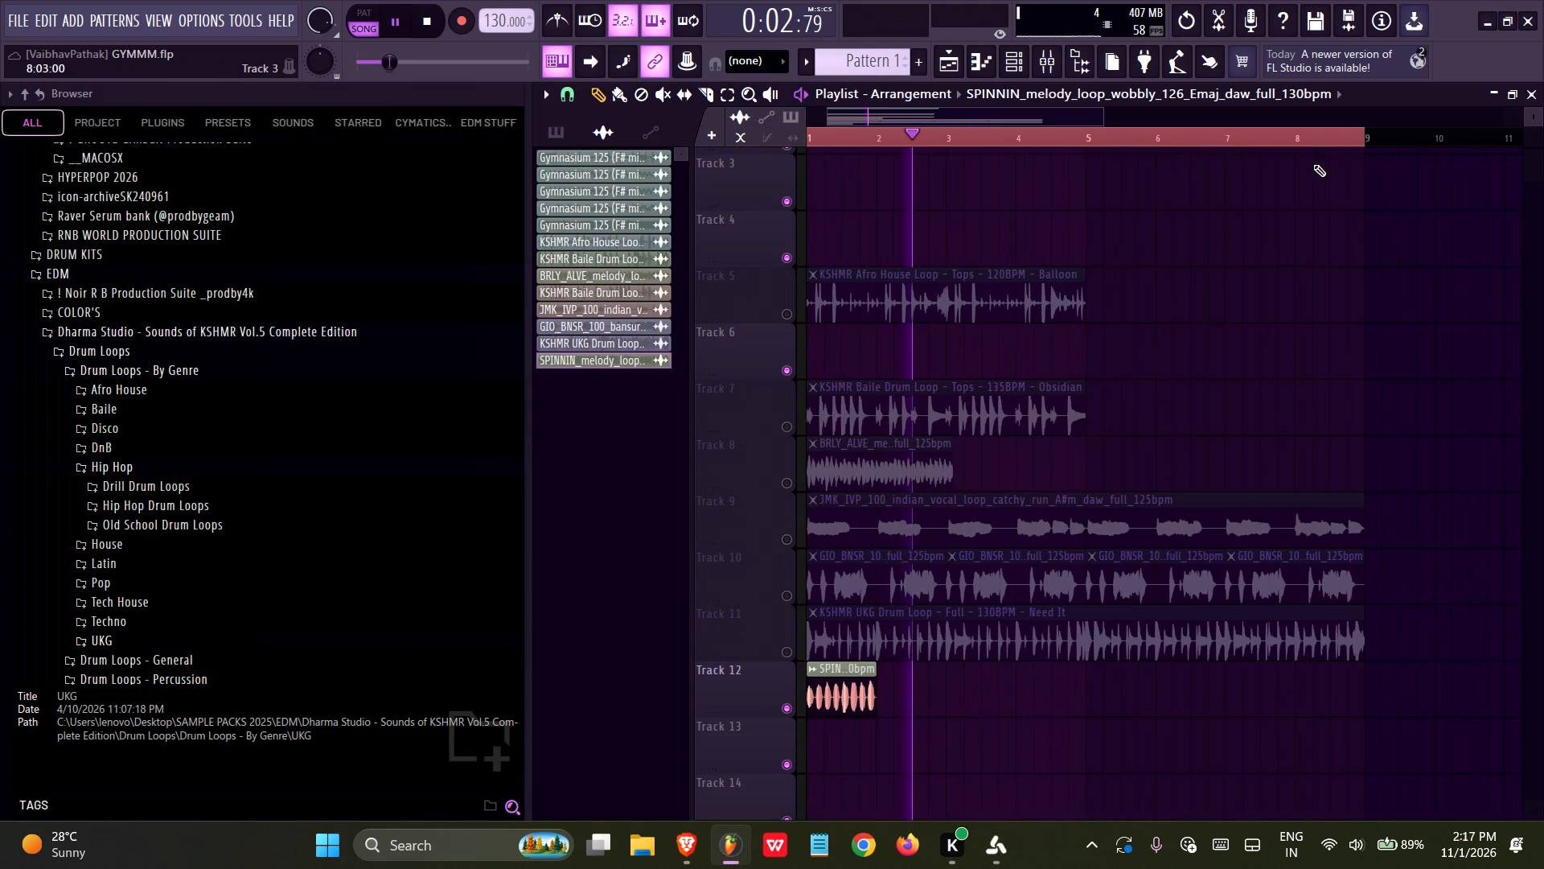
right_click_drag(1351, 129, 515, 129)
right_click(946, 161)
right_click_drag(954, 192, 923, 569)
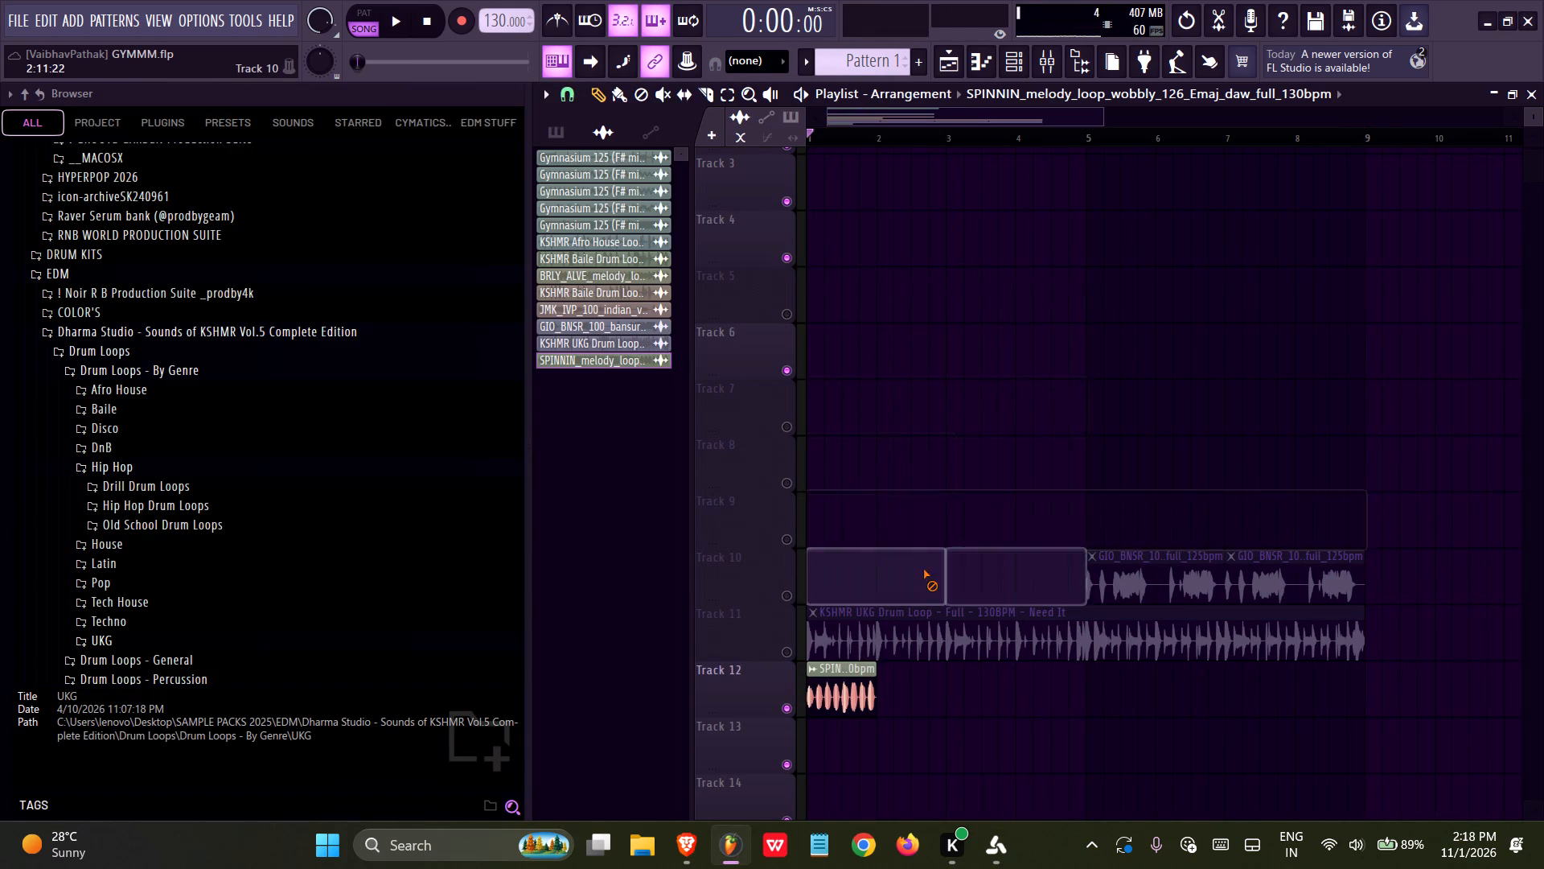
right_click_drag(923, 569, 1142, 590)
right_click_drag(1251, 605, 1406, 574)
Duplicate the one-bar wobbly slice on Track 12 seven times to fill eight bars, and play the result.
left_click_drag(910, 669, 806, 694, "ctrl")
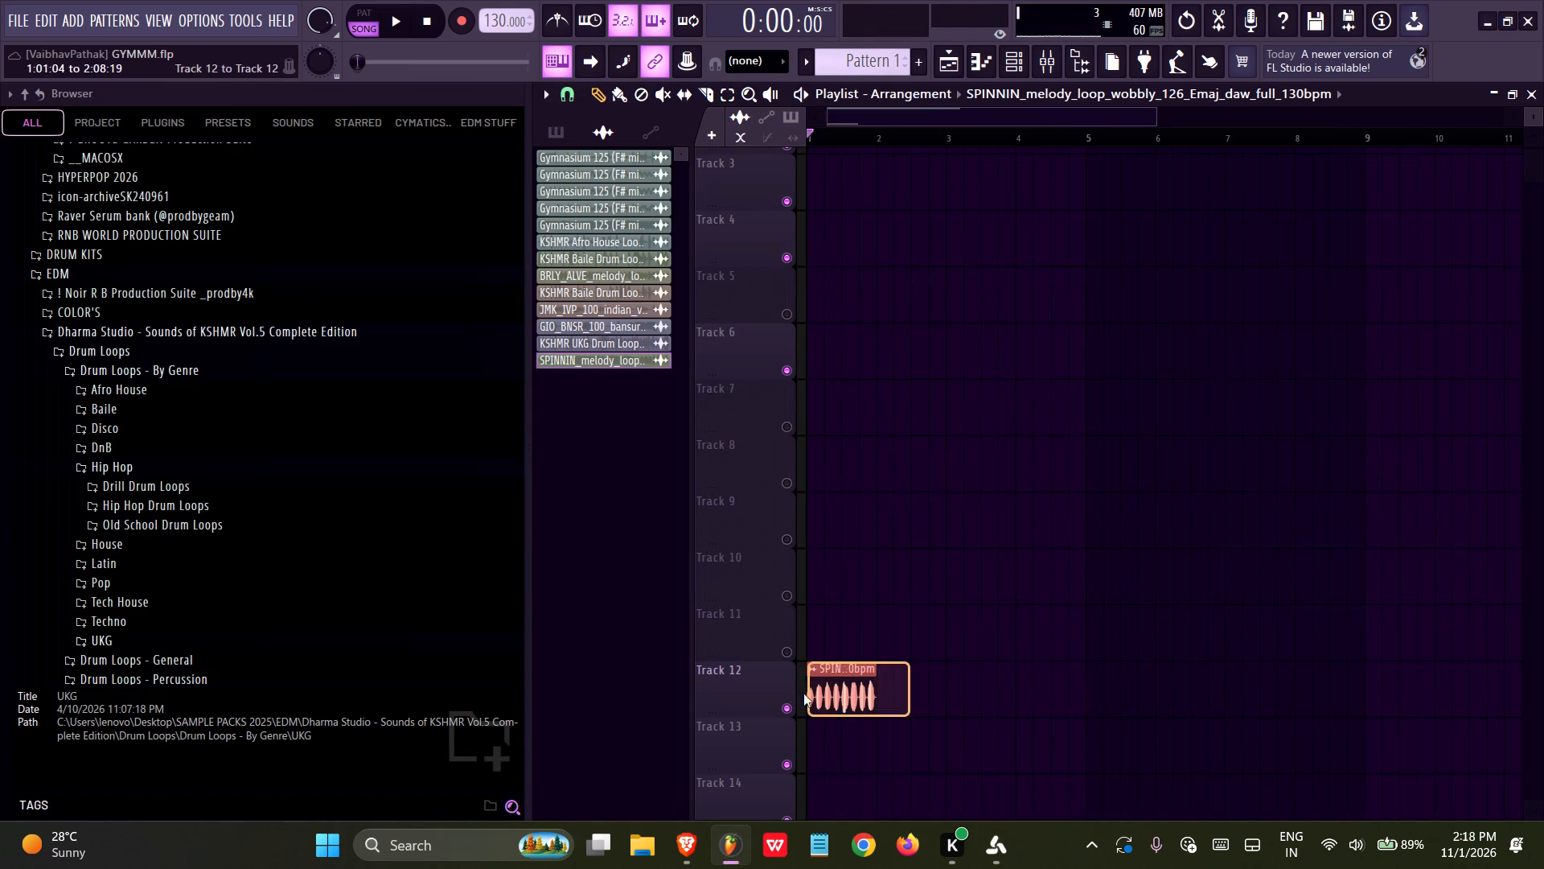
key("ctrl+b")
key("ctrl+b")
key("ctrl+b")
key("ctrl+b")
key("ctrl+b")
key("ctrl+b")
key("ctrl+b")
key("space")
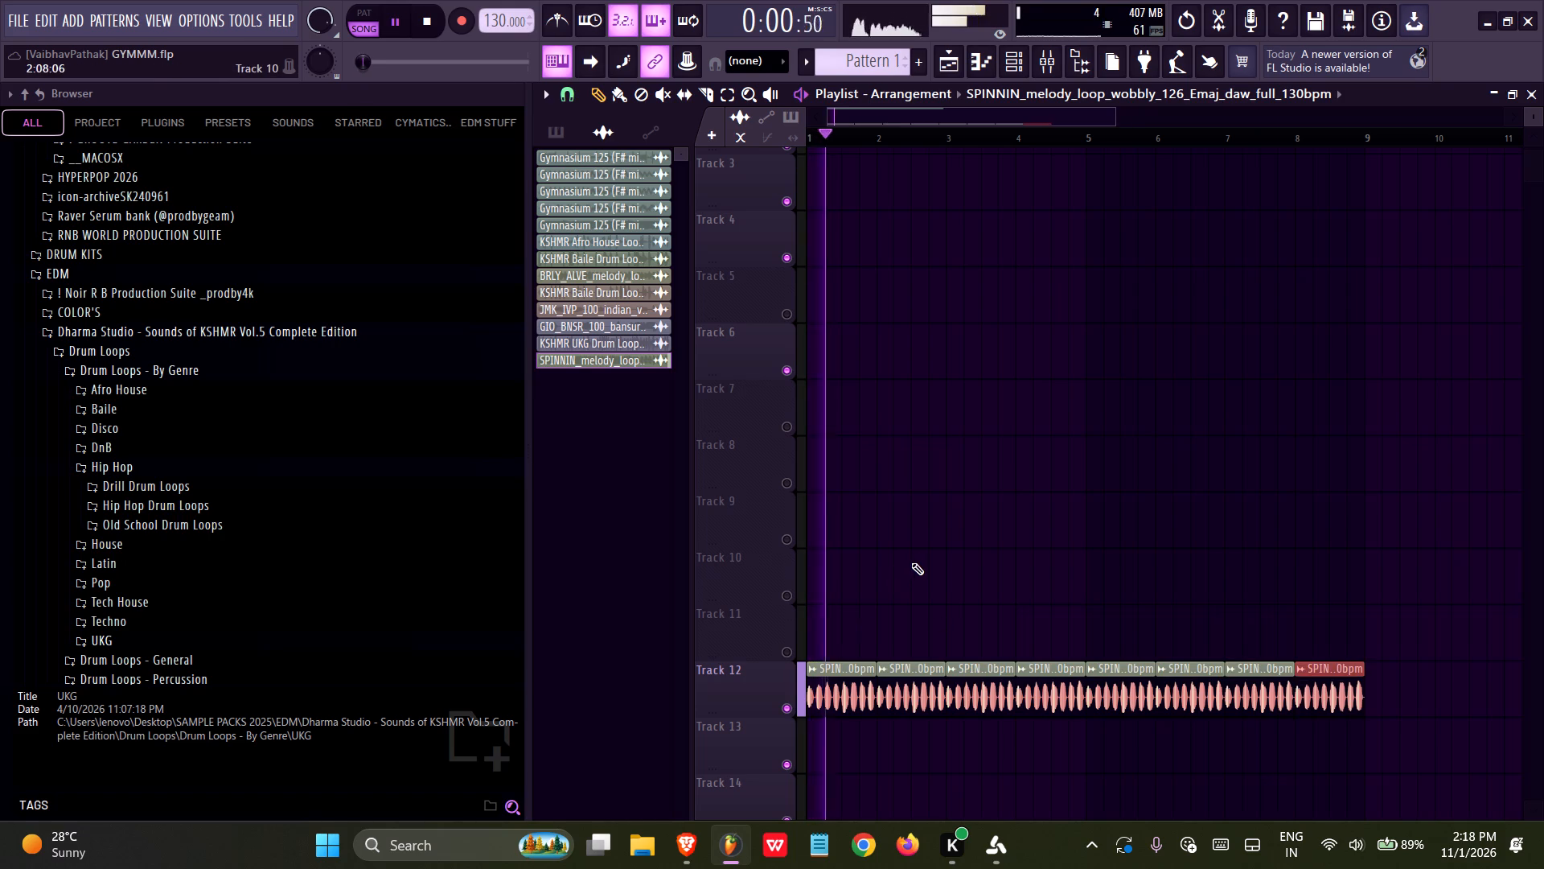
Switch to Splicerr and expand the full tag list for the color house loops.
left_click(1004, 832)
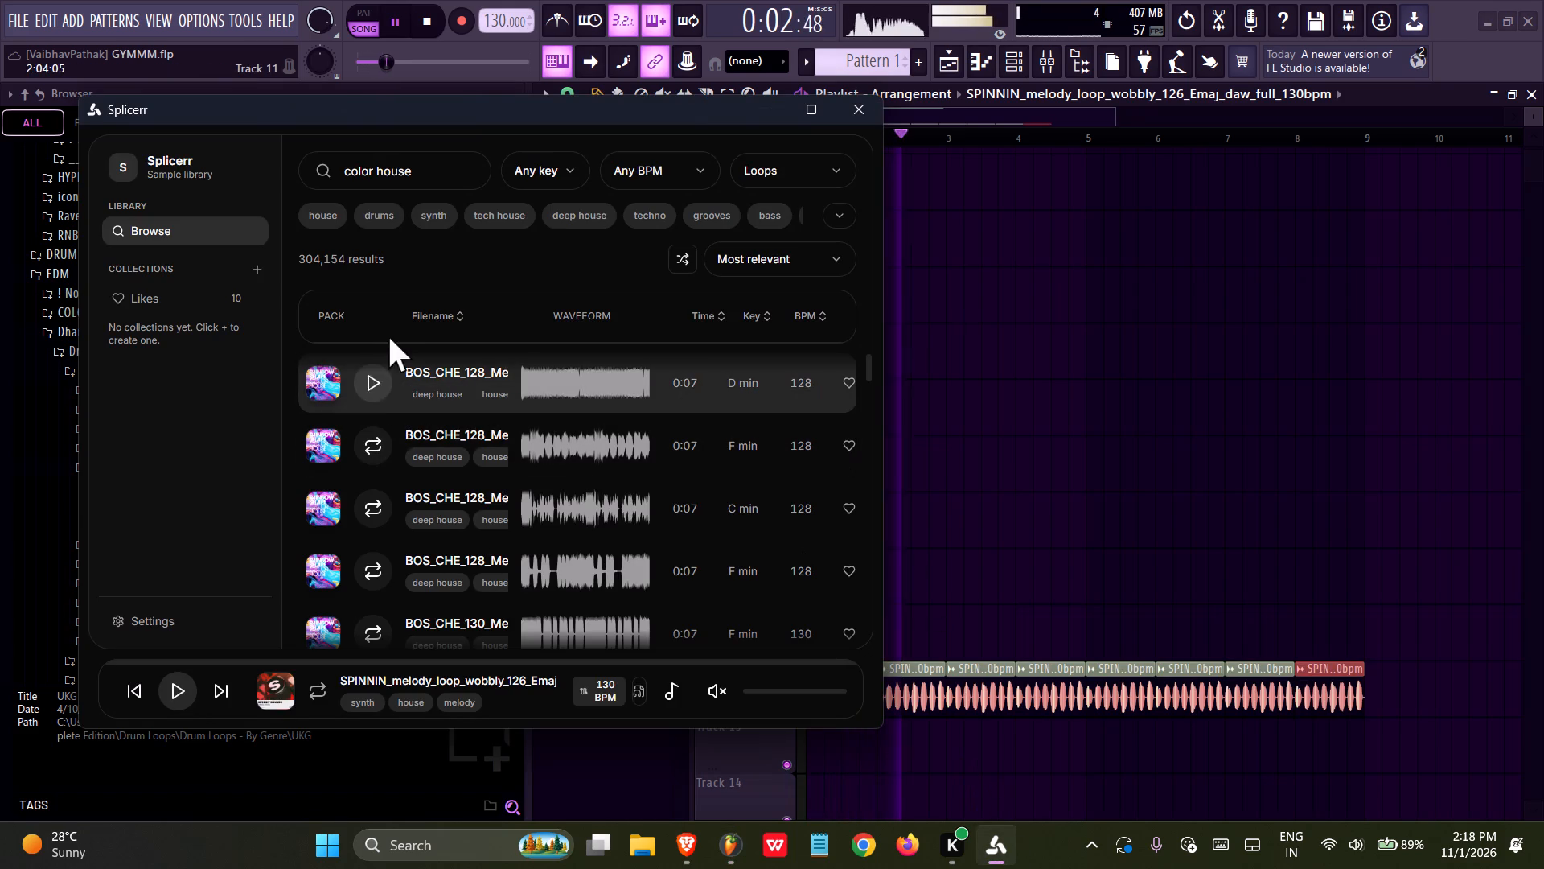
scroll(396, 332, "down", 3)
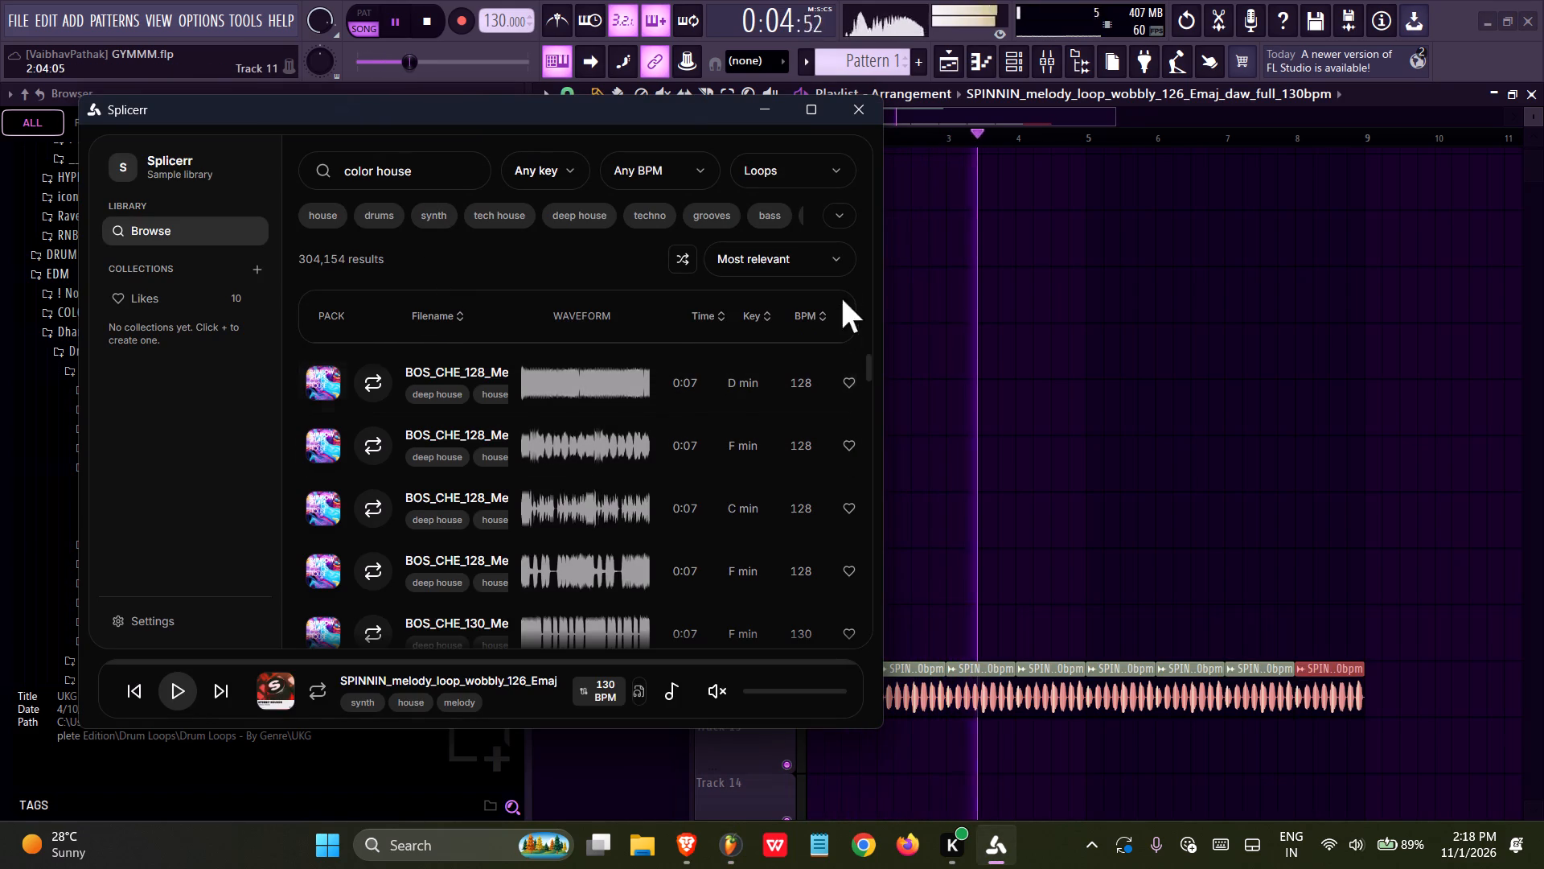
left_click(831, 217)
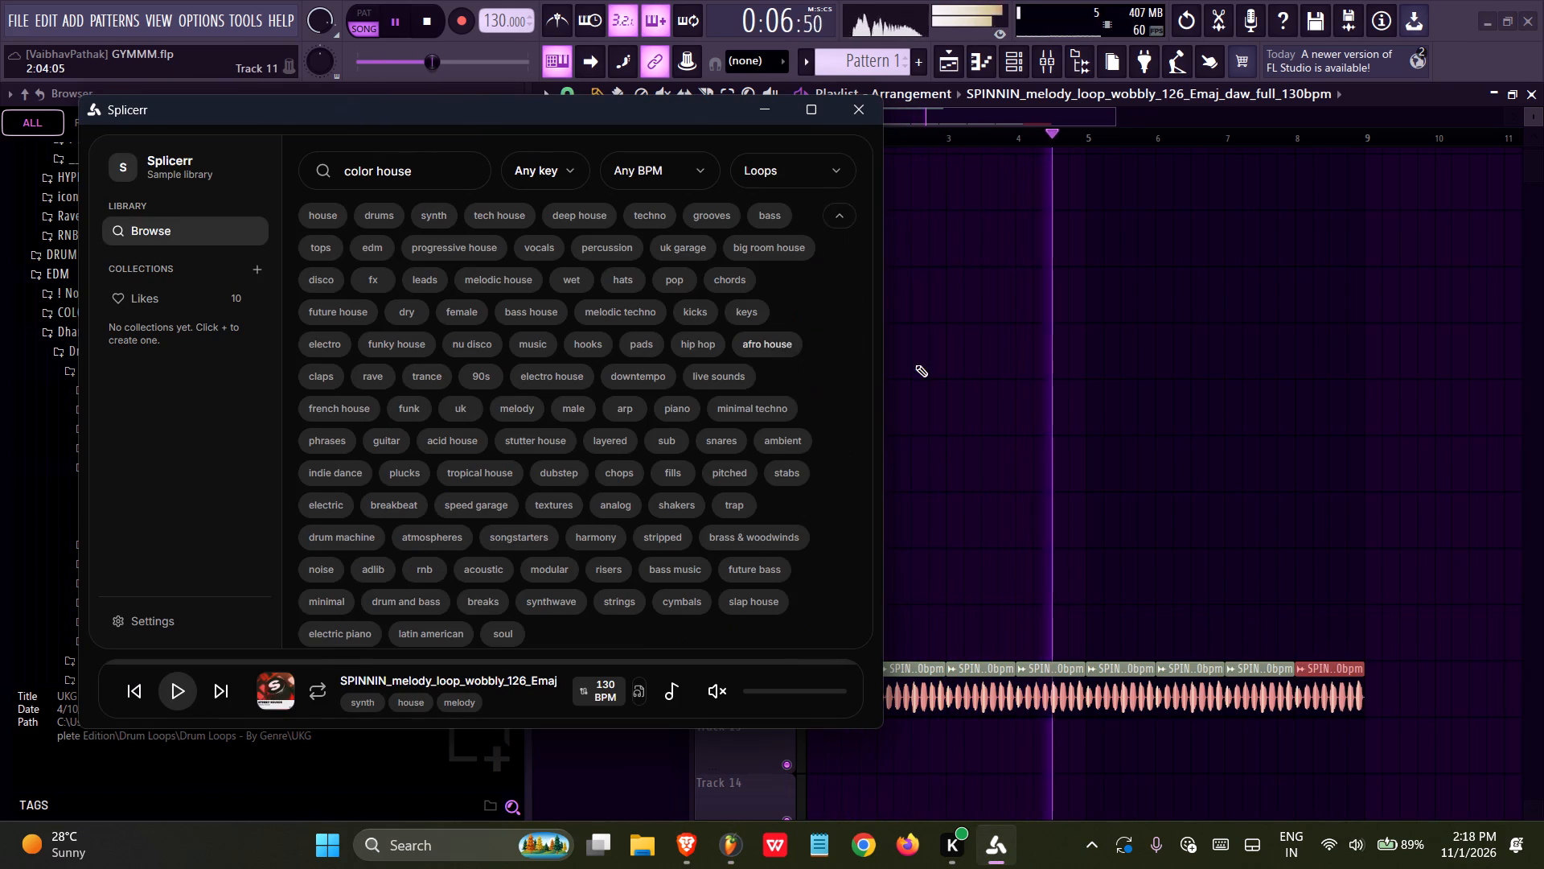
In FL Studio, select all the Track 12 clips so the eight bars loop during playback.
right_click(1209, 319)
key("ctrl+a")
In Splicerr, filter the color house loops by the trap tag and collapse the tag list.
left_click(1001, 827)
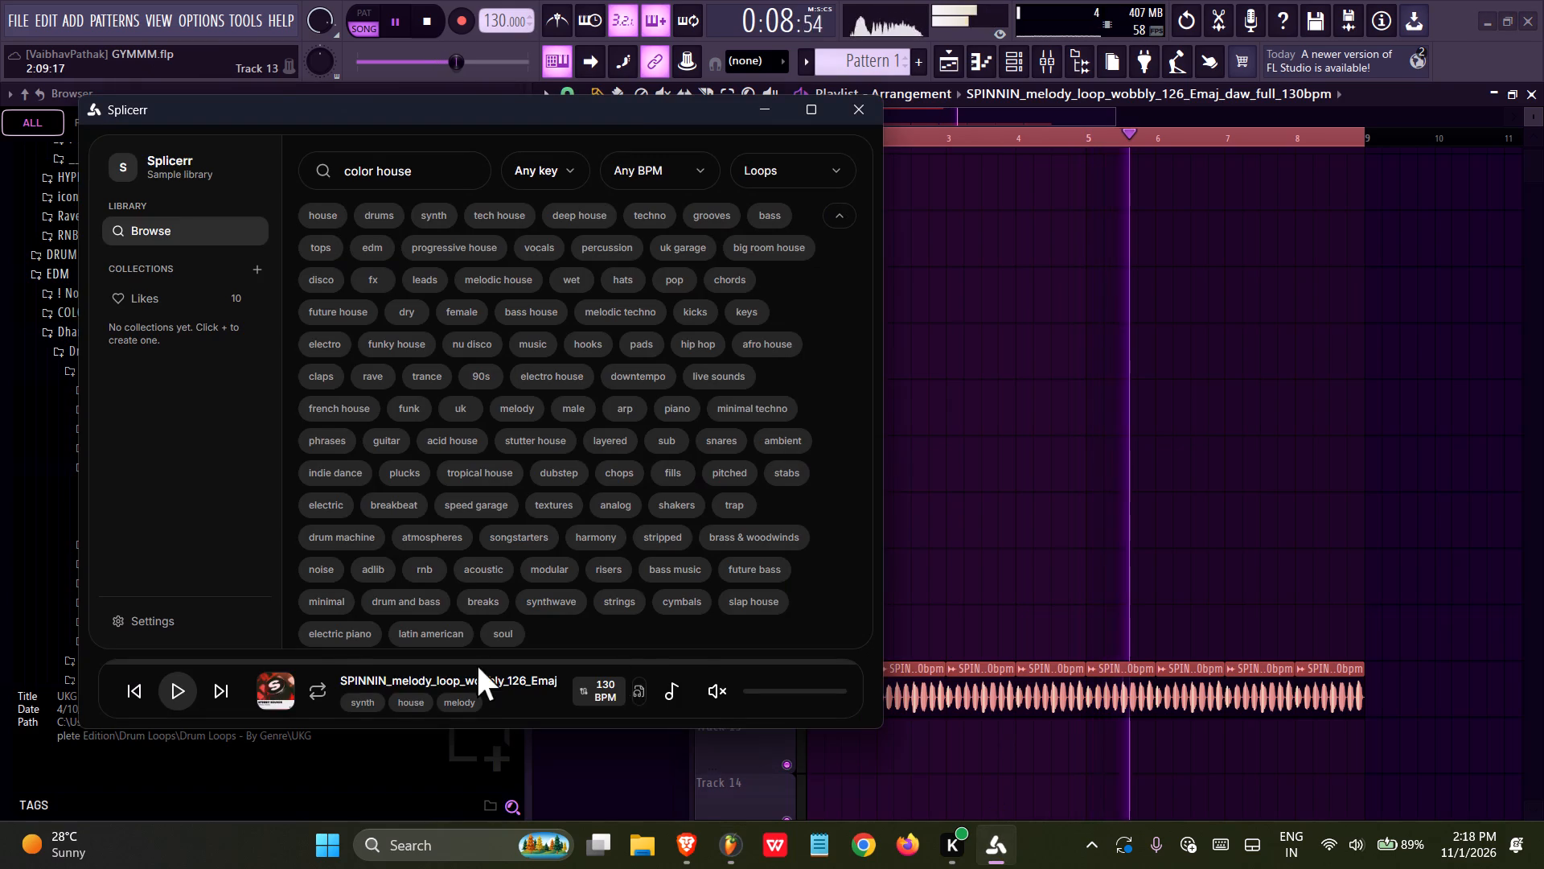
left_click(743, 500)
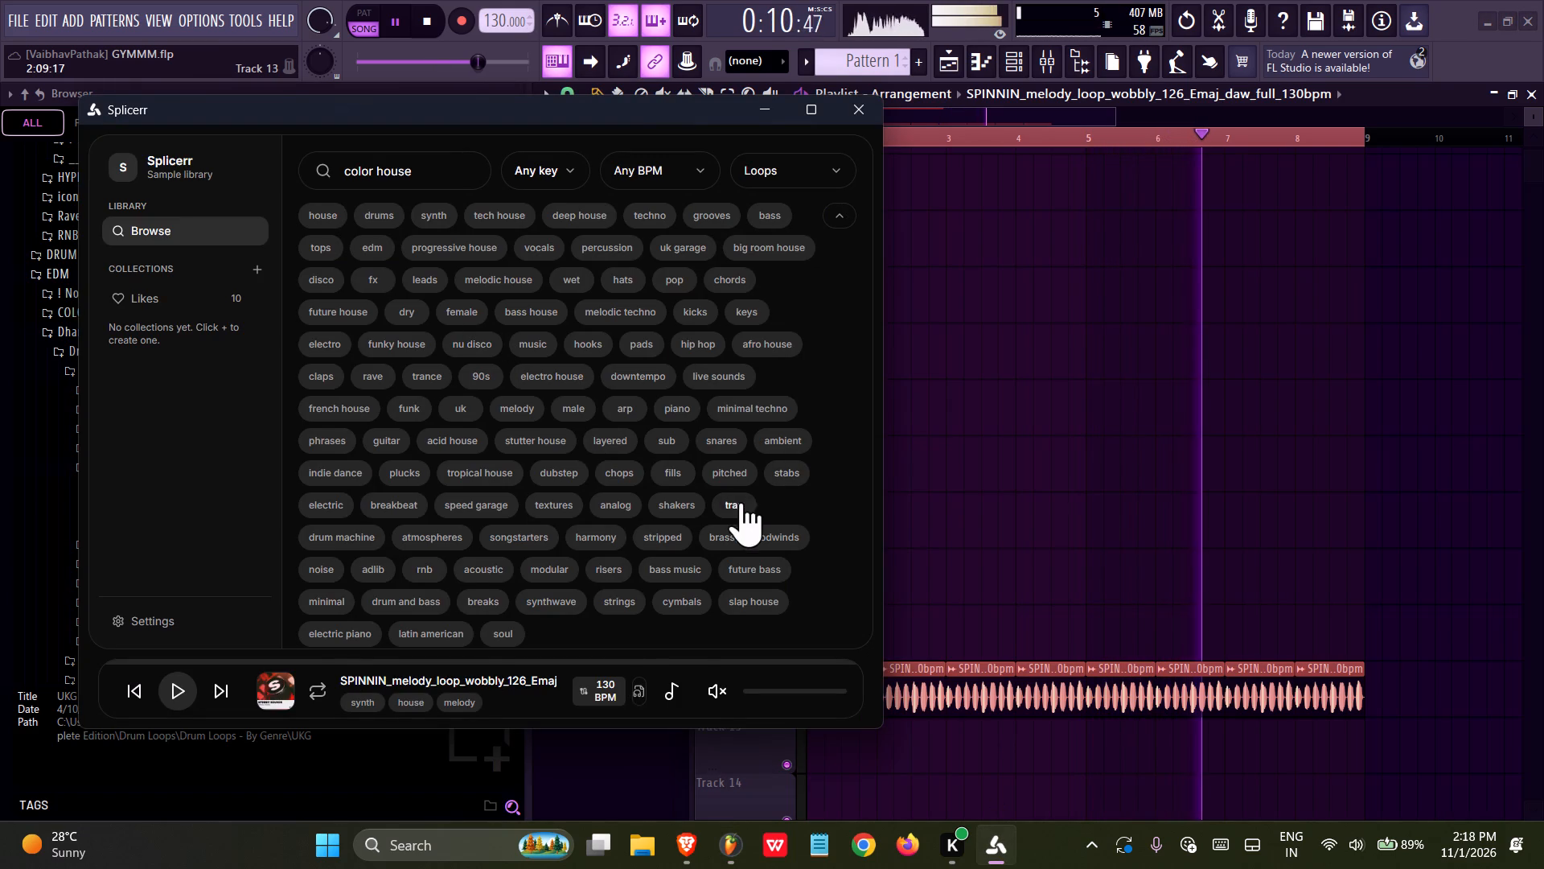
left_click(840, 212)
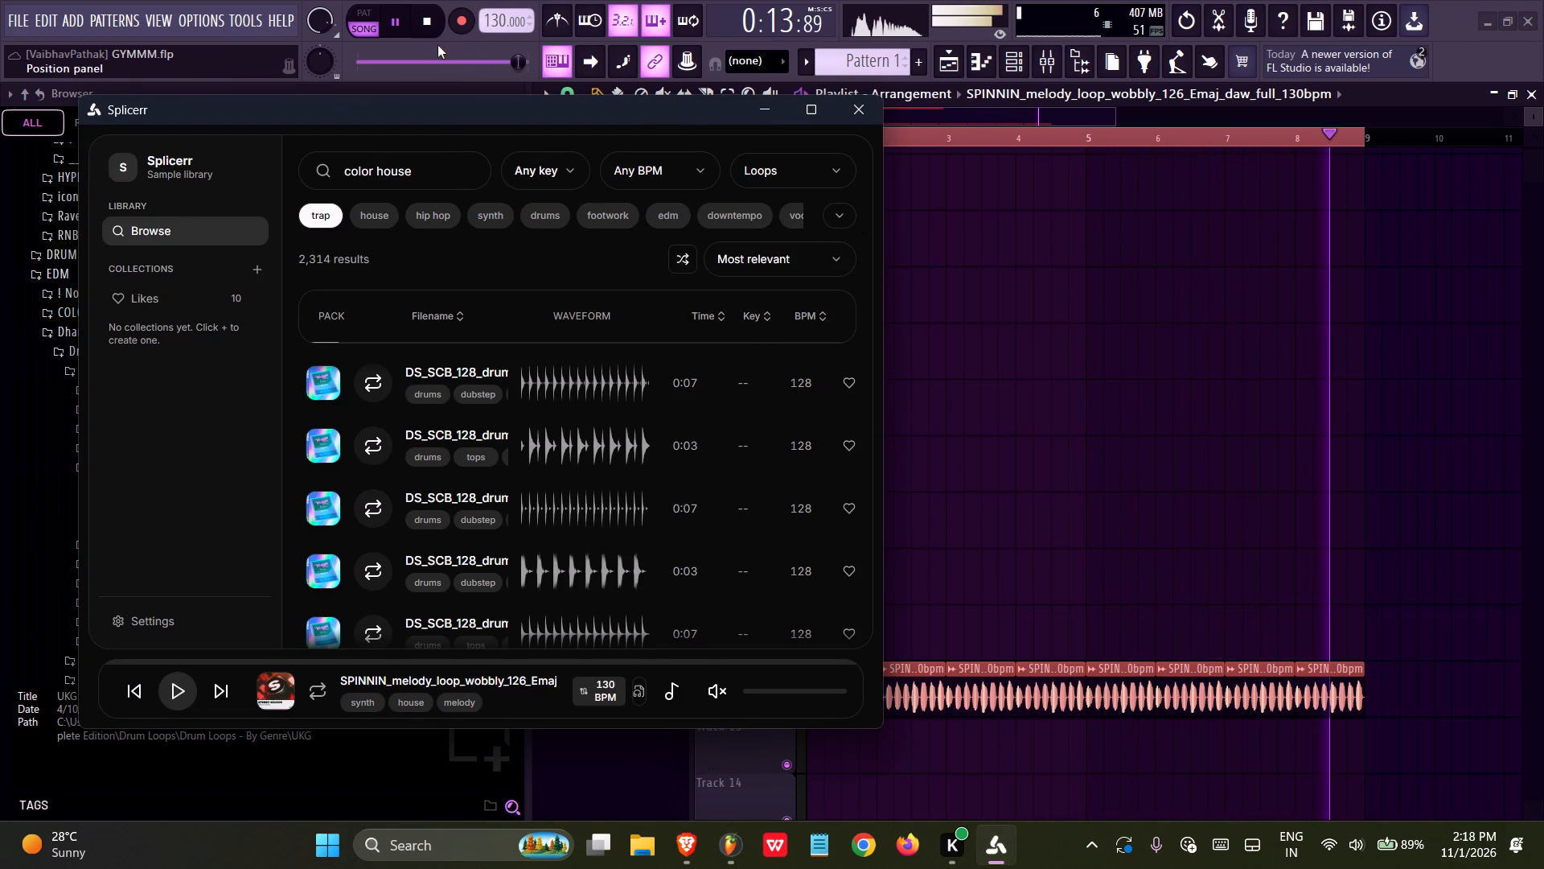
Audition DS_SCB_128_drum_top_loop_house_basic and place it at 130 BPM on Track 13 from bar 1.
left_click(378, 449)
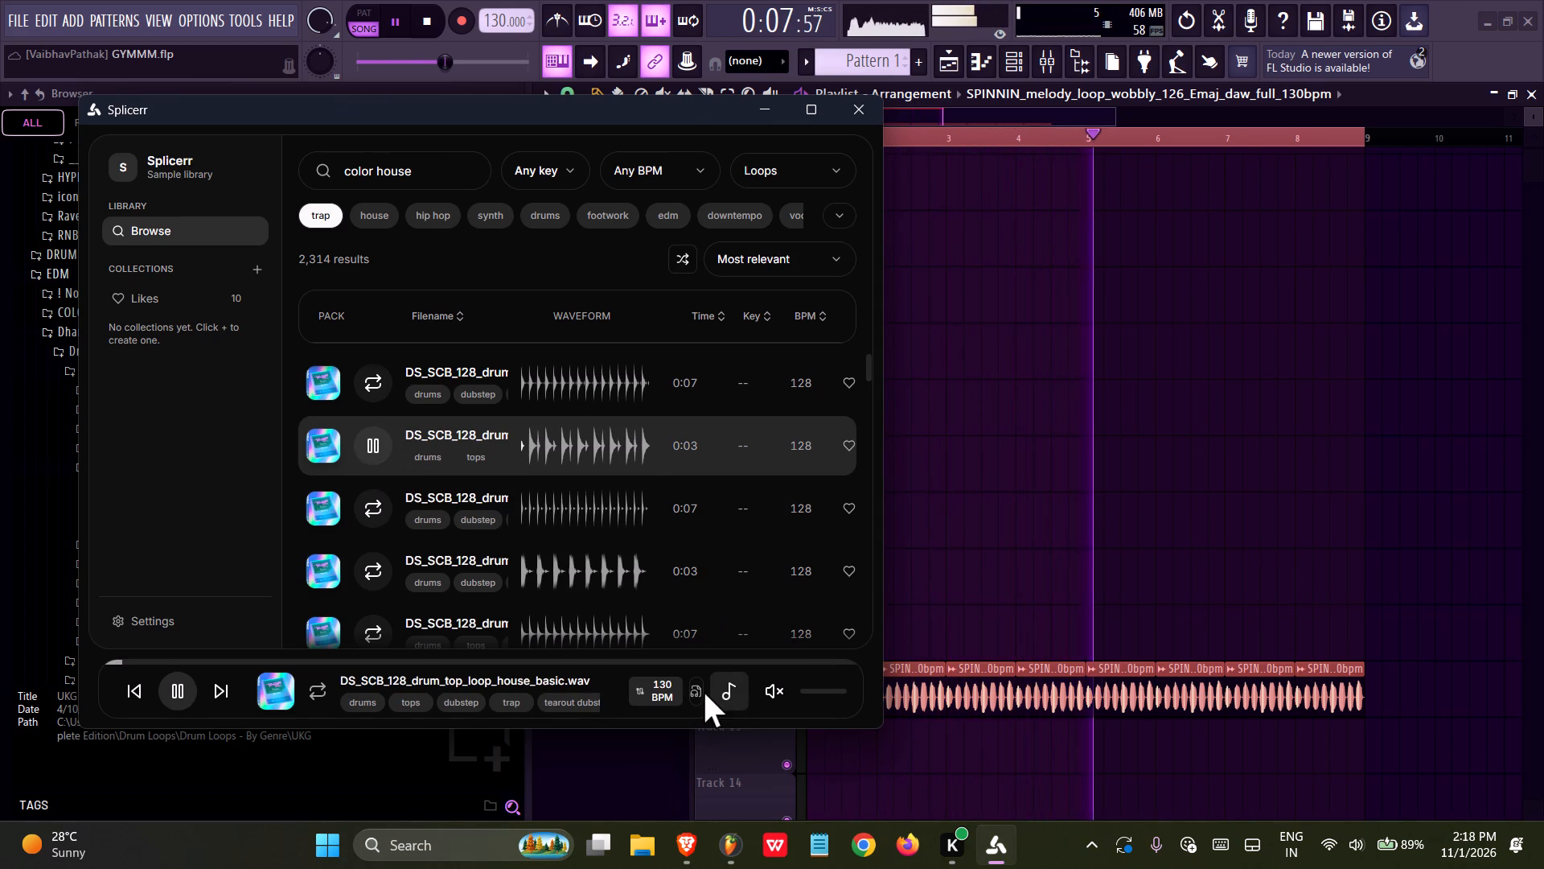
left_click_drag(700, 689, 901, 752)
left_click_drag(952, 749, 645, 710)
key("space")
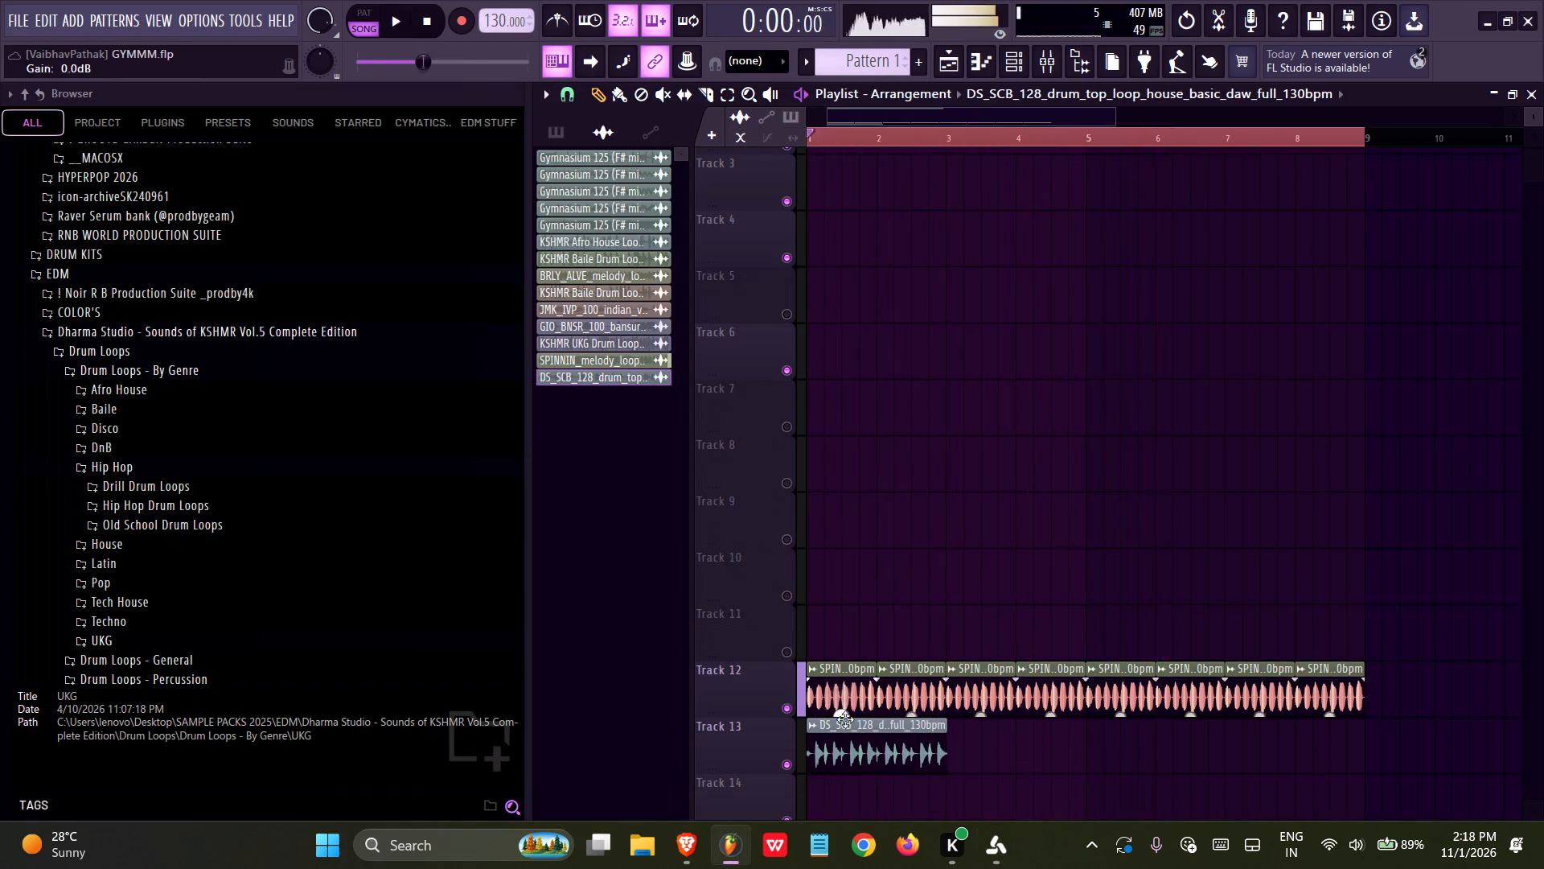
Audition DS_SCB_128_drum_full_loop_house_boomy in Splicerr along with the project playback.
left_click(1006, 862)
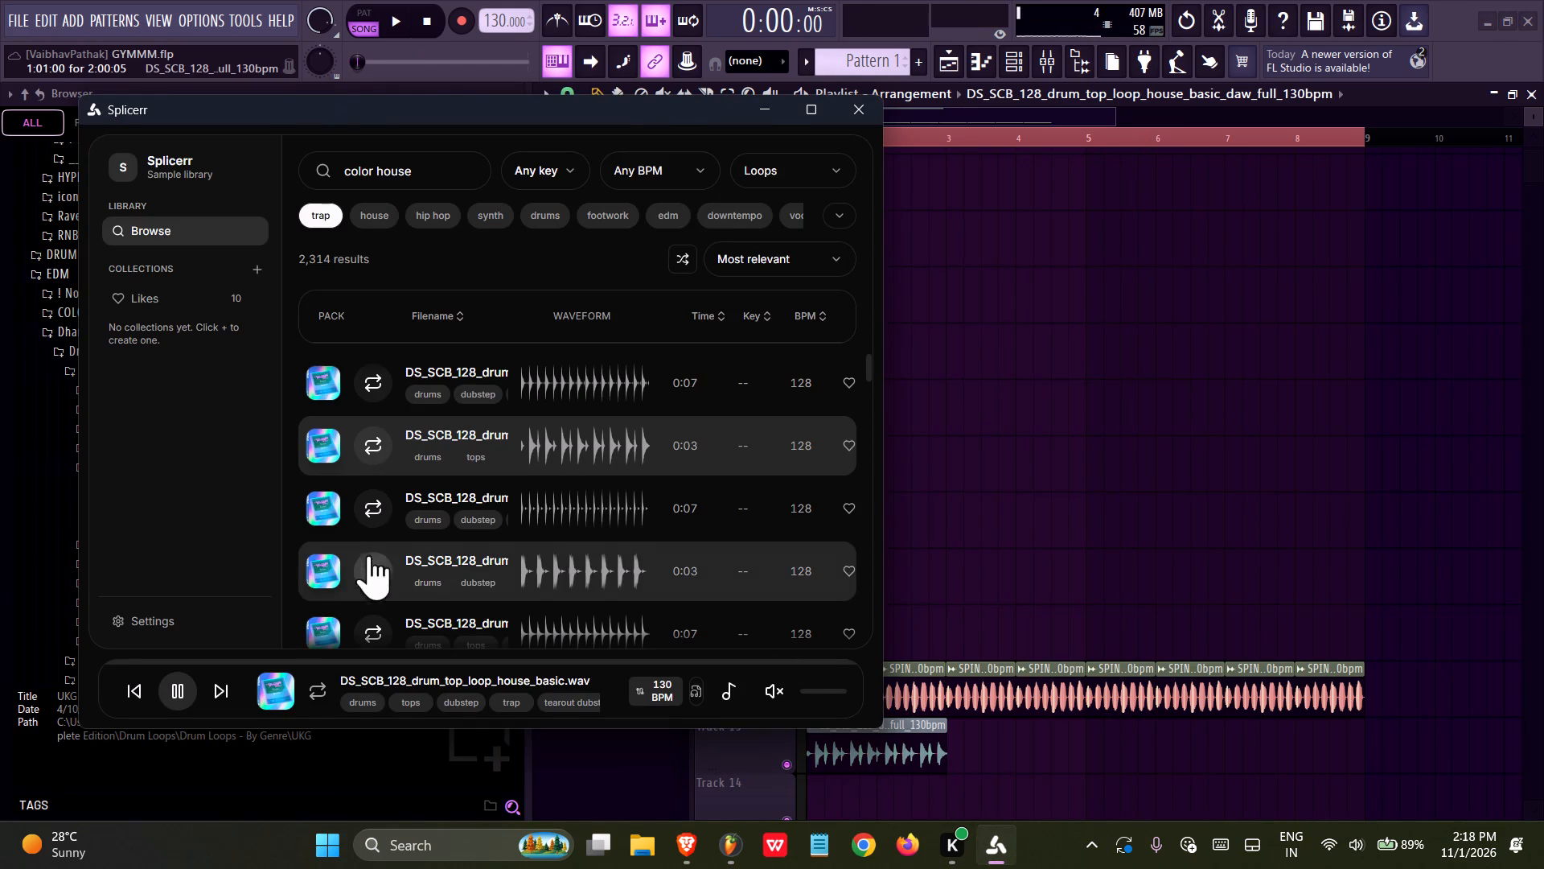
scroll(391, 483, "down", 2)
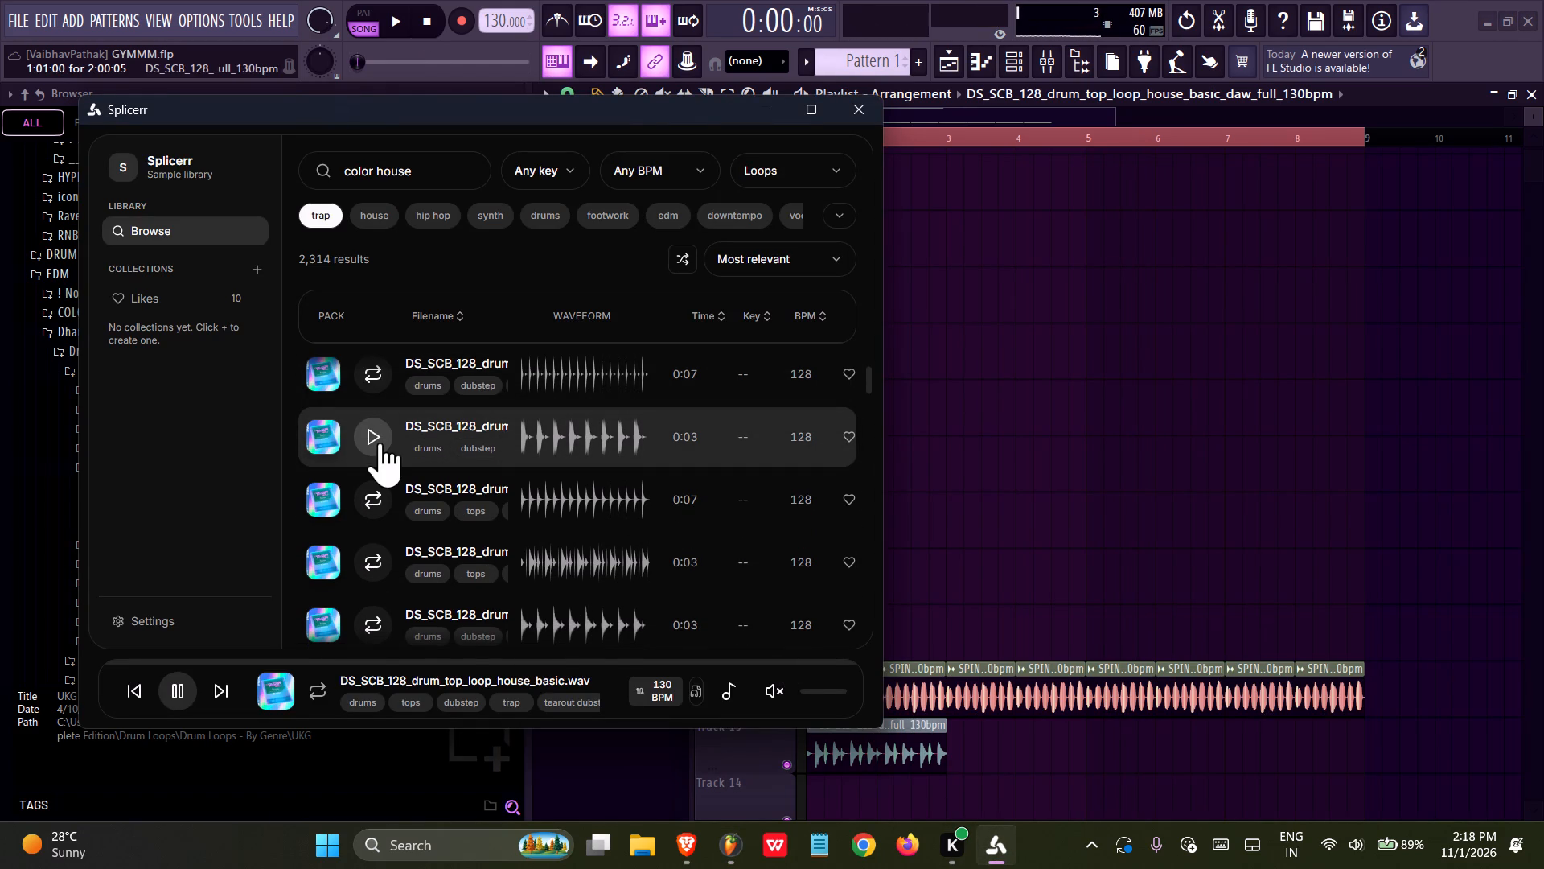
left_click(380, 443)
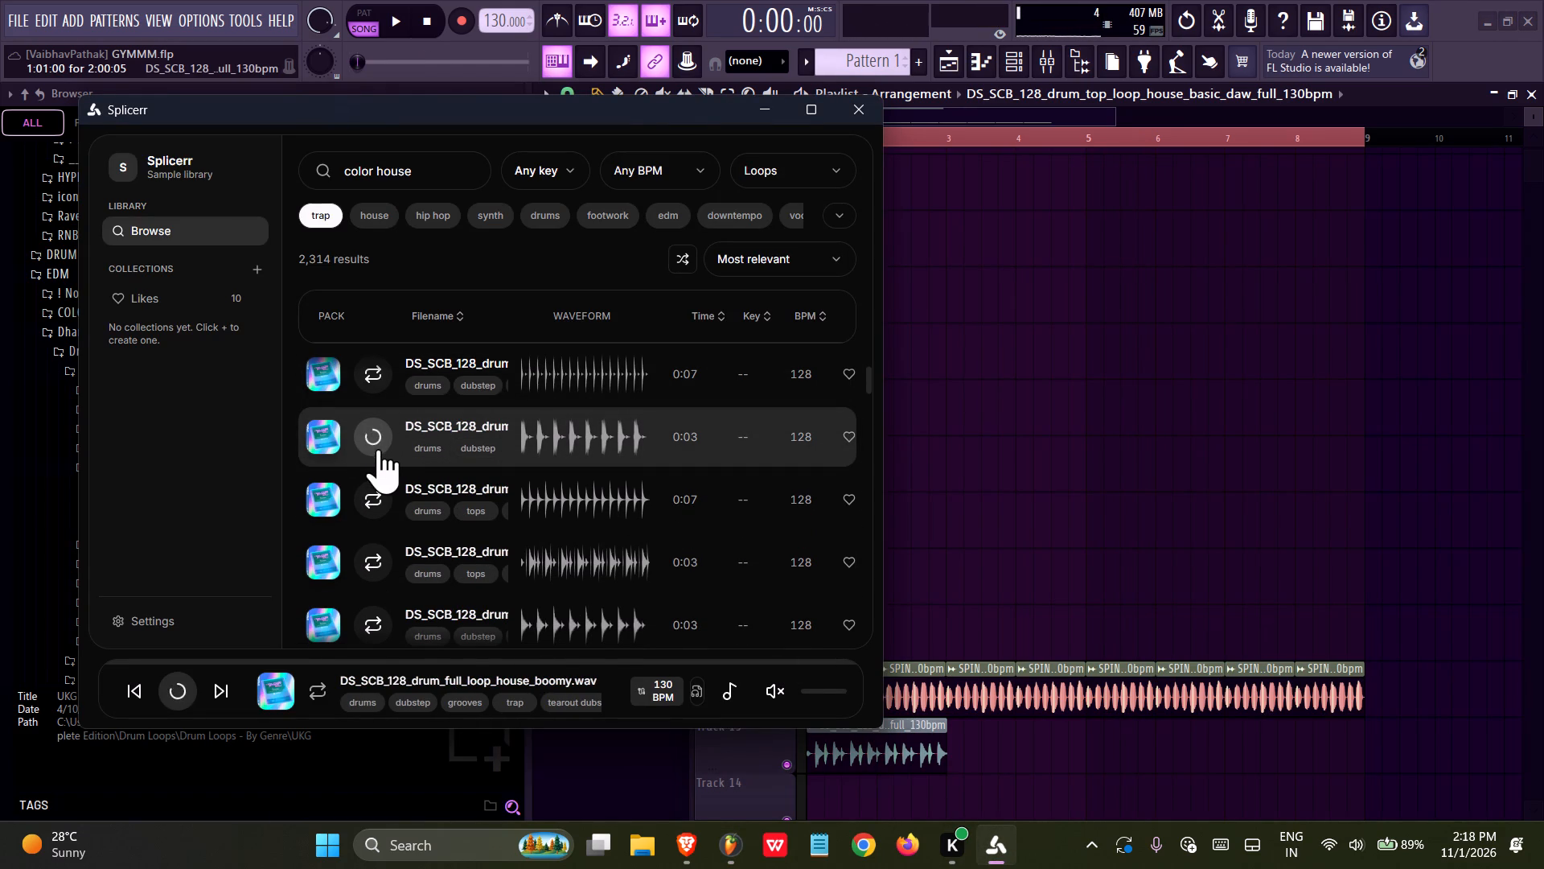
key("space")
left_click(394, 26)
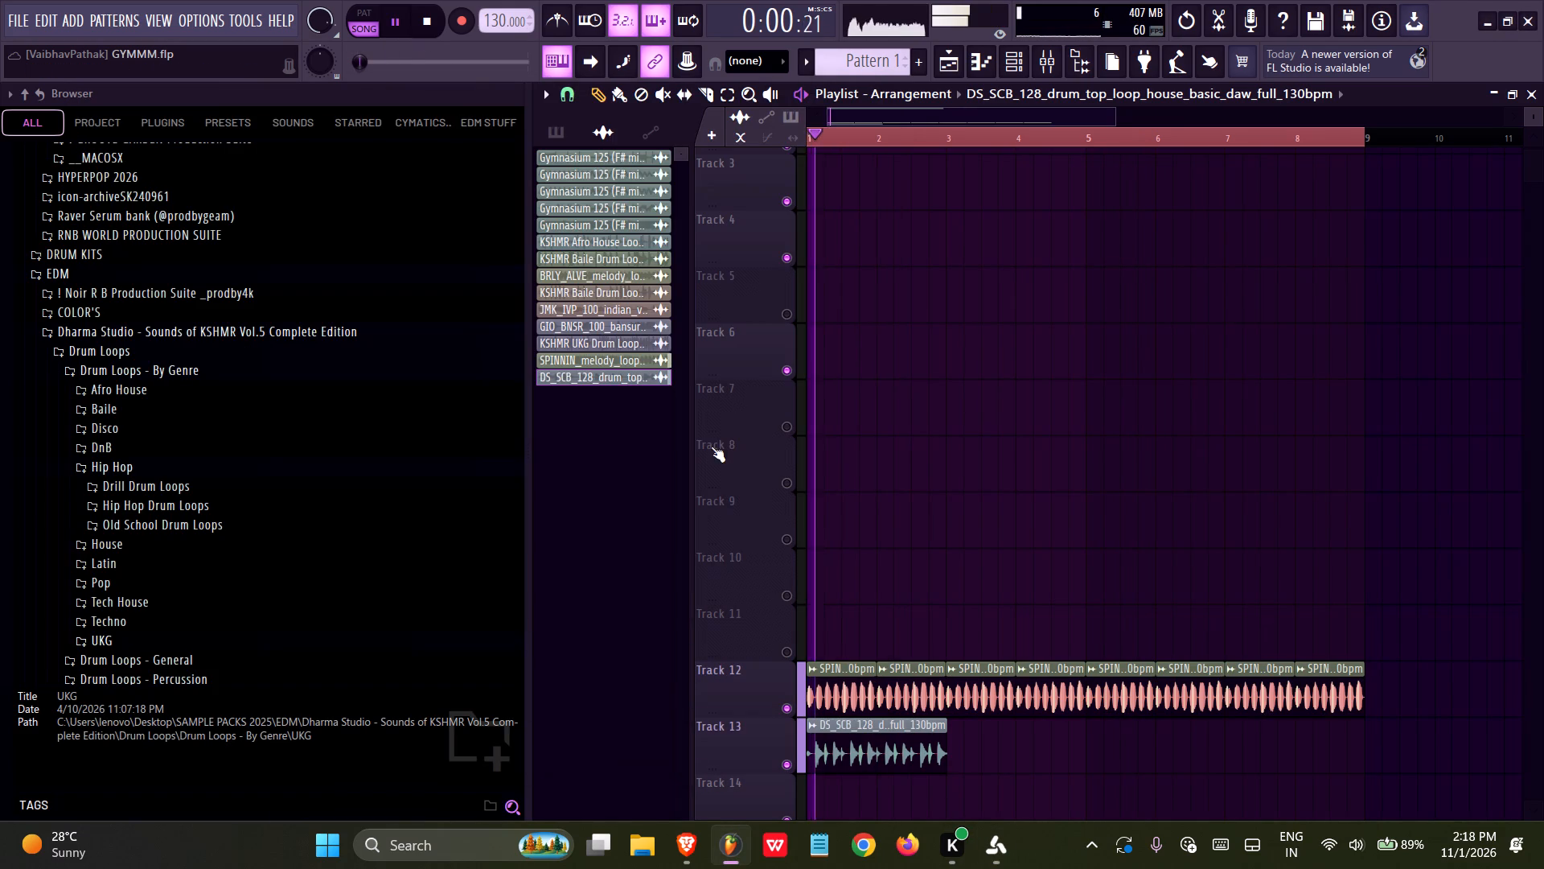
left_click(1003, 847)
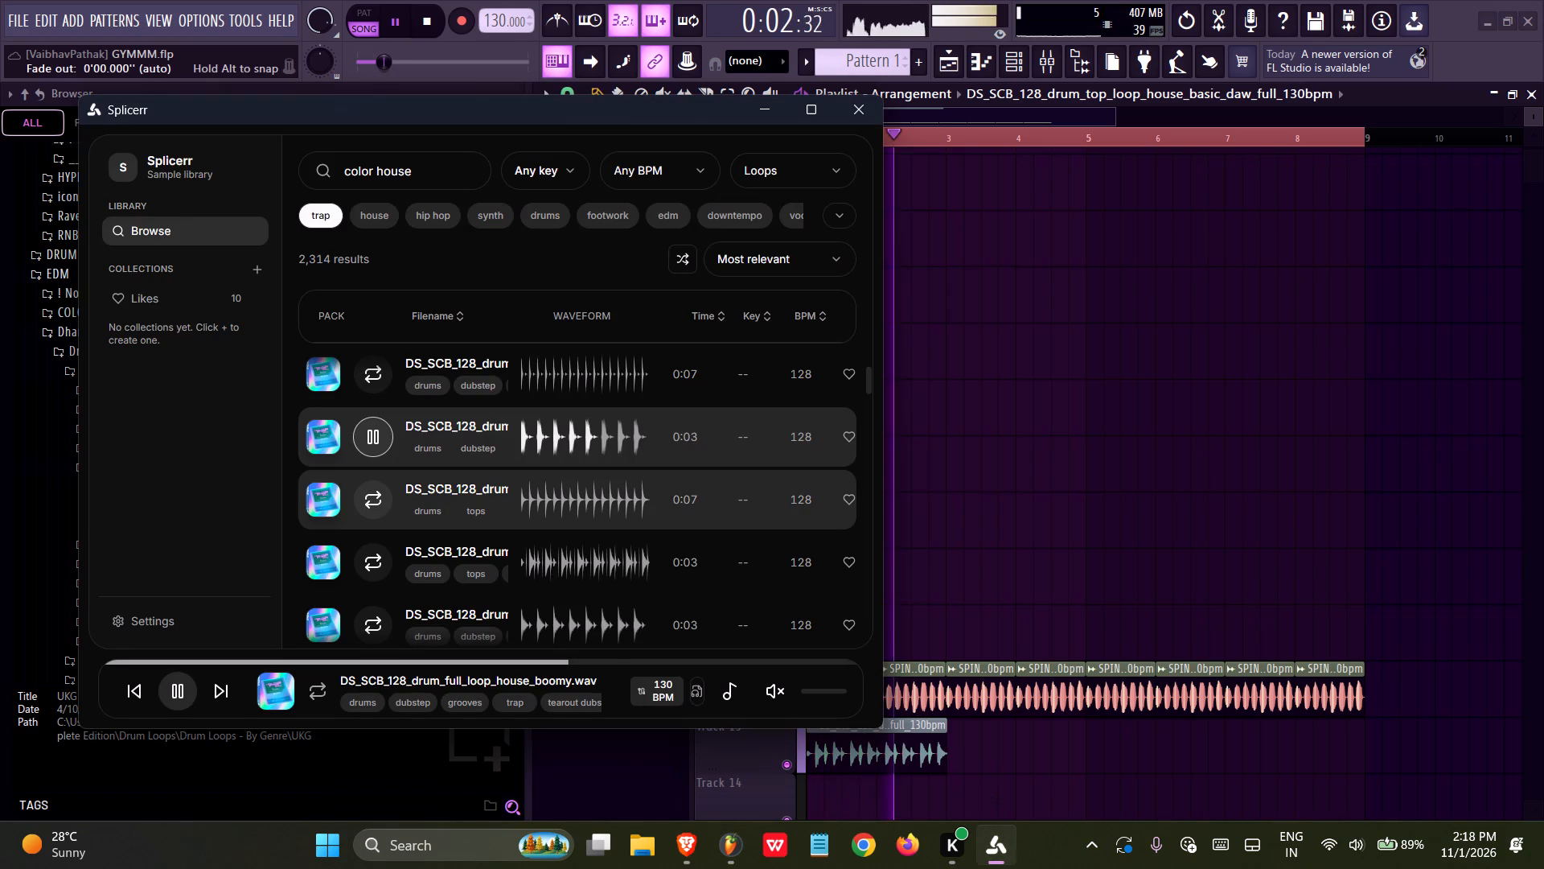
Place the DS_SCB_128_drum_full_loop_house_boomy loop on Track 14 from bar 1 and stop playback and the Splicerr preview.
left_click_drag(695, 699, 988, 767)
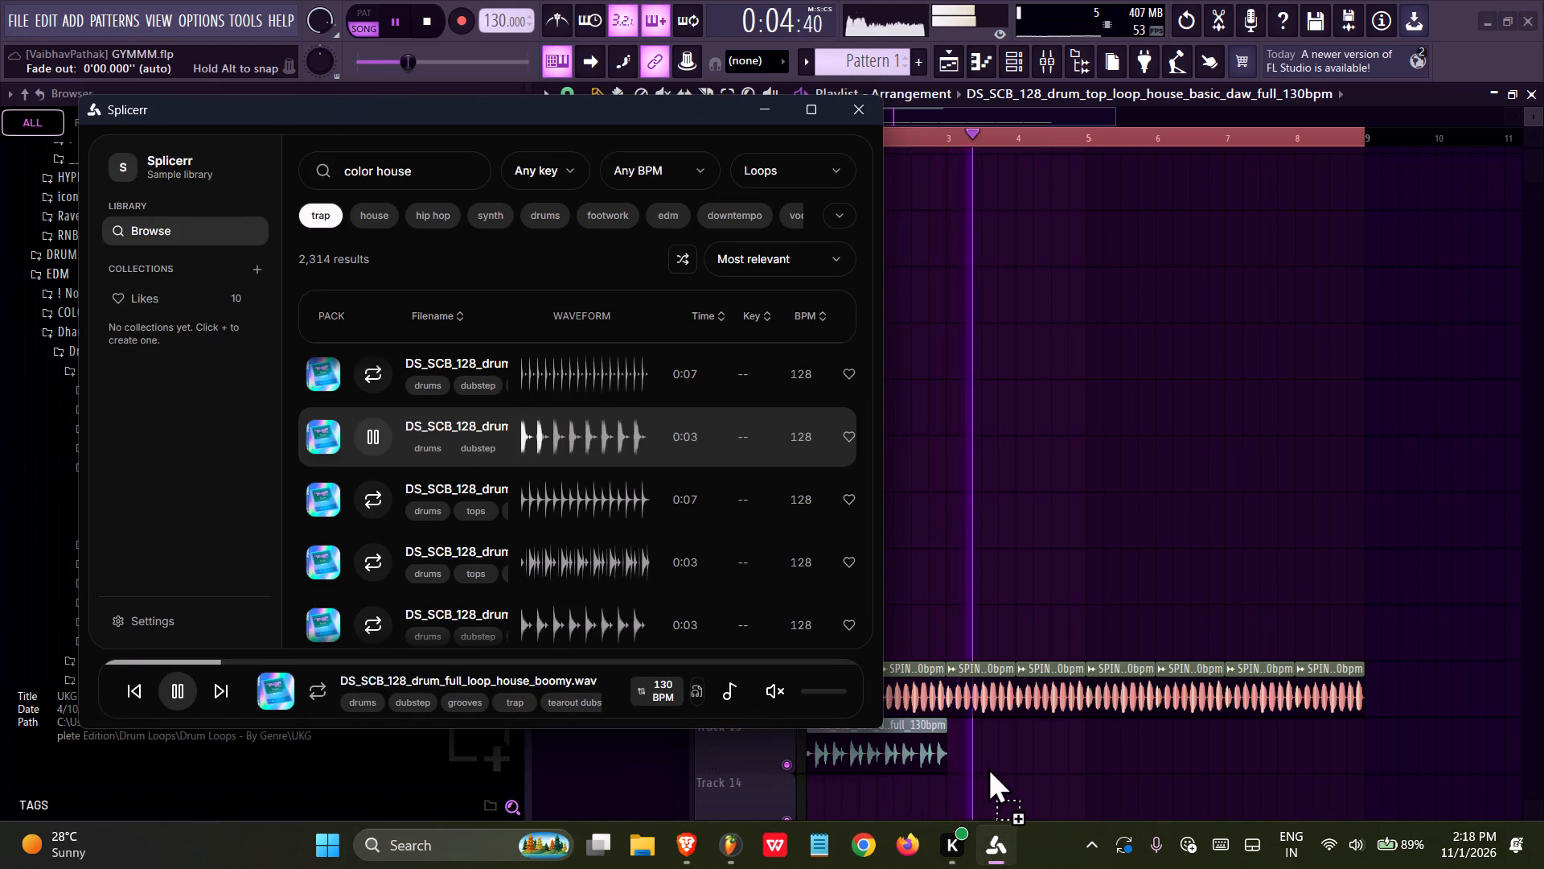
left_click_drag(988, 767, 991, 767)
key("space")
left_click_drag(1041, 748, 715, 825)
left_click_drag(856, 739, 821, 562)
left_click(974, 851)
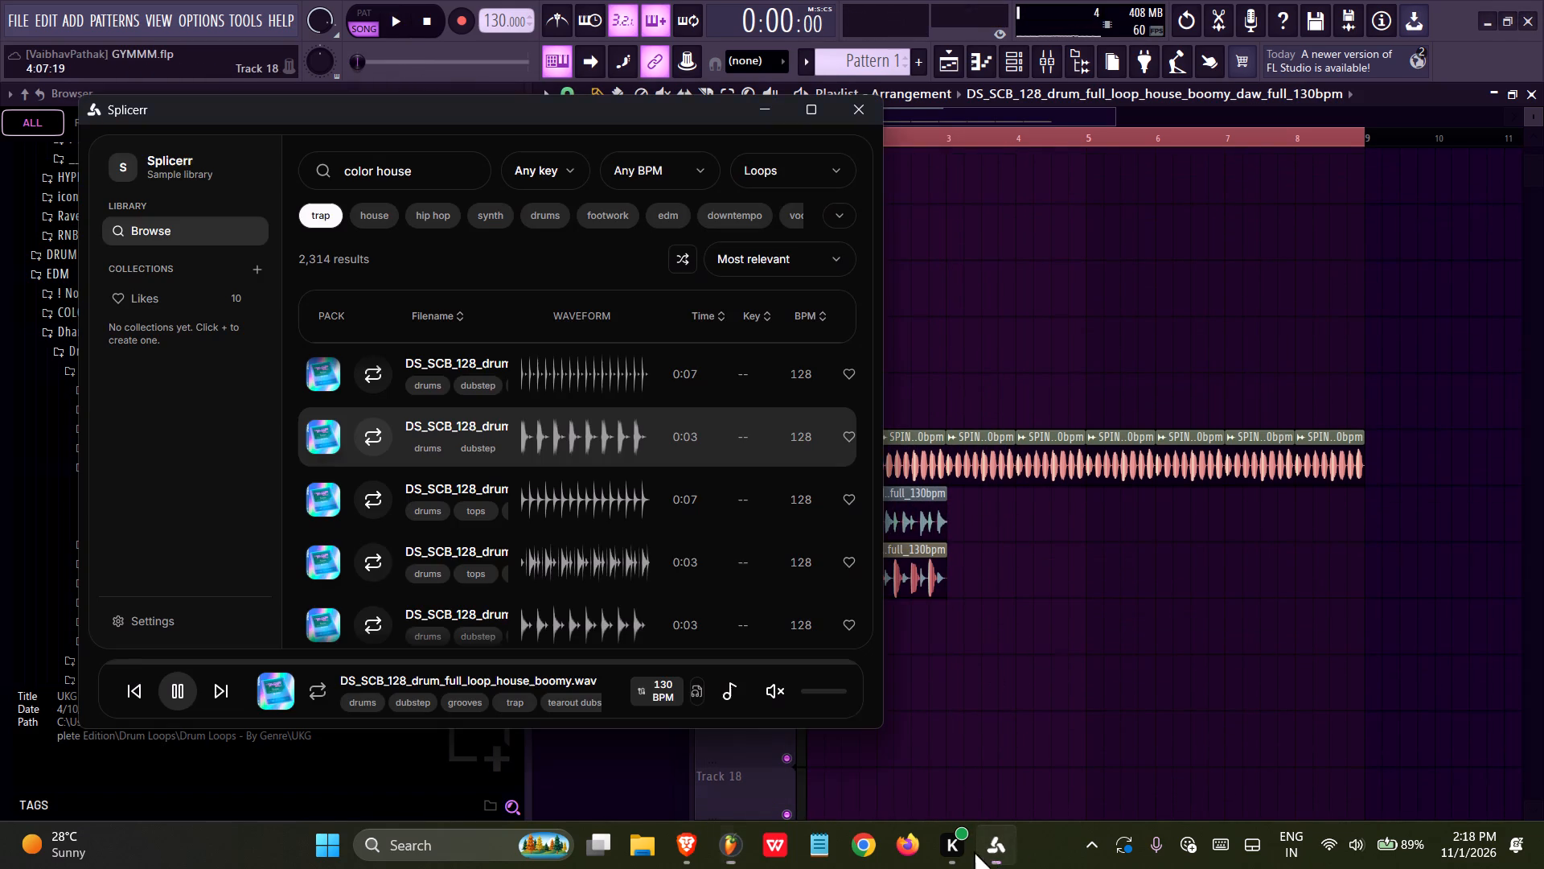
left_click(177, 681)
right_click(1051, 639)
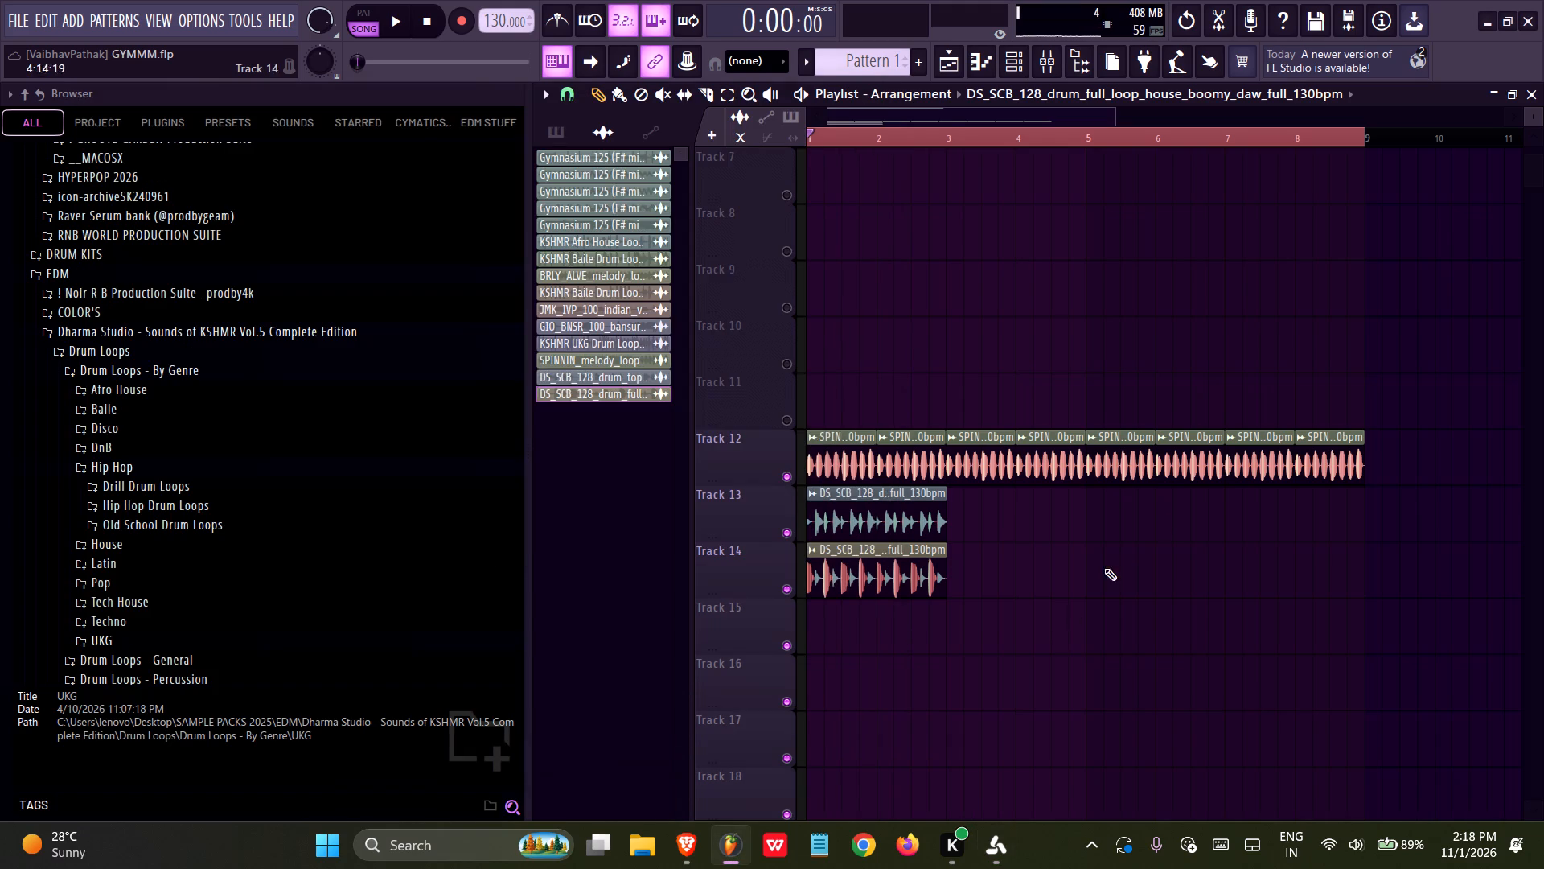
Clear the time selection and duplicate the house_basic top loop on Track 13 to cover bars 3 and 4.
key("ctrl+a")
right_click_drag(1360, 135, 744, 178)
right_click_drag(868, 206, 873, 220)
left_click_drag(955, 504, 846, 481, "ctrl")
right_click(1025, 521, "ctrl")
right_click(994, 567)
left_click_drag(997, 666, 839, 657, "ctrl")
key("ctrl+b")
left_click(937, 708)
right_click(937, 708, "ctrl")
key("ctrl+b")
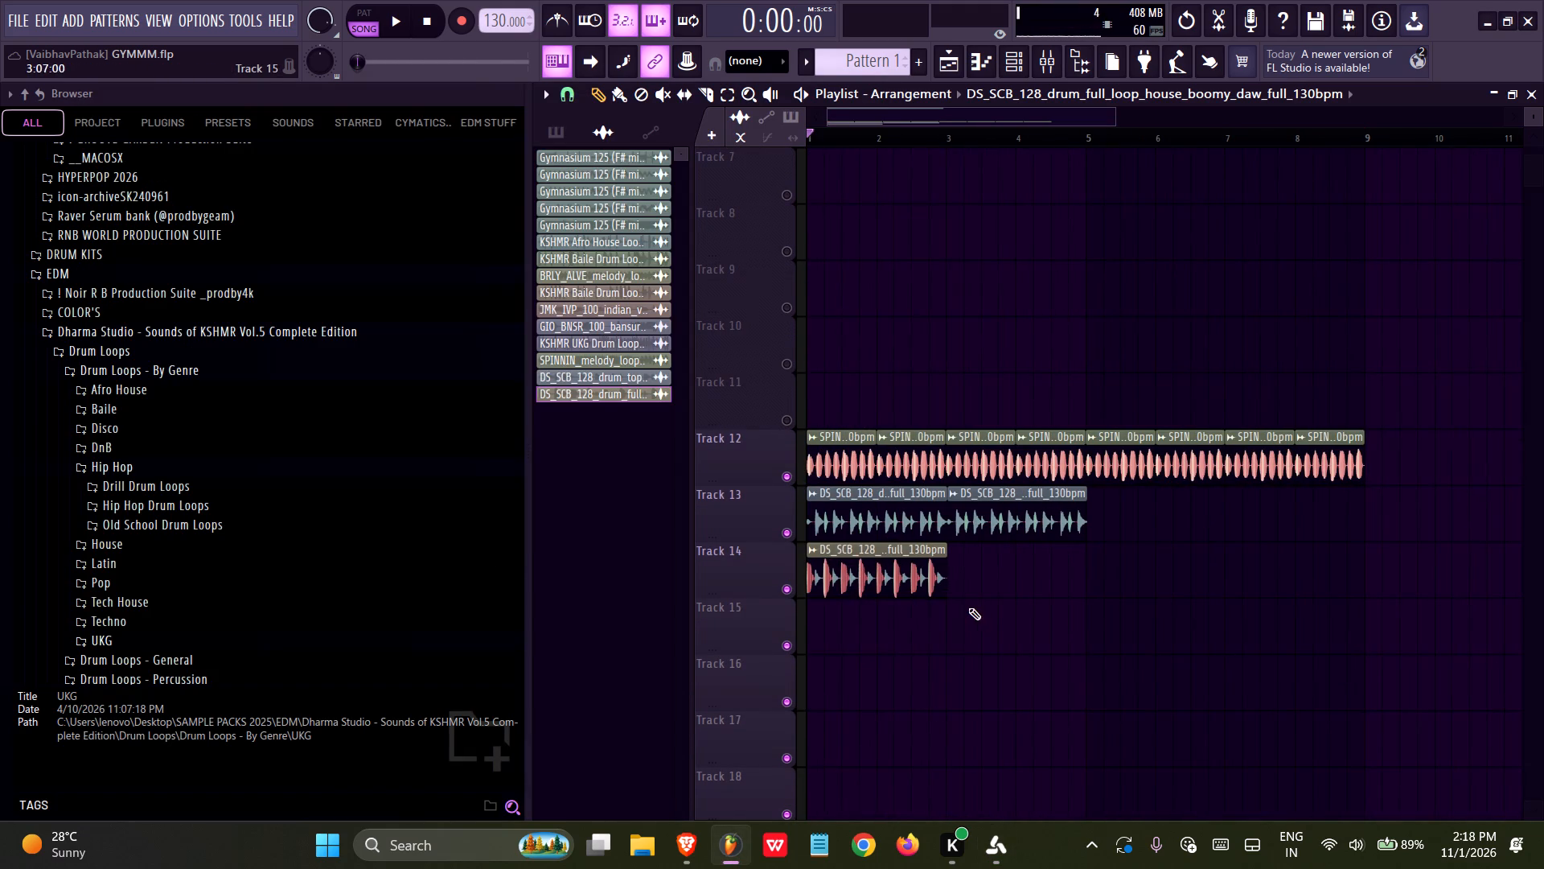
Duplicate the house_boomy loop twice on Track 14 and delete the clips before bar 5, so the loop starts at bar 5.
left_click_drag(968, 607, 819, 569, "ctrl")
key("ctrl+b")
key("ctrl+b")
right_click_drag(998, 561, 848, 555)
During playback, extend the Track 13 top loop and the Track 14 boomy loop with copies through the end of bar 8.
key("space")
left_click_drag(1113, 509, 992, 509, "ctrl")
key("ctrl+b")
key("ctrl+b")
right_click(1298, 529, "ctrl")
right_click(1337, 679)
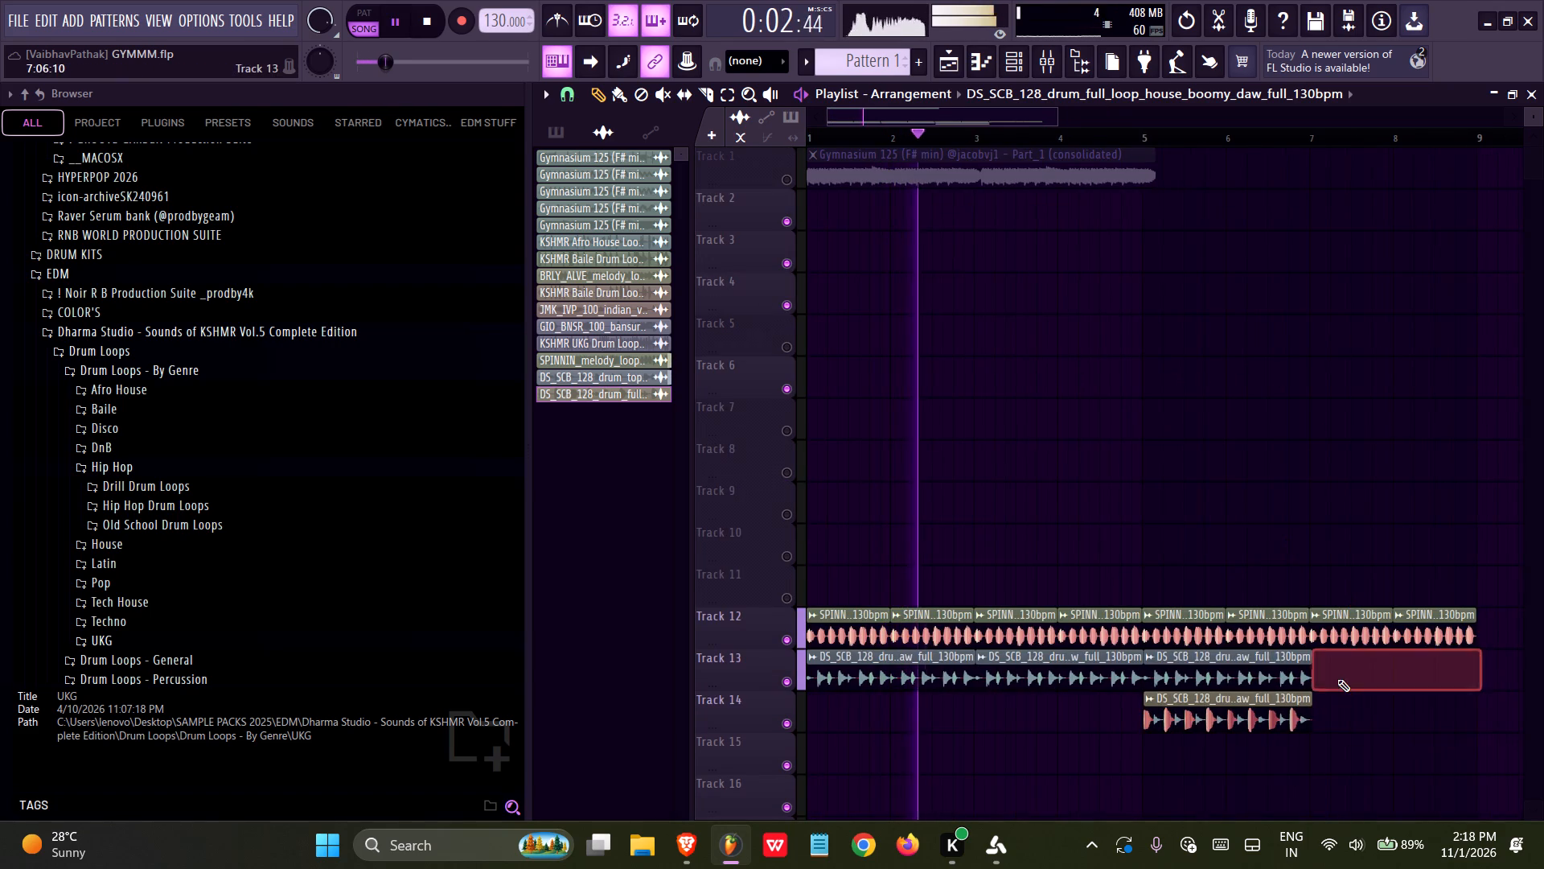
left_click_drag(1337, 679, 1158, 713, "ctrl")
key("ctrl+b")
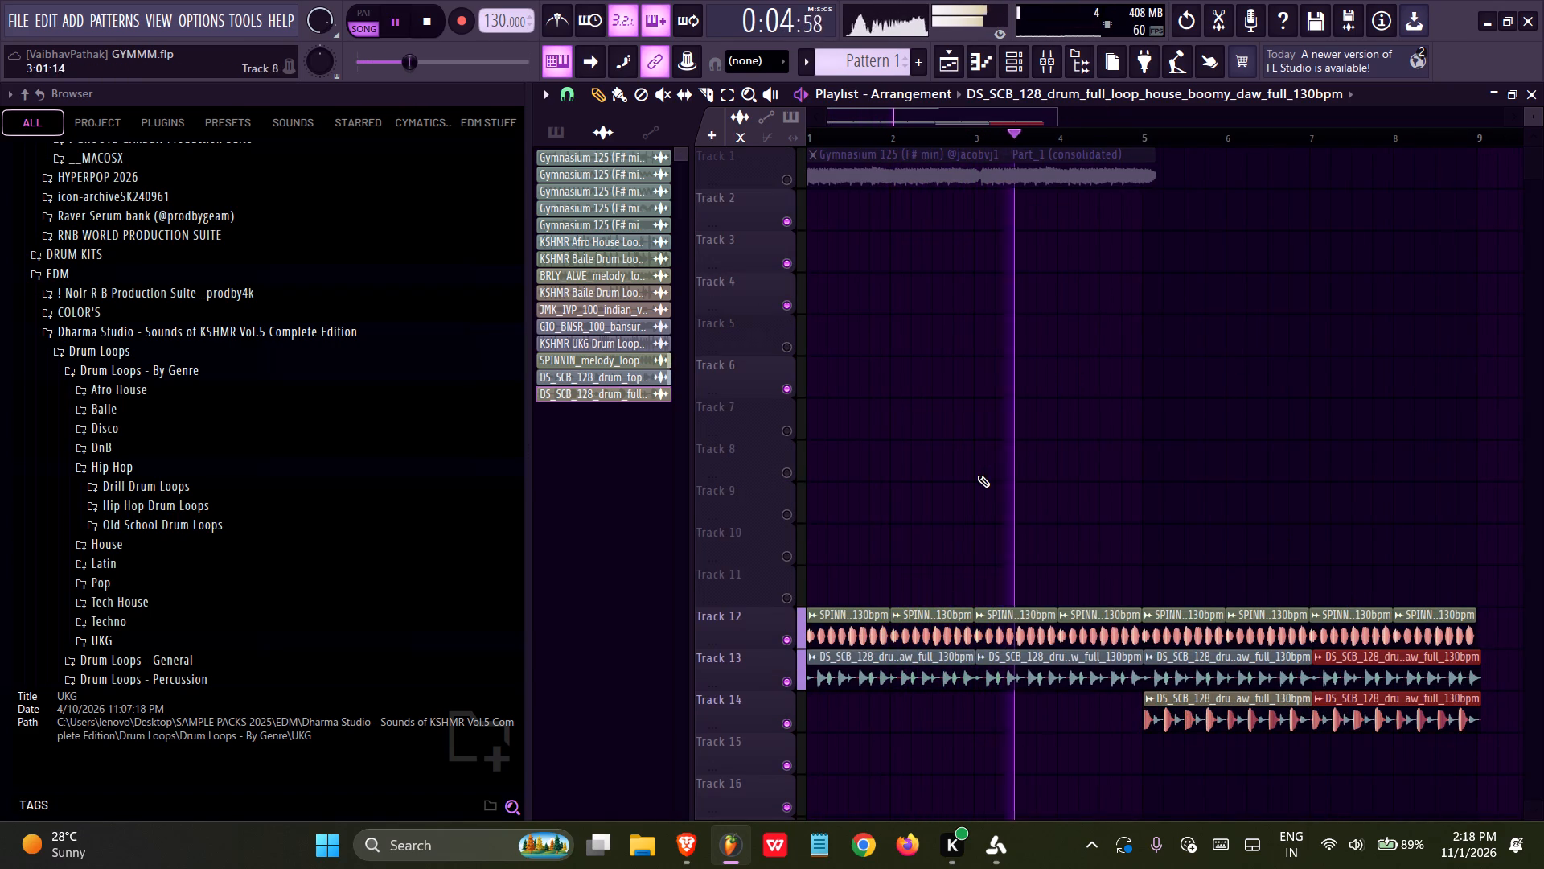
Delete the Gymnasium 125 clip from Track 1 and unmute all playlist tracks.
right_click_drag(1057, 175, 1041, 161)
double_click(793, 179, "ctrl")
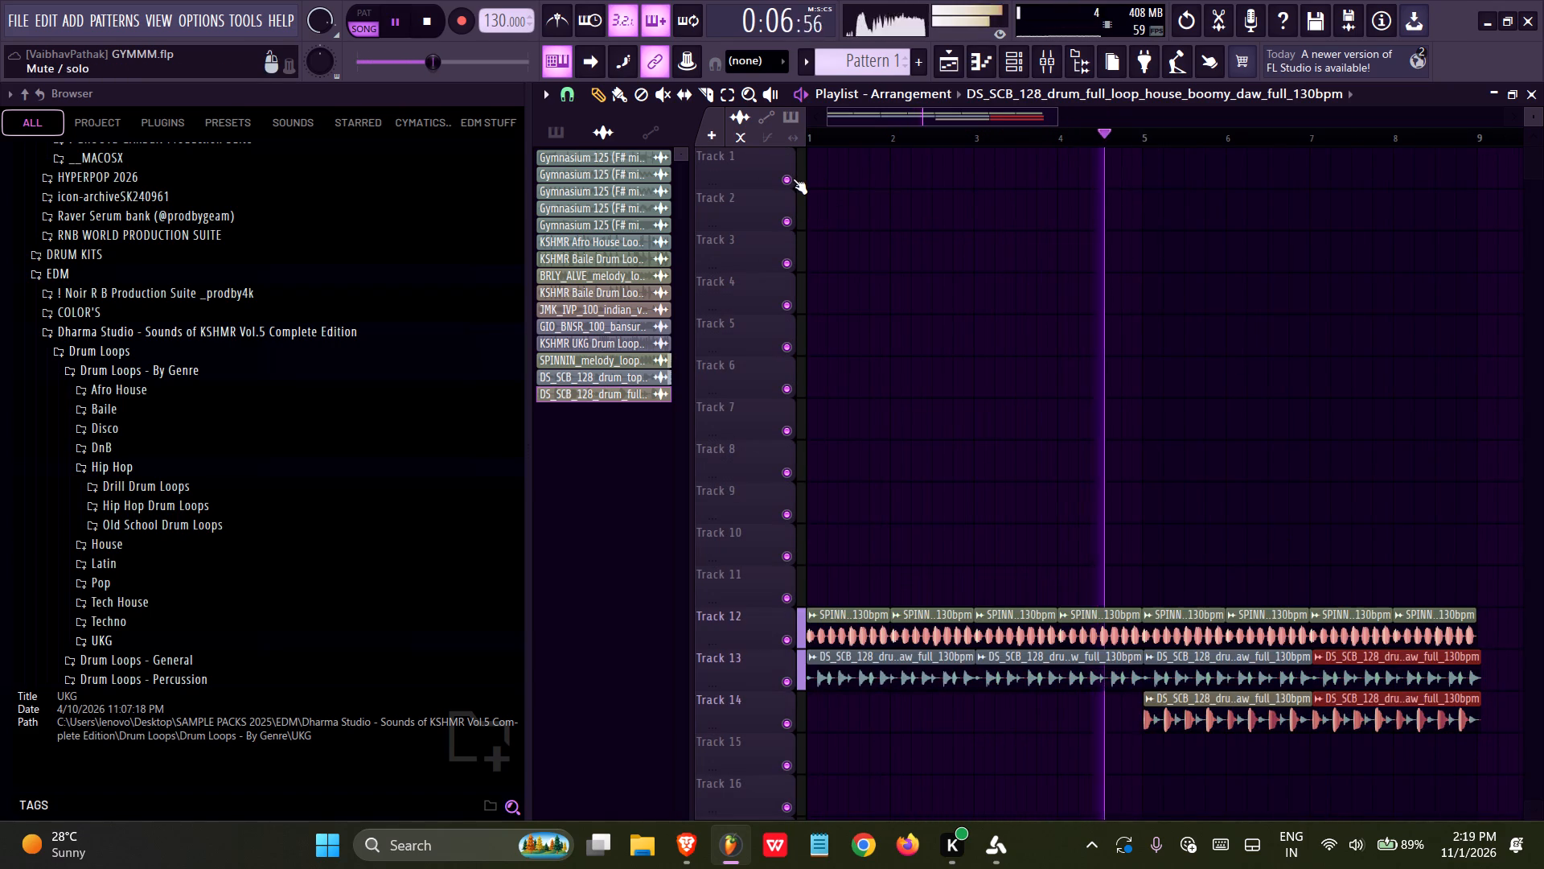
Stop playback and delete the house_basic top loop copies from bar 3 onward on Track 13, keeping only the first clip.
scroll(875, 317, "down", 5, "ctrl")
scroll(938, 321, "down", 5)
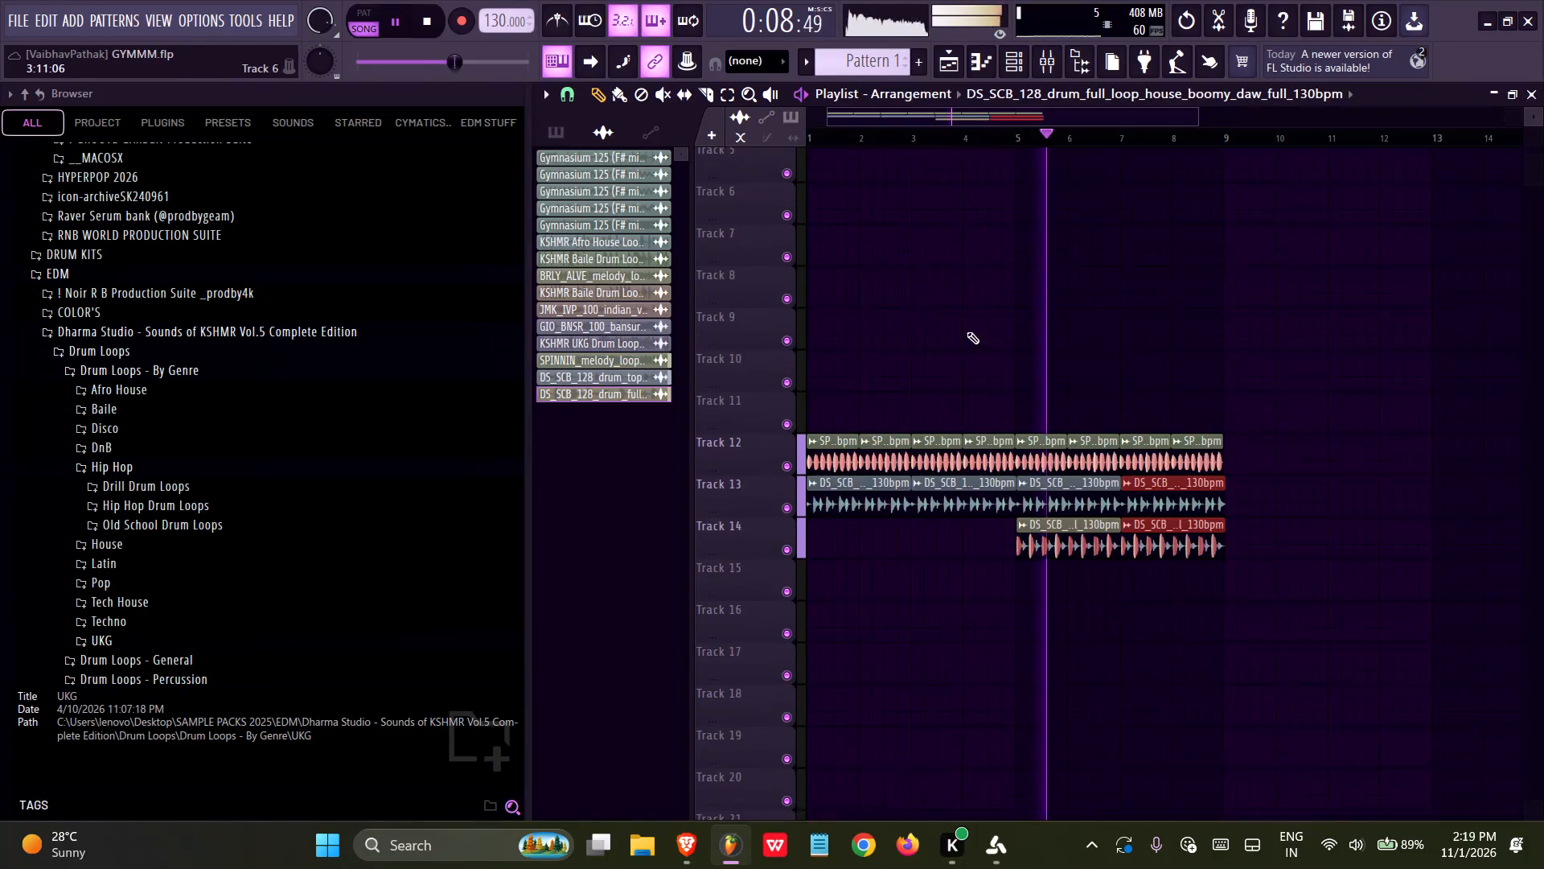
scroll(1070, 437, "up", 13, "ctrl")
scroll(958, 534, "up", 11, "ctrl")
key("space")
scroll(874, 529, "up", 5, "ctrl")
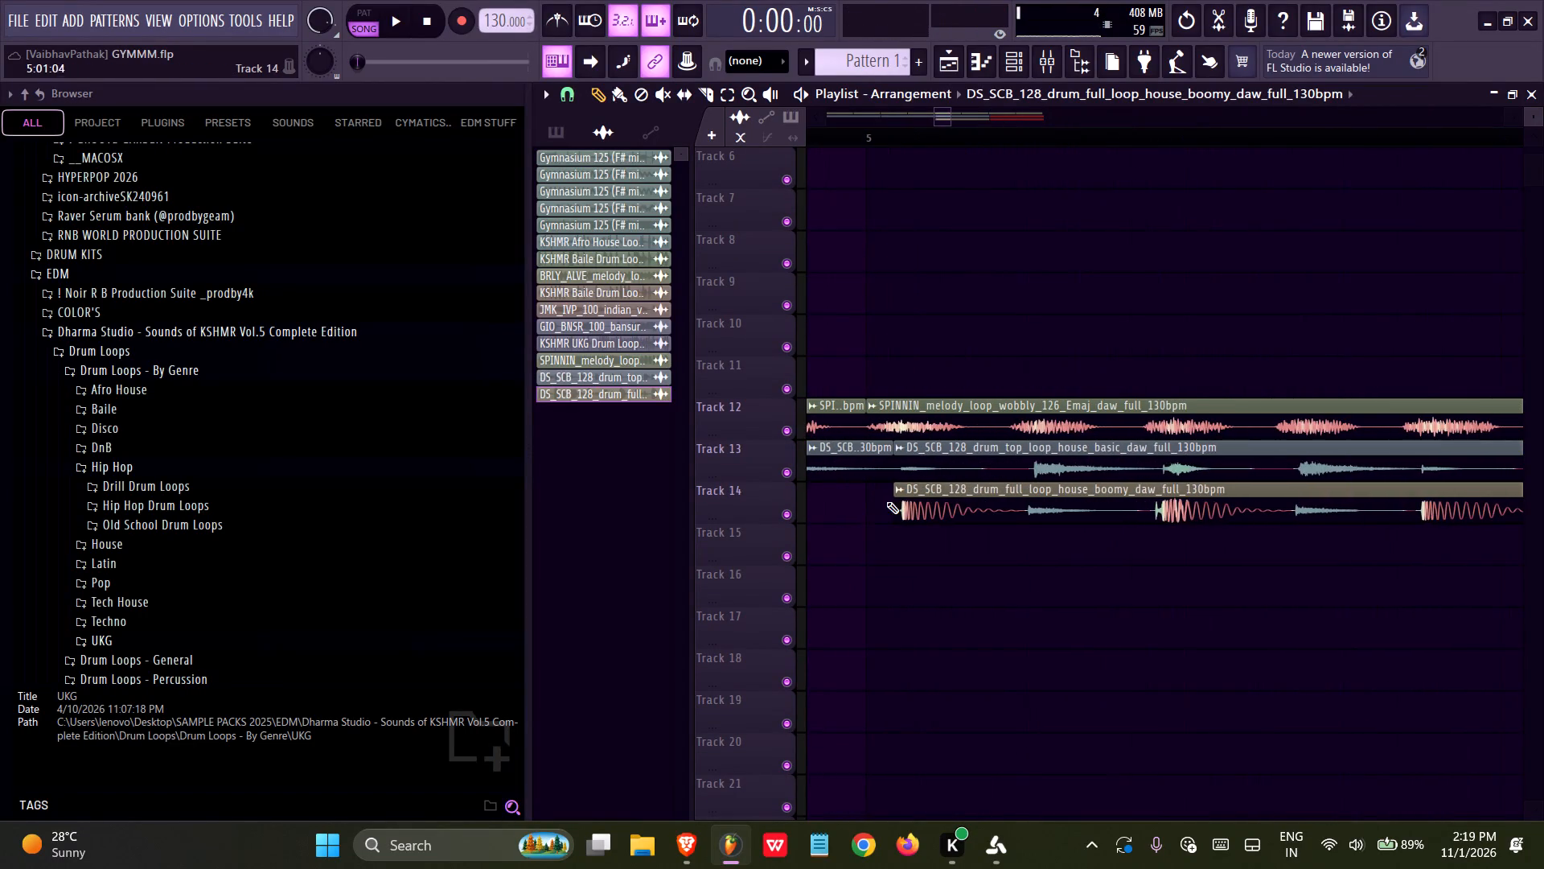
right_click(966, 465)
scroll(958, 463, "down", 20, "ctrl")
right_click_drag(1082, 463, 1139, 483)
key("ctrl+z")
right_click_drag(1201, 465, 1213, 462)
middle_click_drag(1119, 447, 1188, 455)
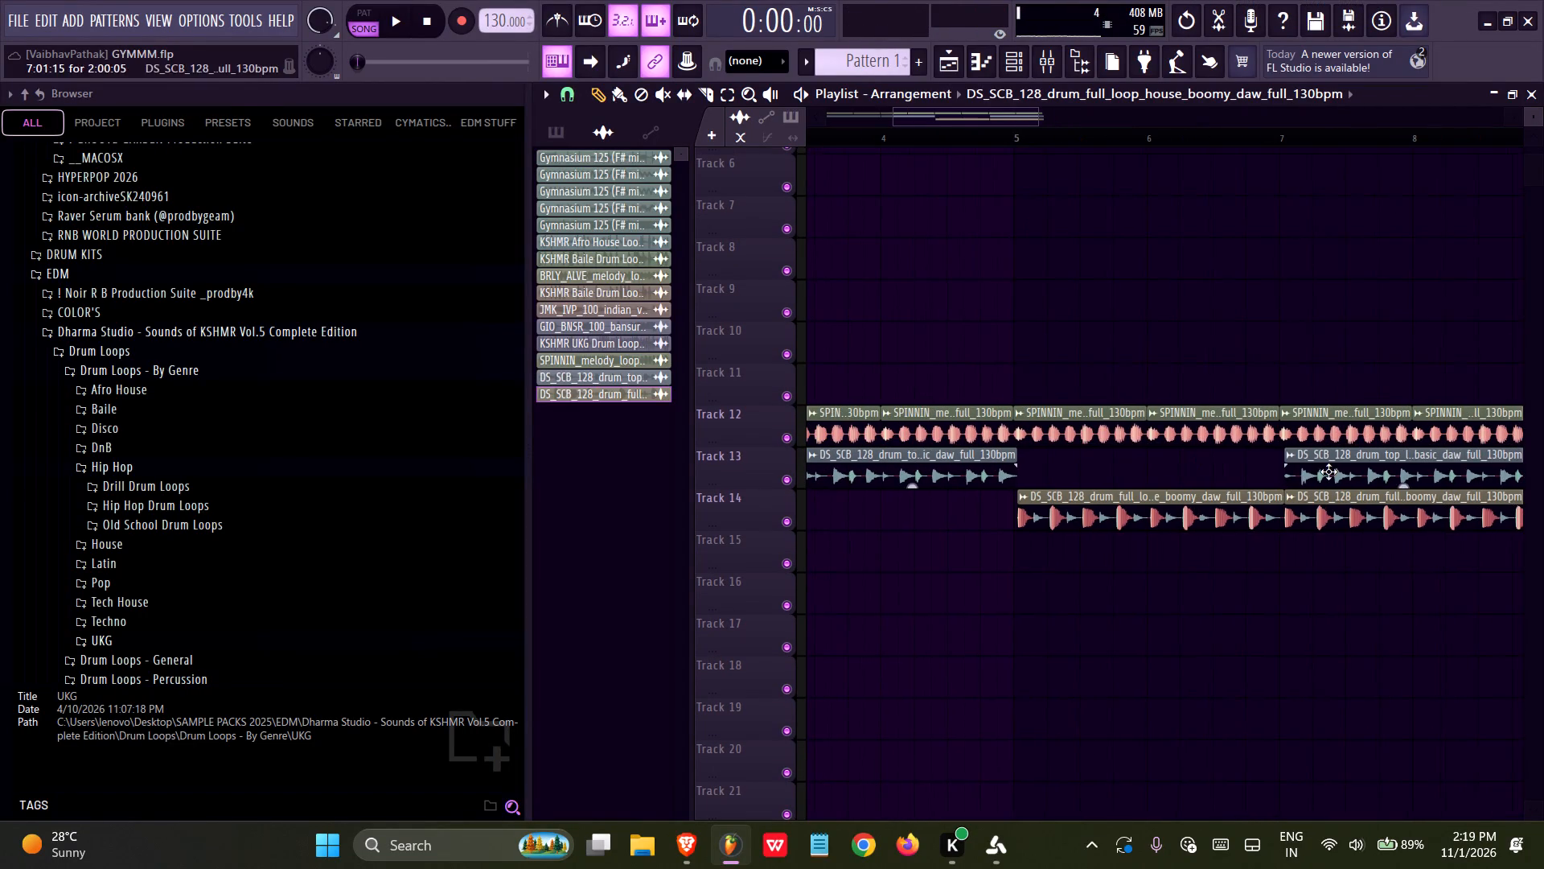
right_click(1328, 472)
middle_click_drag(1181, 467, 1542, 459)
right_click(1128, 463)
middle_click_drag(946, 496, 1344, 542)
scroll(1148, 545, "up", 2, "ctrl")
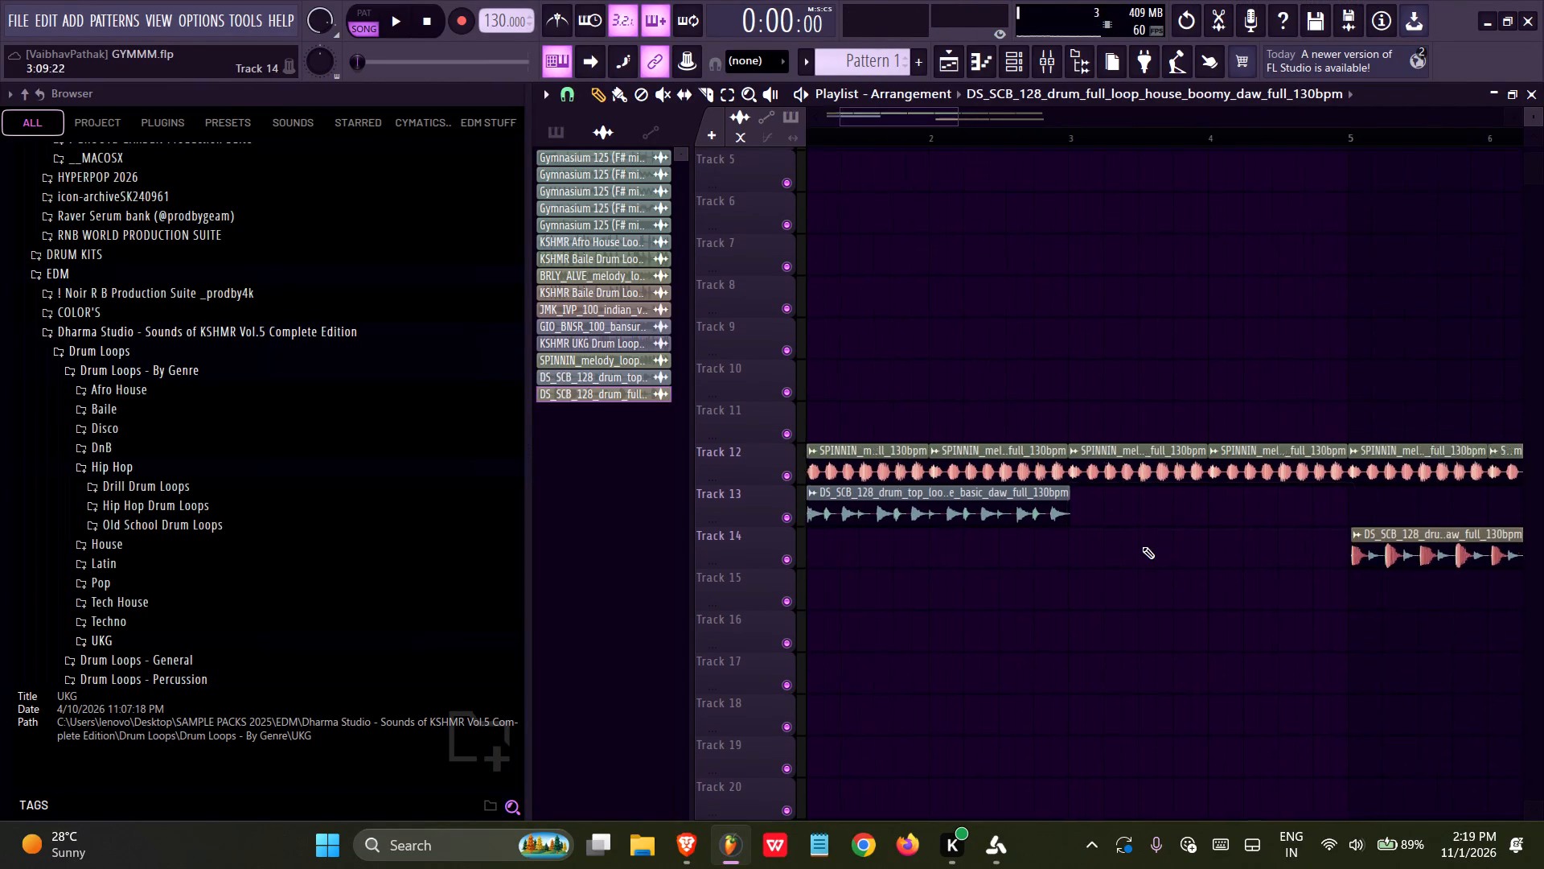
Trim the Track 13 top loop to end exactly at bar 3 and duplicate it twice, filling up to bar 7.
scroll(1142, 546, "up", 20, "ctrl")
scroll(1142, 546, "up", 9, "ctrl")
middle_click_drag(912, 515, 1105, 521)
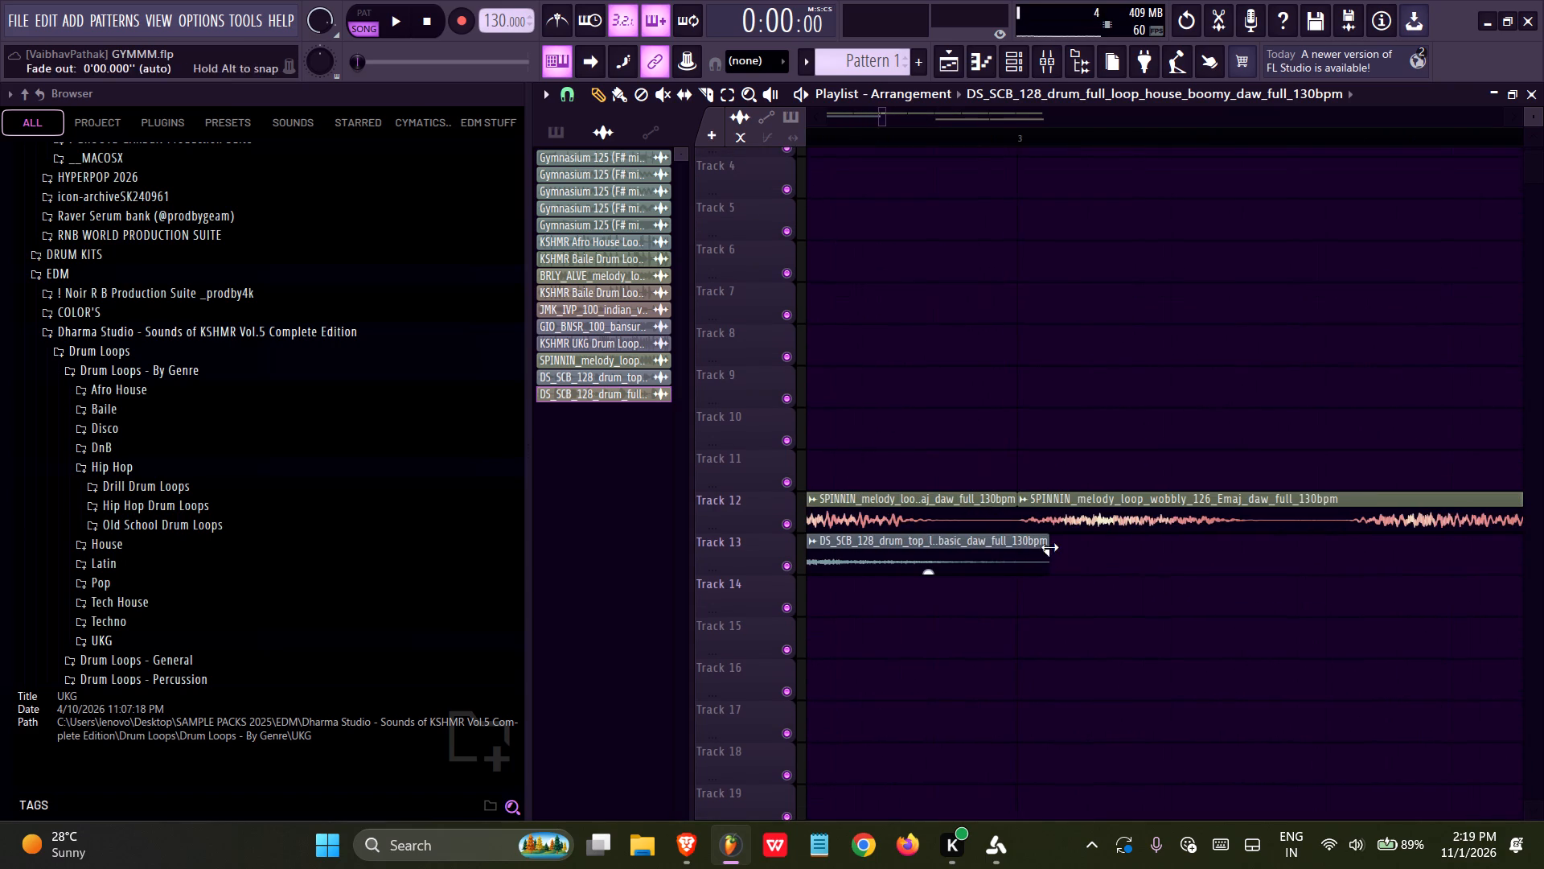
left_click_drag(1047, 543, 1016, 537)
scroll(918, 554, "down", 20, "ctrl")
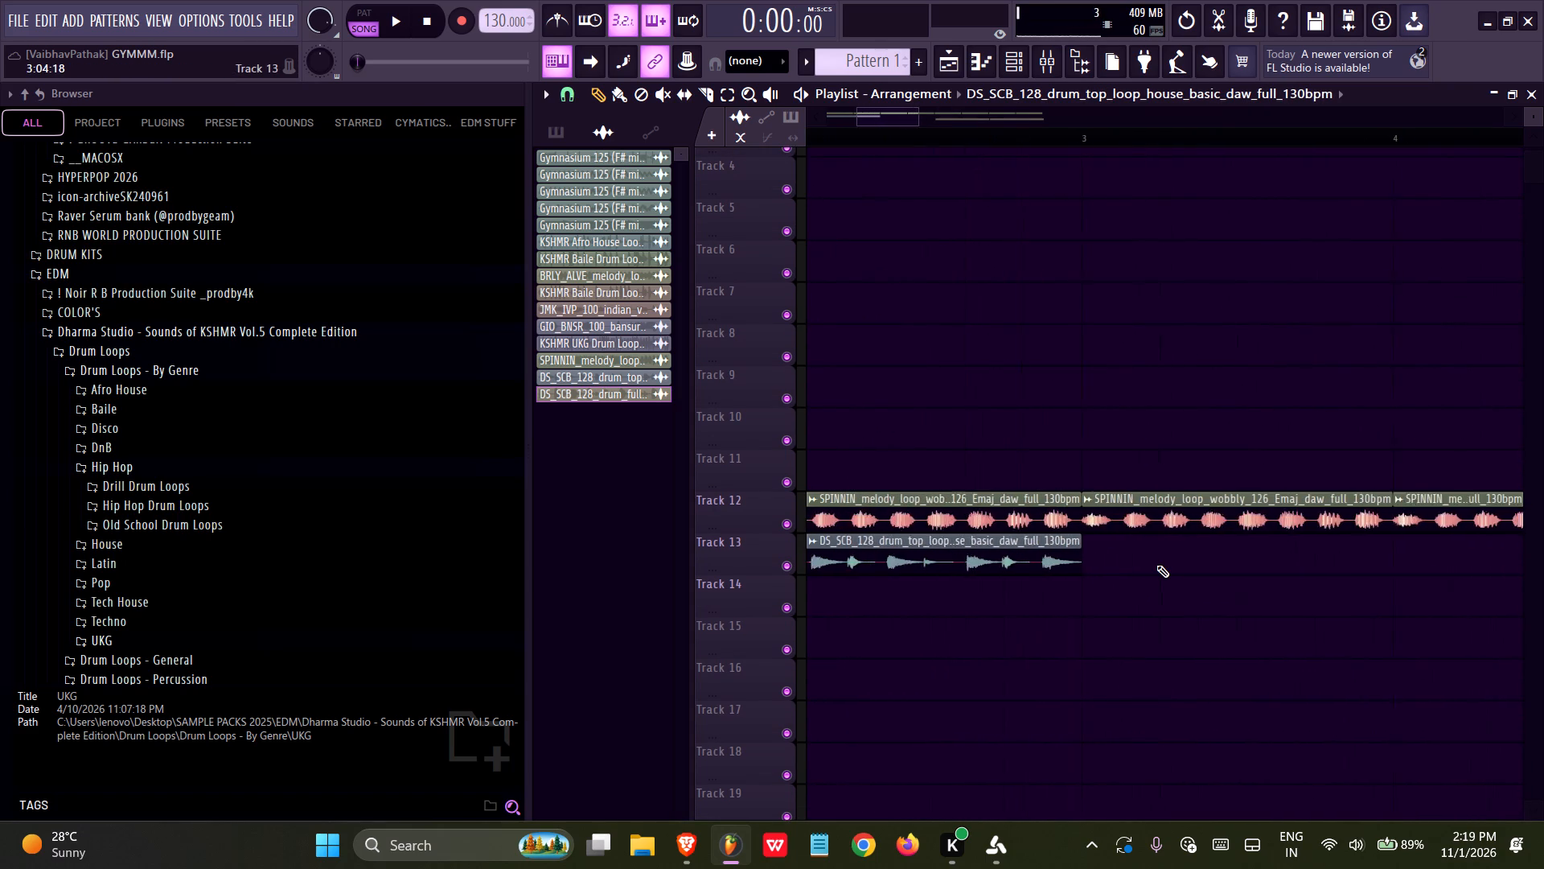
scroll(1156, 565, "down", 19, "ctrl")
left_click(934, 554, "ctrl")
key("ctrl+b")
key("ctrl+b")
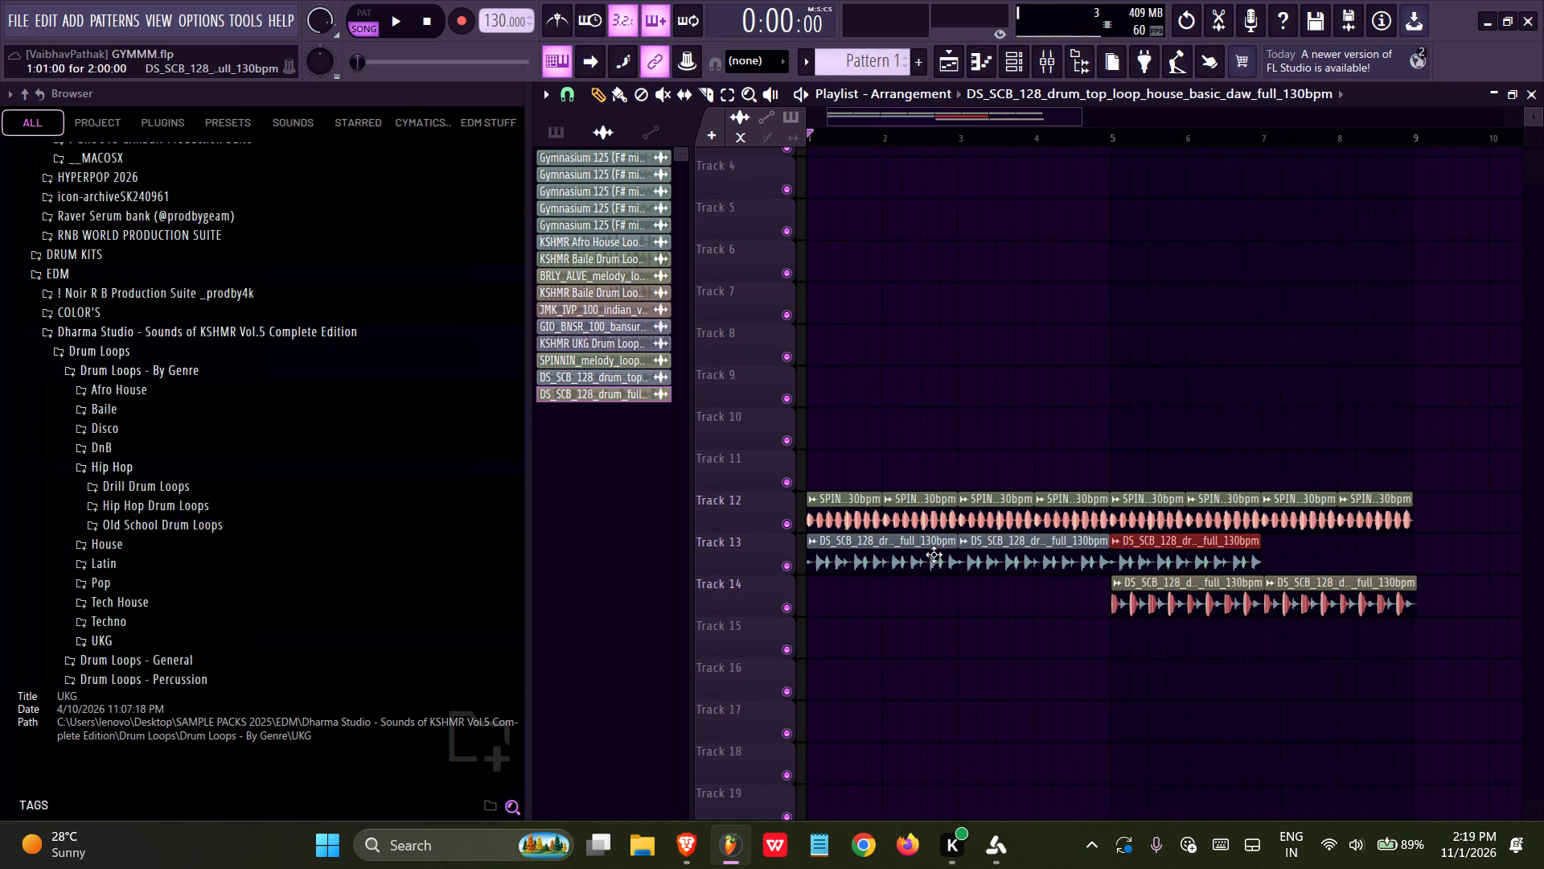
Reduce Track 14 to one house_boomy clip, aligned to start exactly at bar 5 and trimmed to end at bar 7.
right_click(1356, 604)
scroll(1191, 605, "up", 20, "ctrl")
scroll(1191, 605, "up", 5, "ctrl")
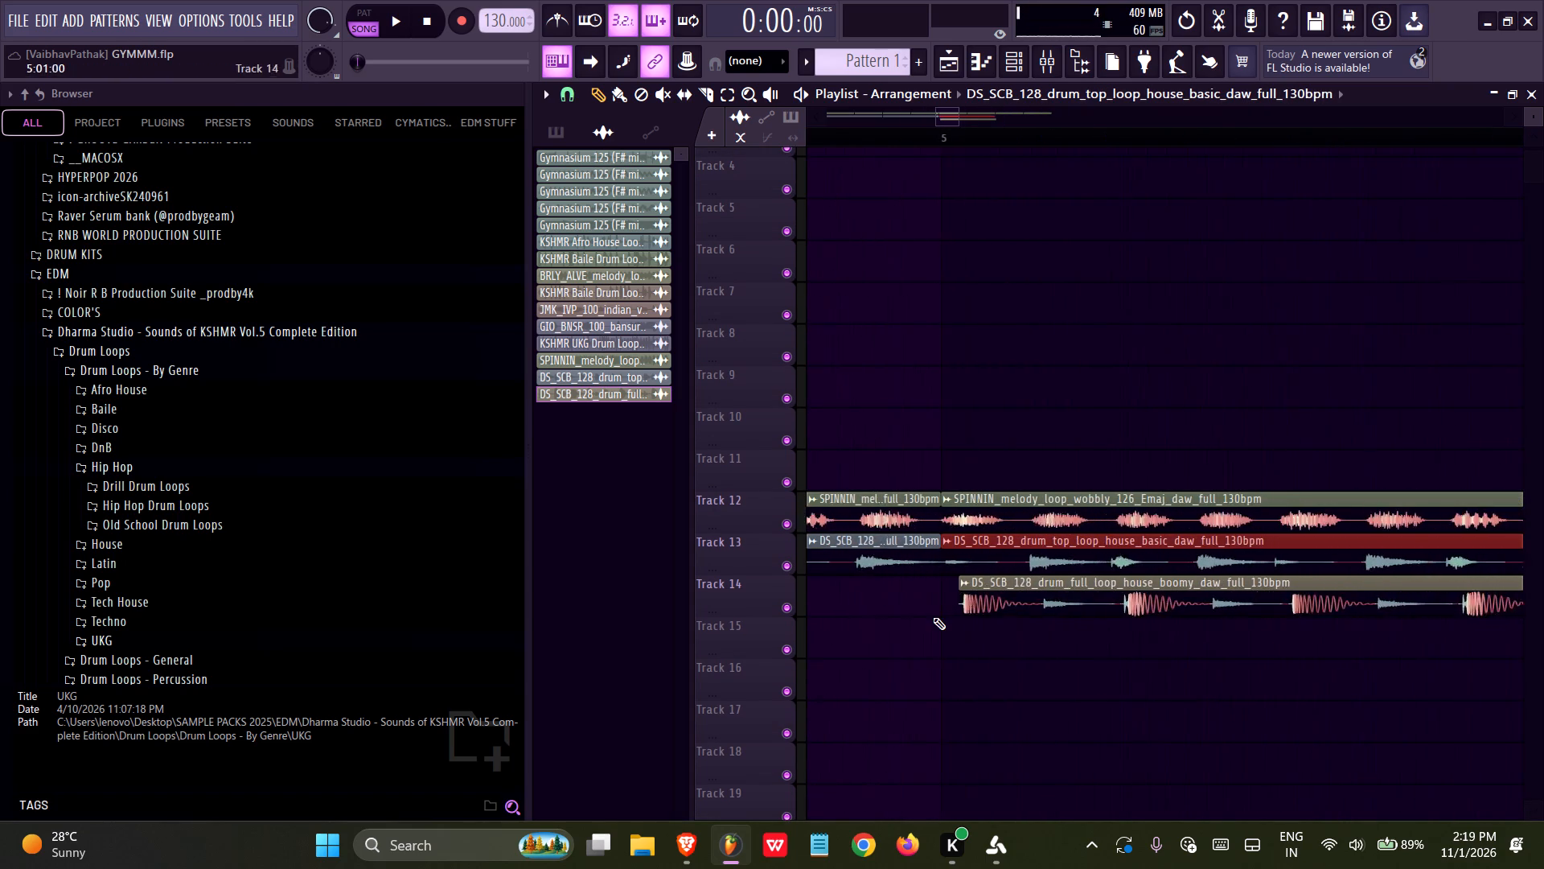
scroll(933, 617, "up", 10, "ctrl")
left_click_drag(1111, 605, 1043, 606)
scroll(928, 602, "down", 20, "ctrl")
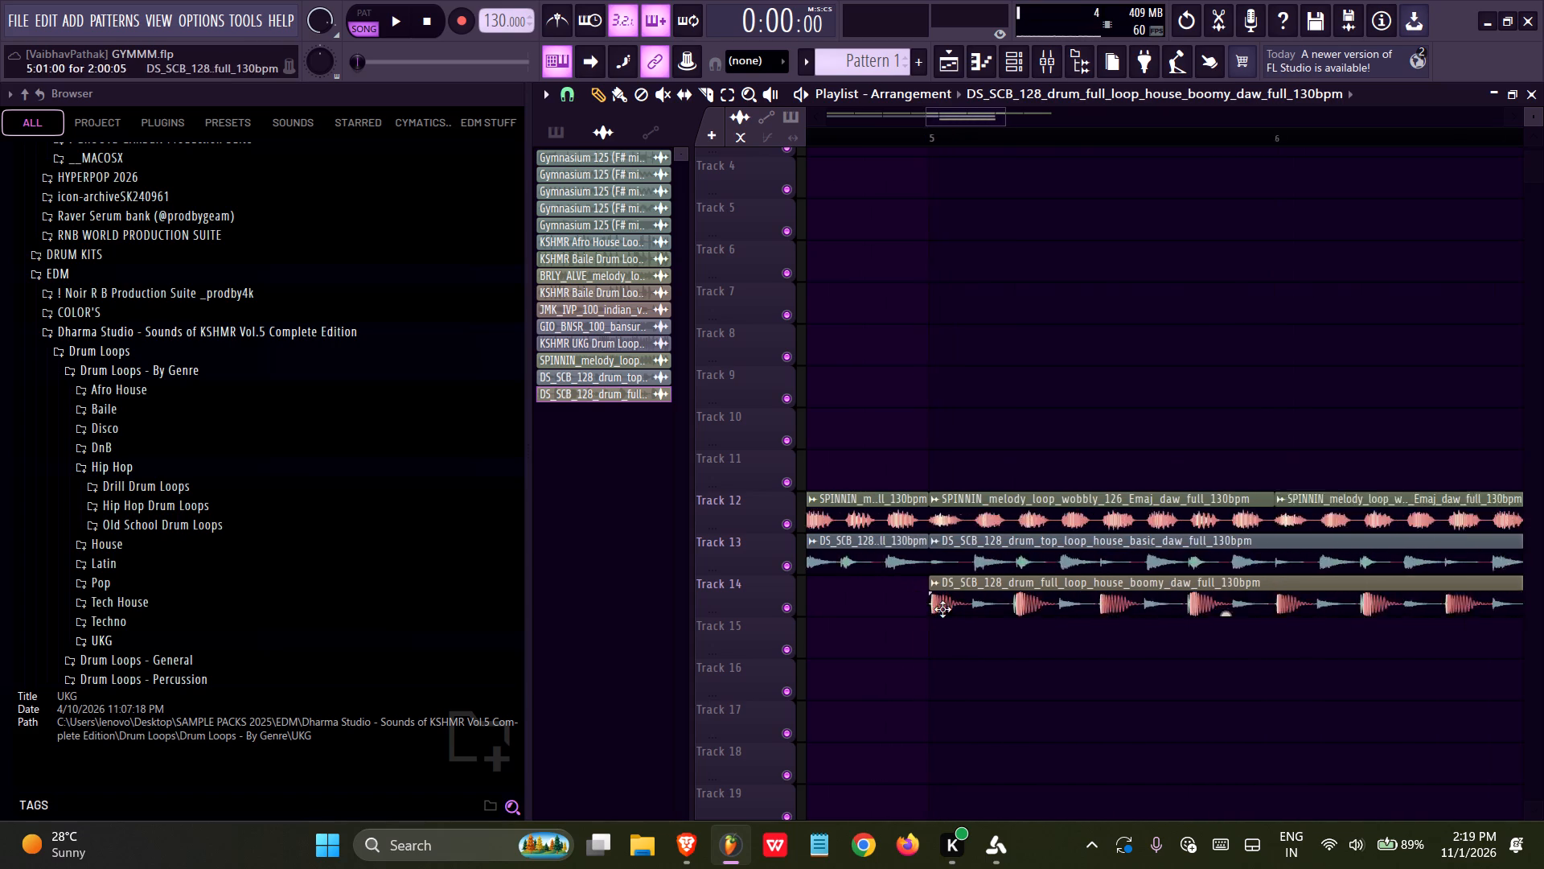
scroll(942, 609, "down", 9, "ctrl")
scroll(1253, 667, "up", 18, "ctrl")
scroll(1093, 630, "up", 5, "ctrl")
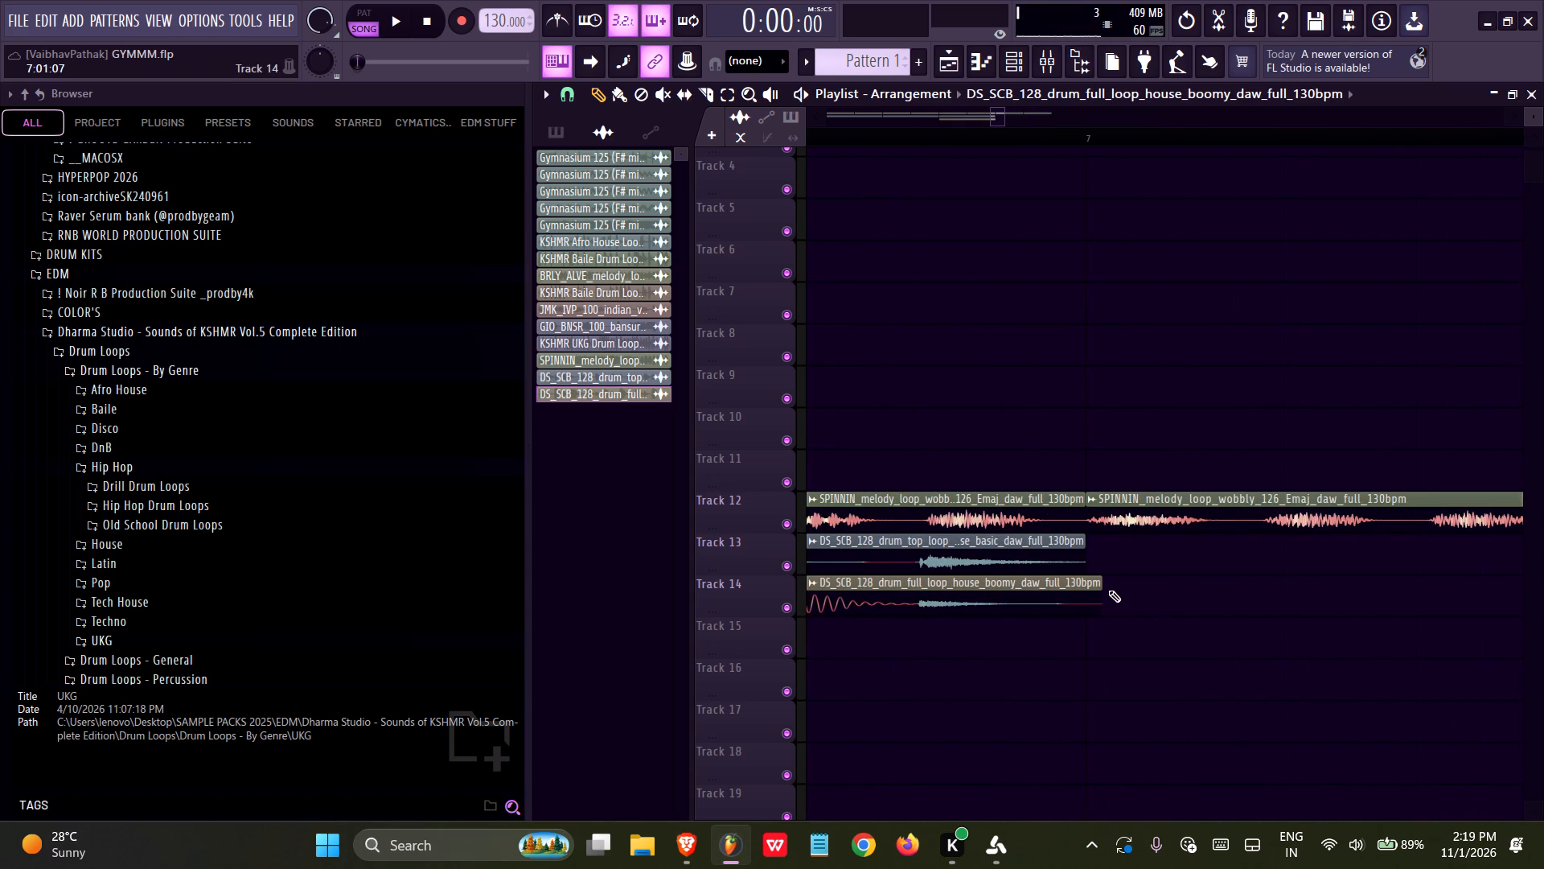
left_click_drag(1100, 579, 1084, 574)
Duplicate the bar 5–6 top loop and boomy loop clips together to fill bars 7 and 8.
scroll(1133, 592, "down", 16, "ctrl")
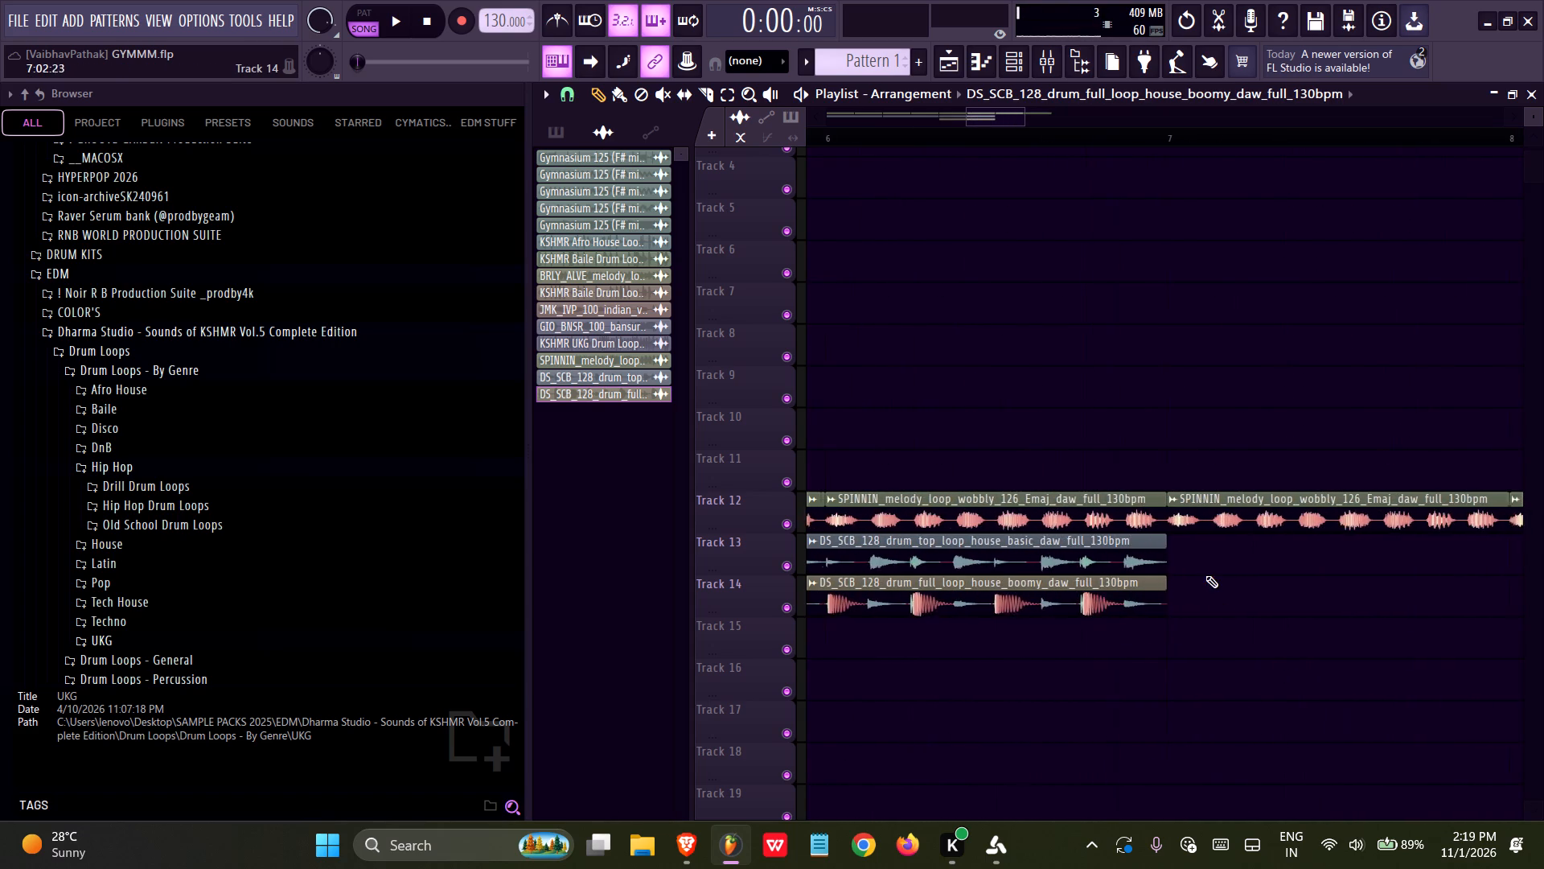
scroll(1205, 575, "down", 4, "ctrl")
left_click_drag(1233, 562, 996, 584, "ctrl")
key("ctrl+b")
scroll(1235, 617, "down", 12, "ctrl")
Play the eight-bar arrangement through, saving the project and collapsing the Hip Hop sample folder meanwhile, and stop playback.
key("space")
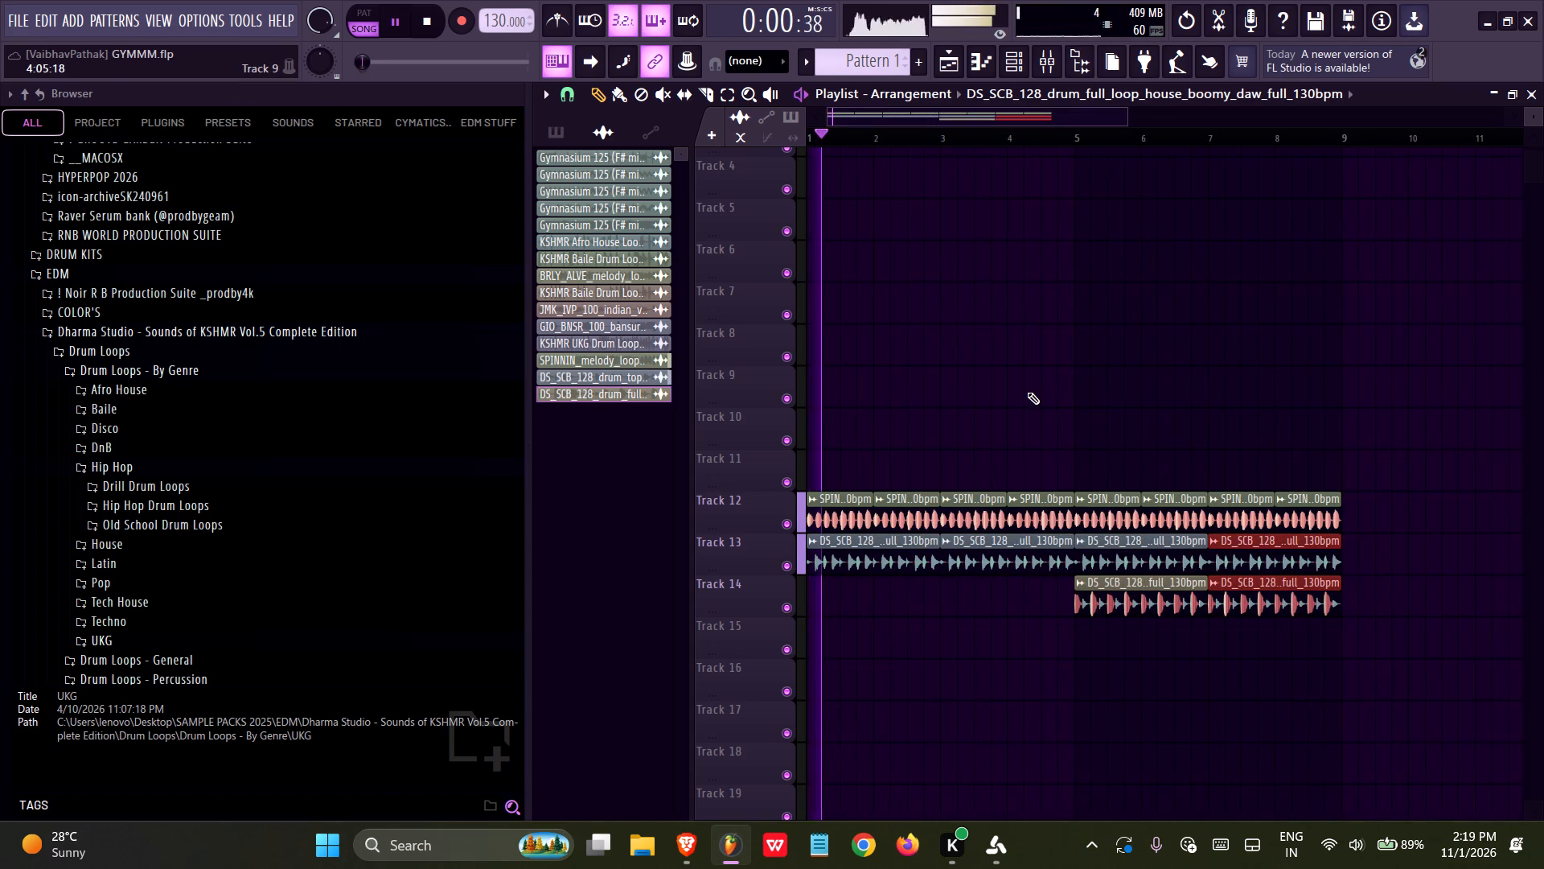
key("ctrl+s")
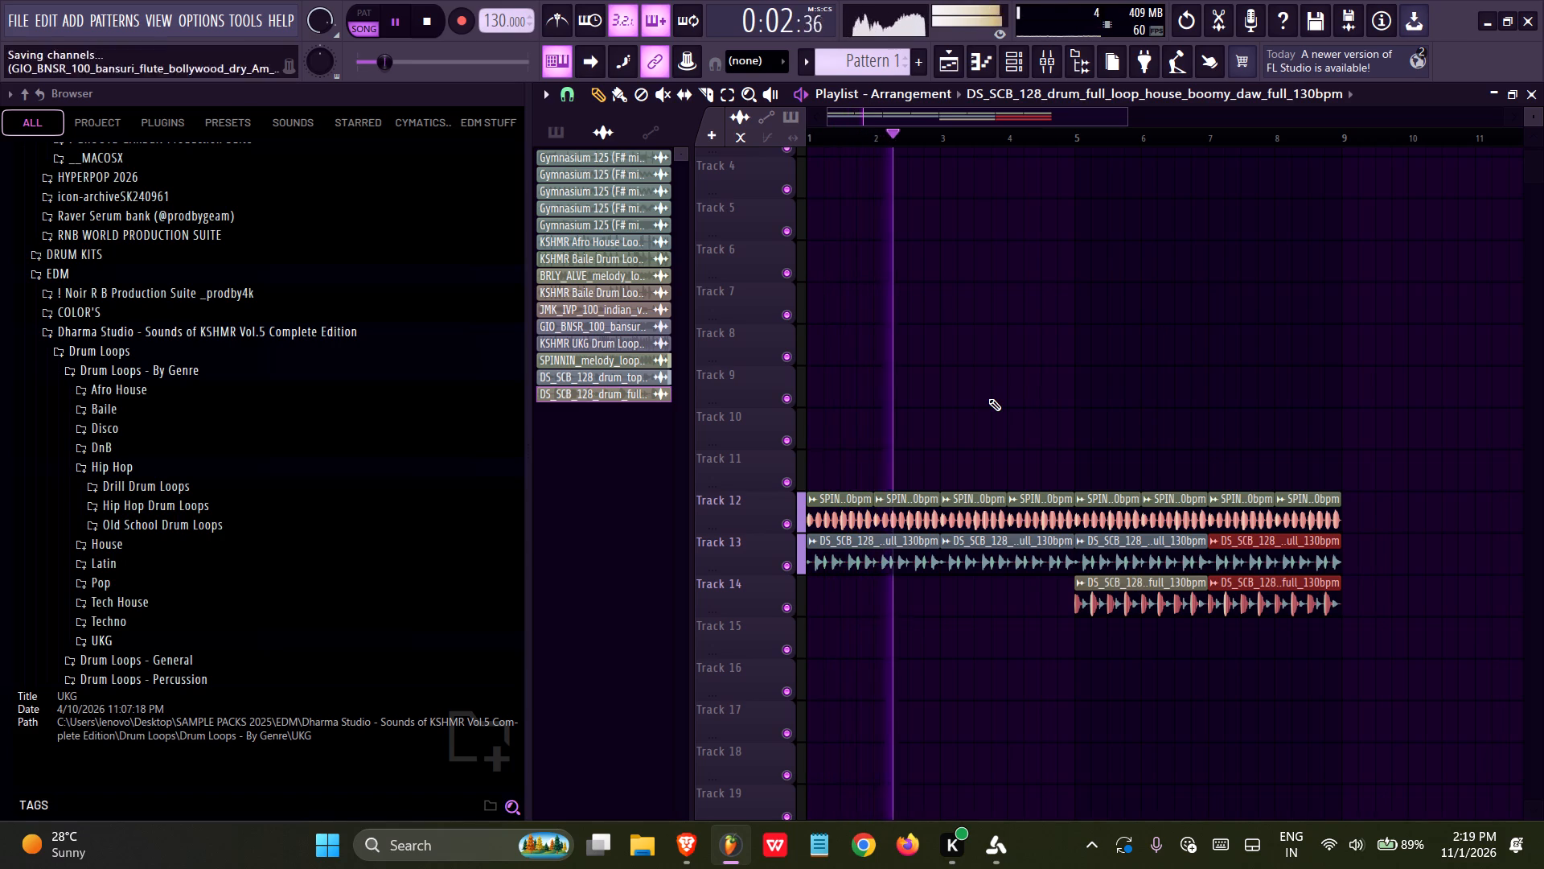
left_click(125, 460)
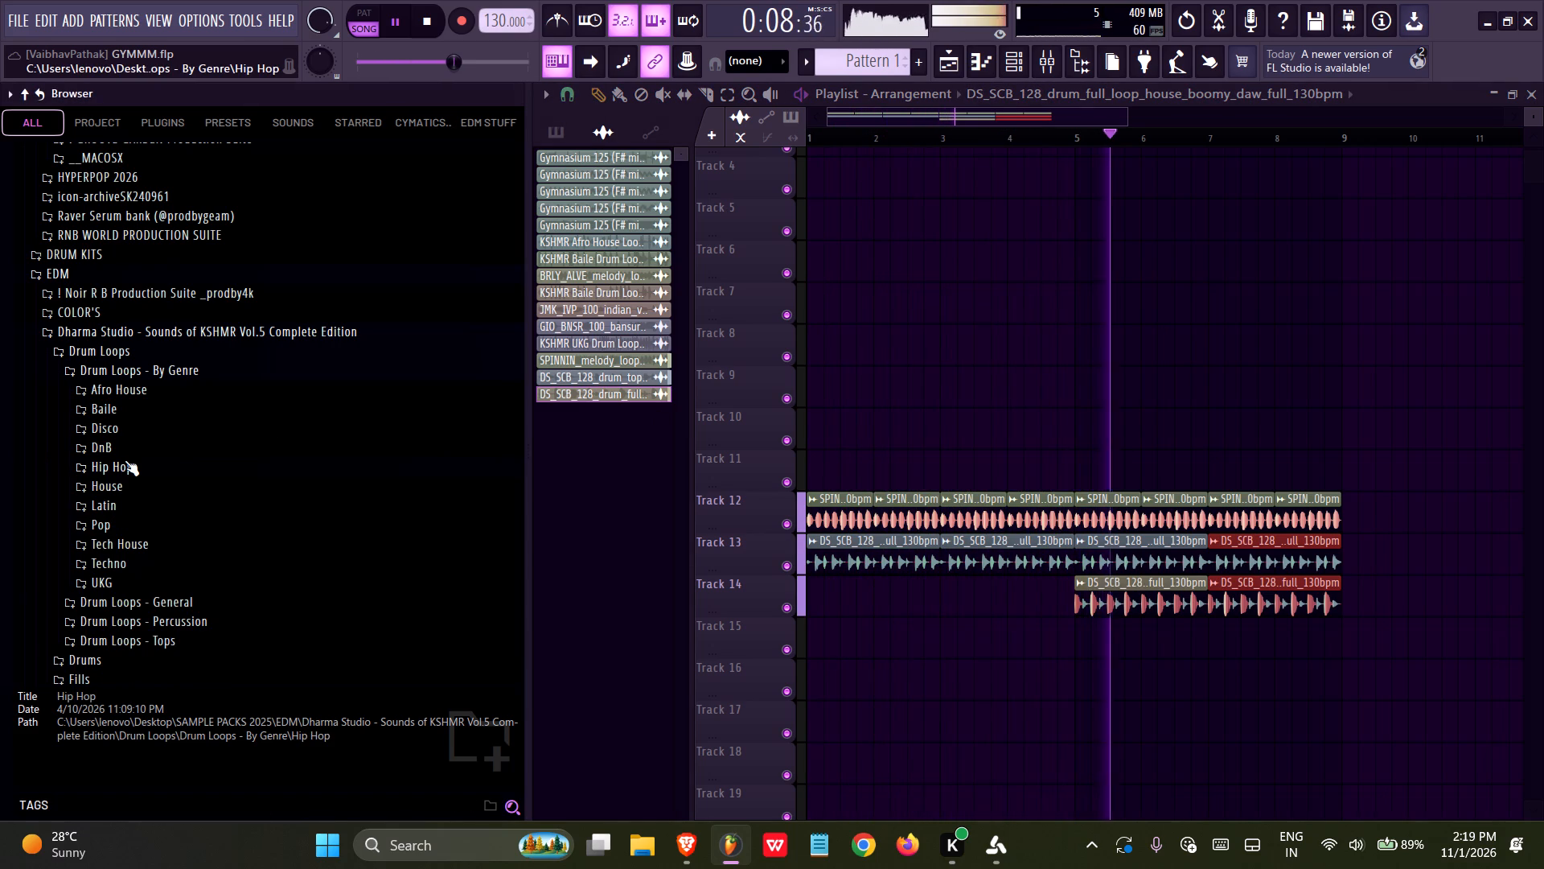
key("ctrl+s")
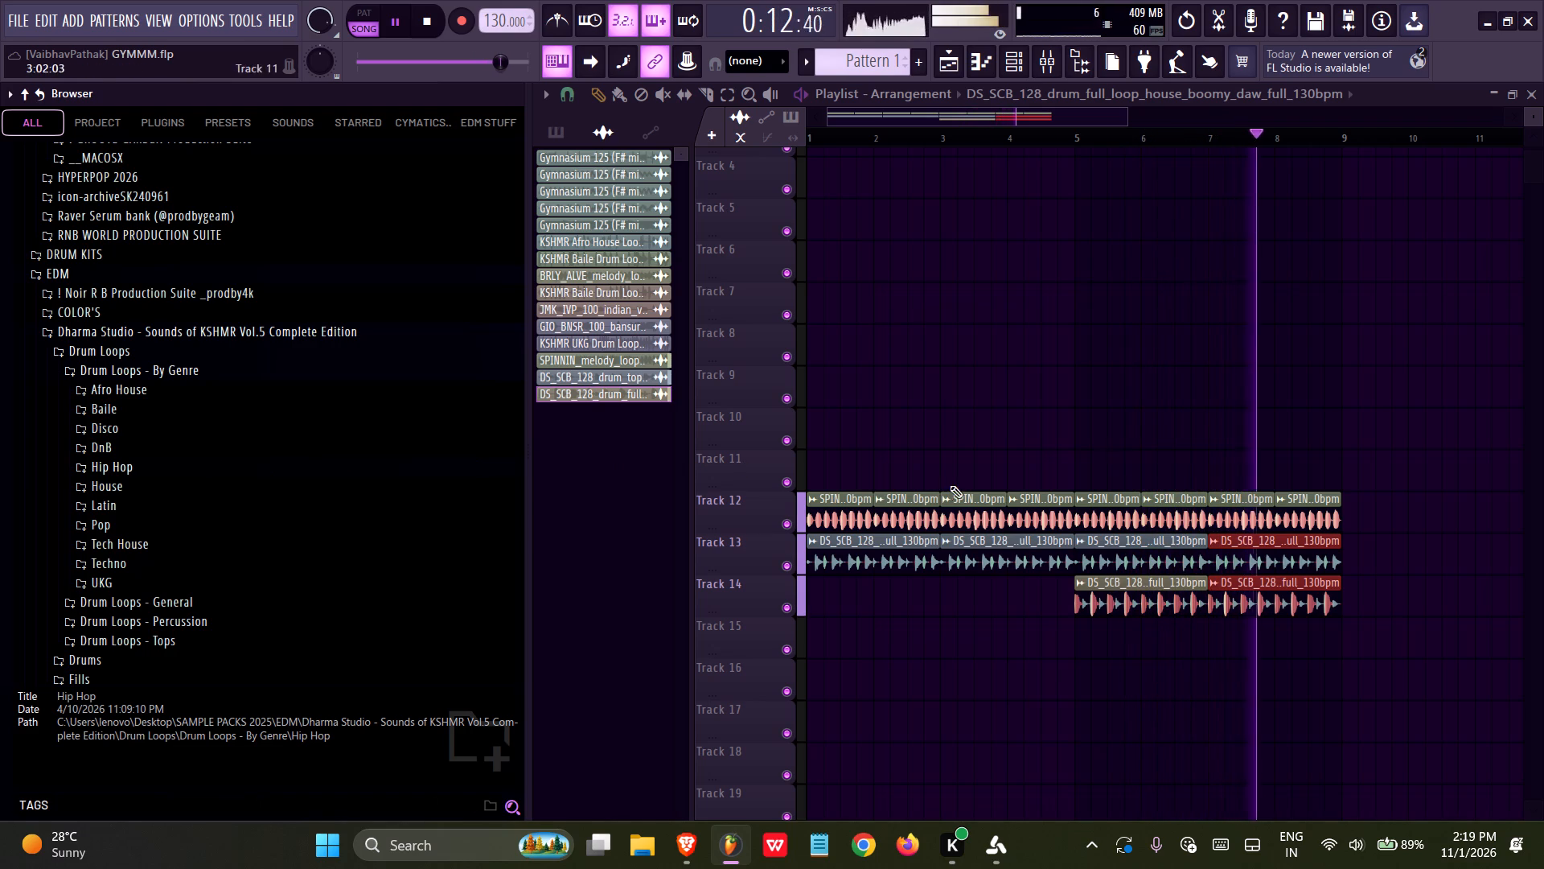
key("ctrl+s")
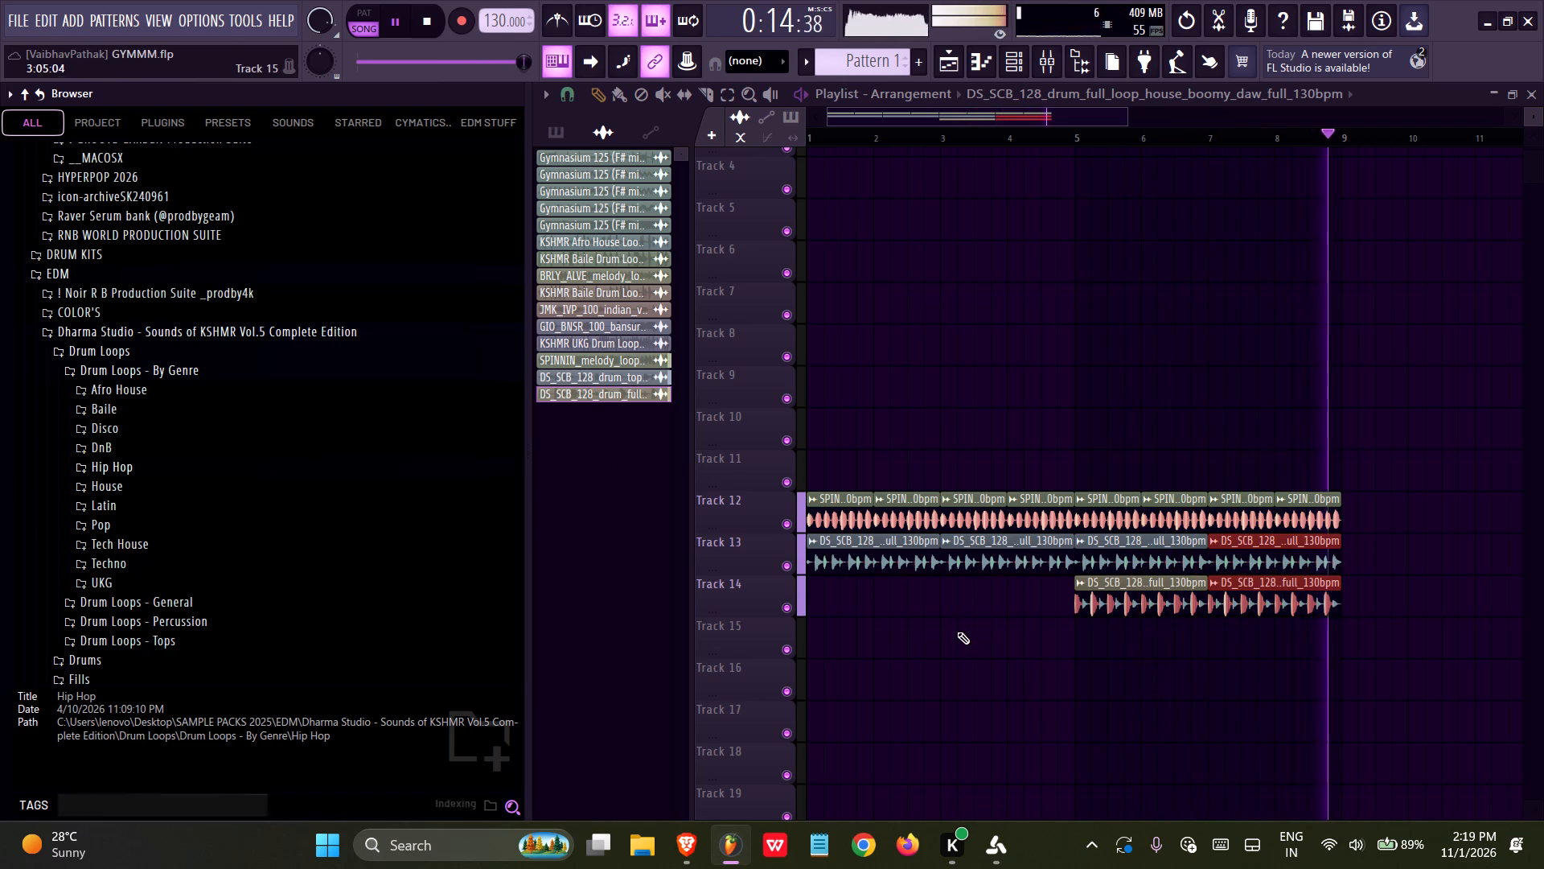
key("space")
Delete all melody and drum loop clips from Tracks 12 to 14 and save the project.
right_click_drag(1090, 518, 1275, 531)
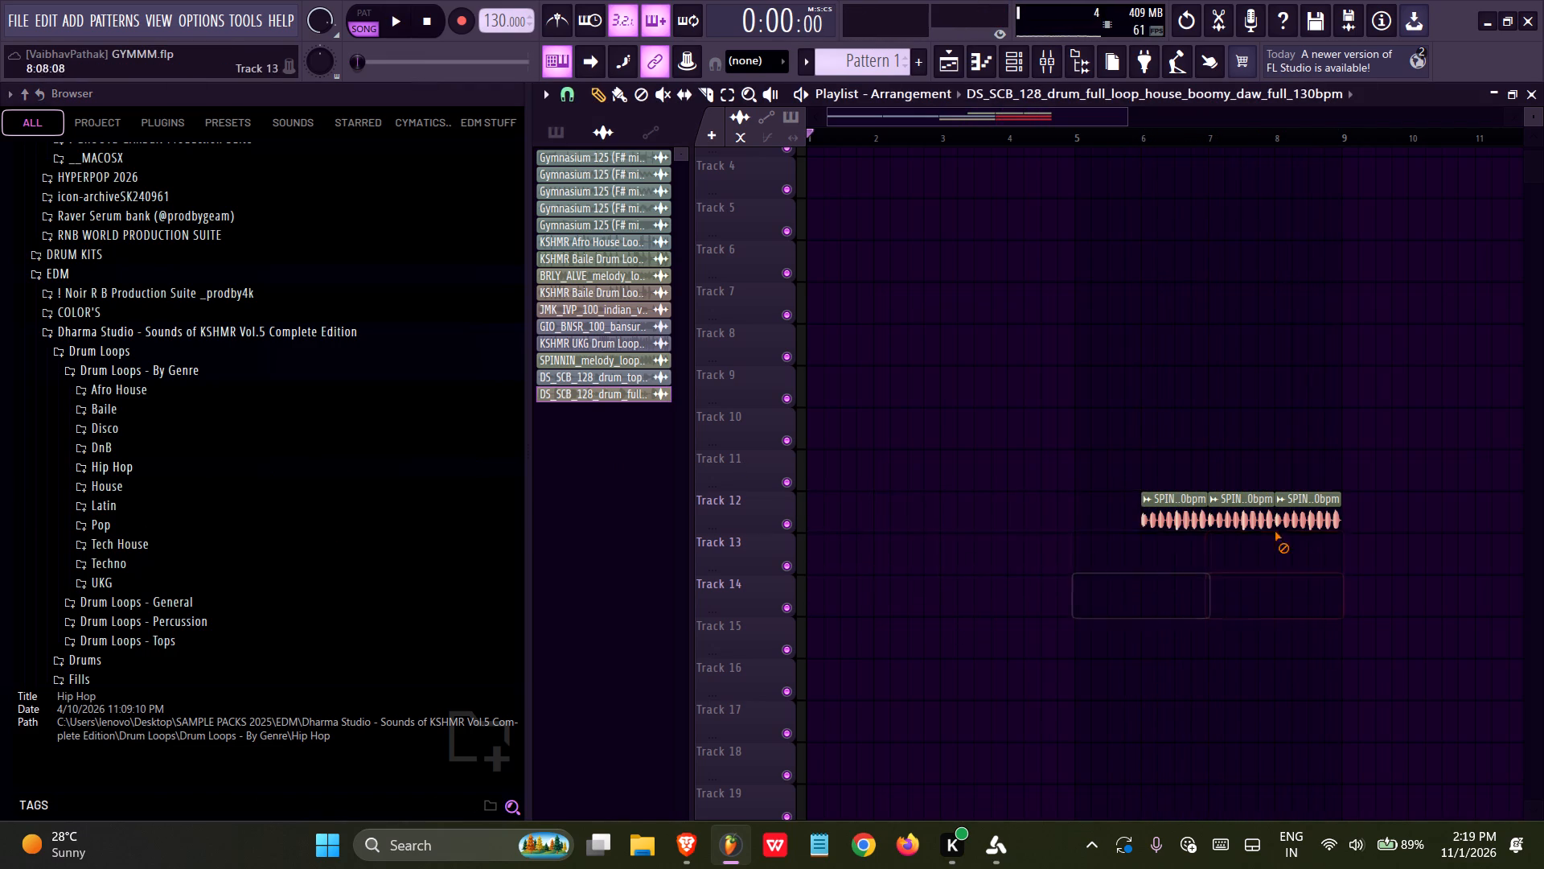
right_click_drag(1275, 531, 1158, 466)
scroll(1027, 413, "up", 4)
key("ctrl+s")
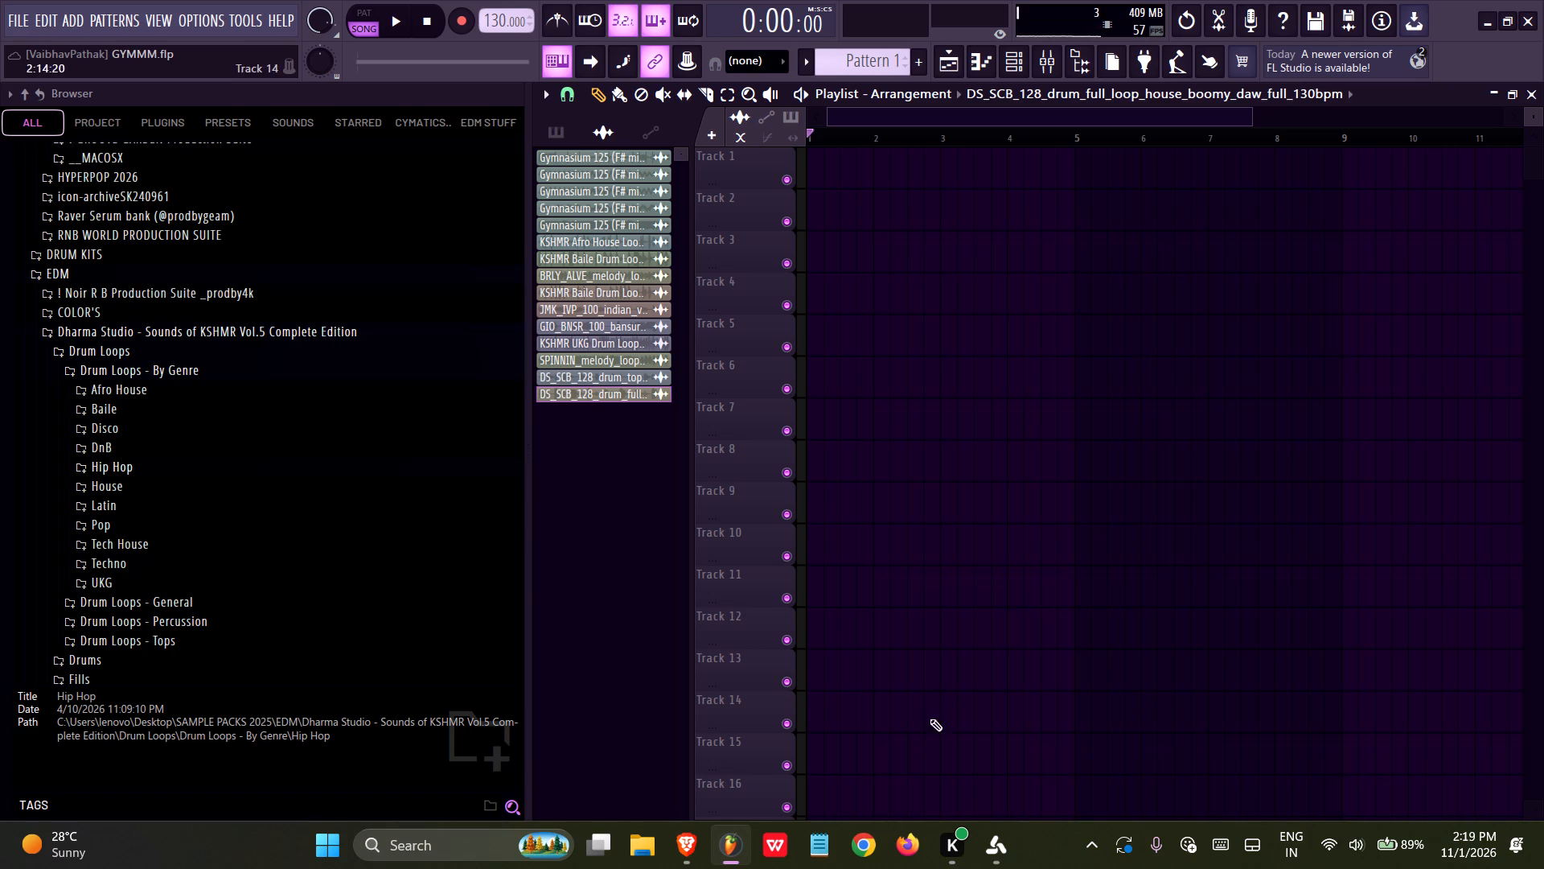
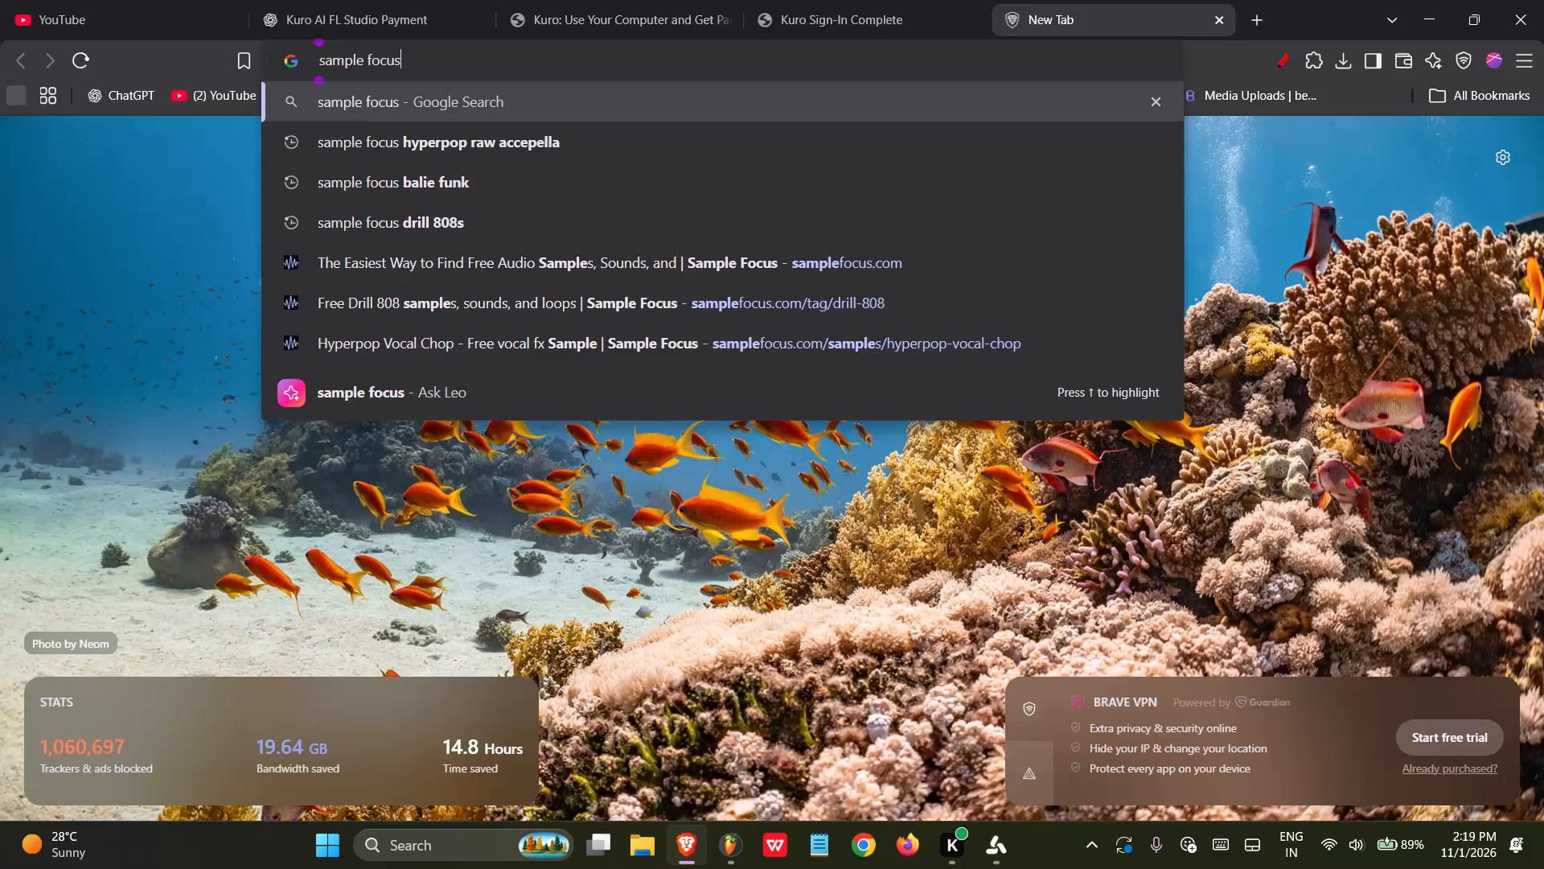
Run the web search for "sample focus" and open the Sample Focus website.
key("Return")
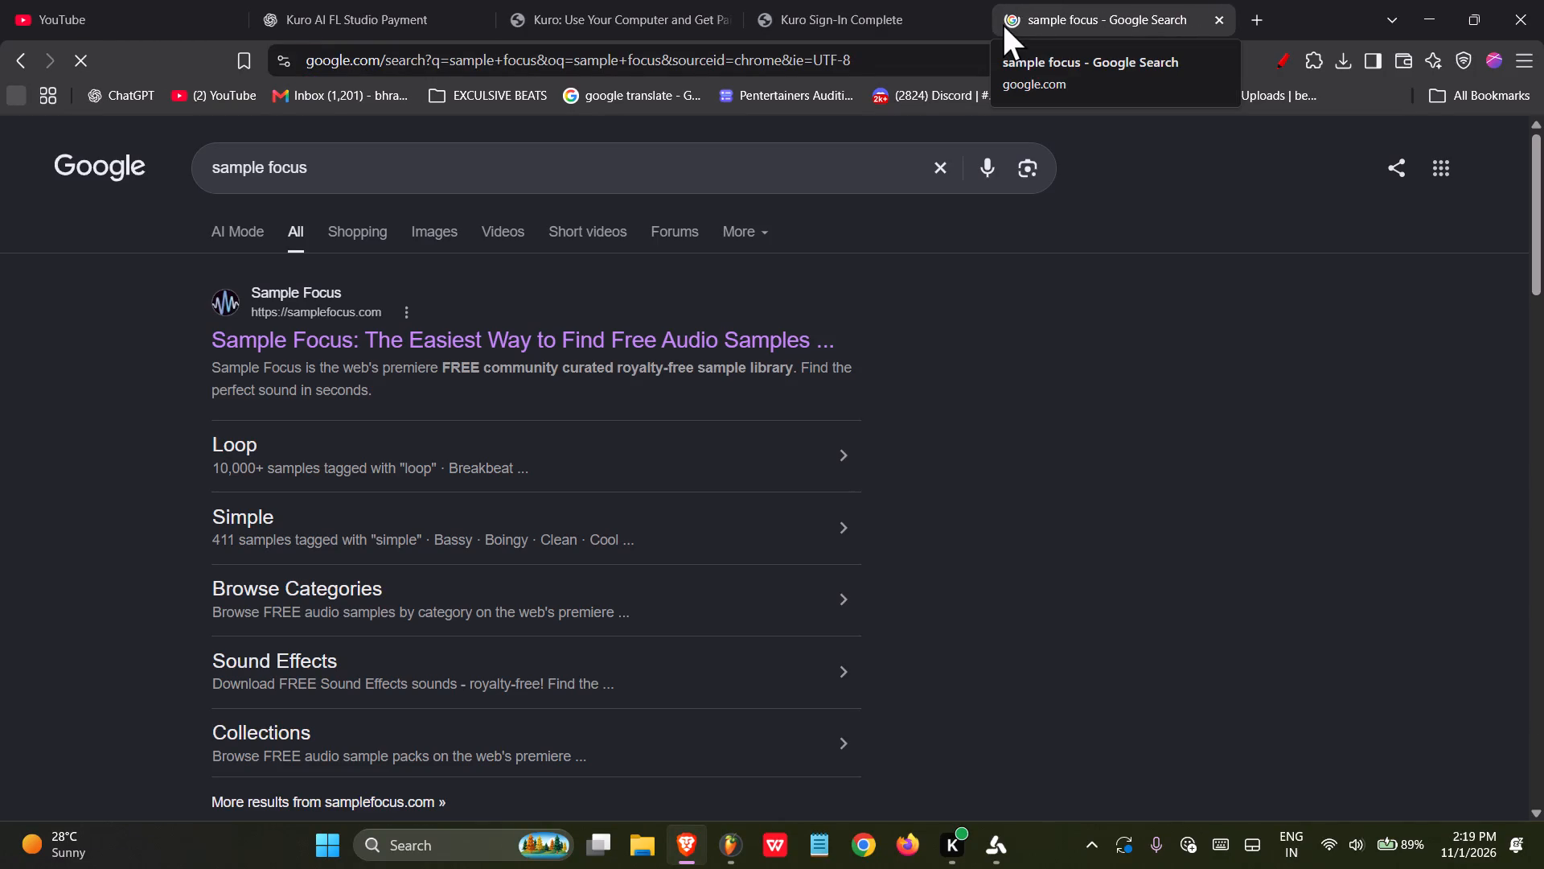
left_click(563, 326)
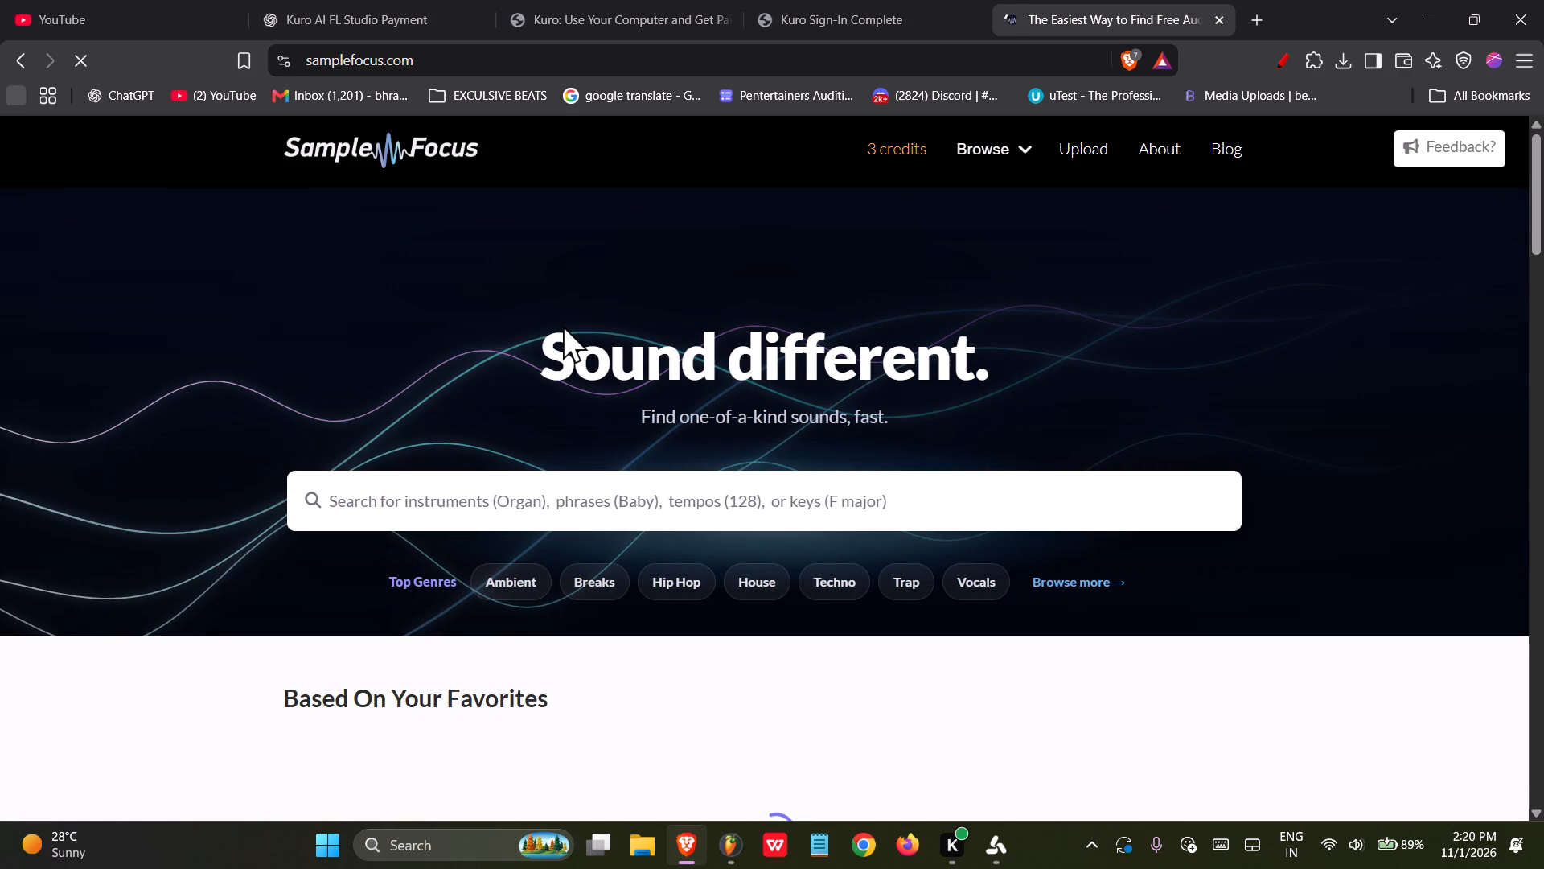
Browse the favorites-based, trending and latest sounds on the Sample Focus homepage, previewing loops such as Melodic Violin - Strings Loop.
scroll(786, 183, "down", 4)
scroll(250, 365, "down", 9)
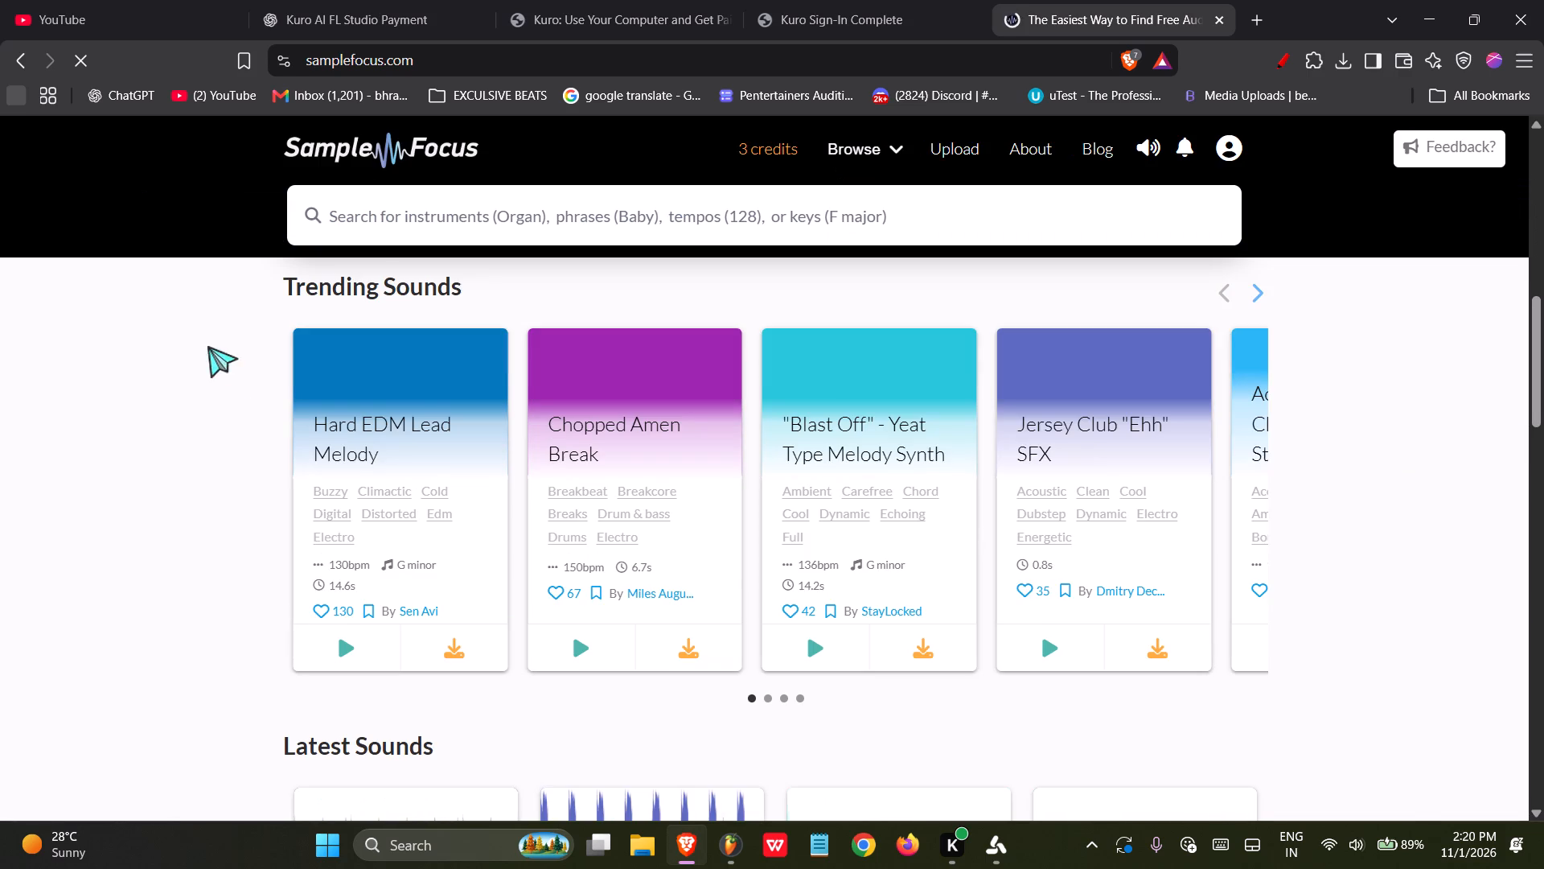
scroll(220, 397, "up", 8)
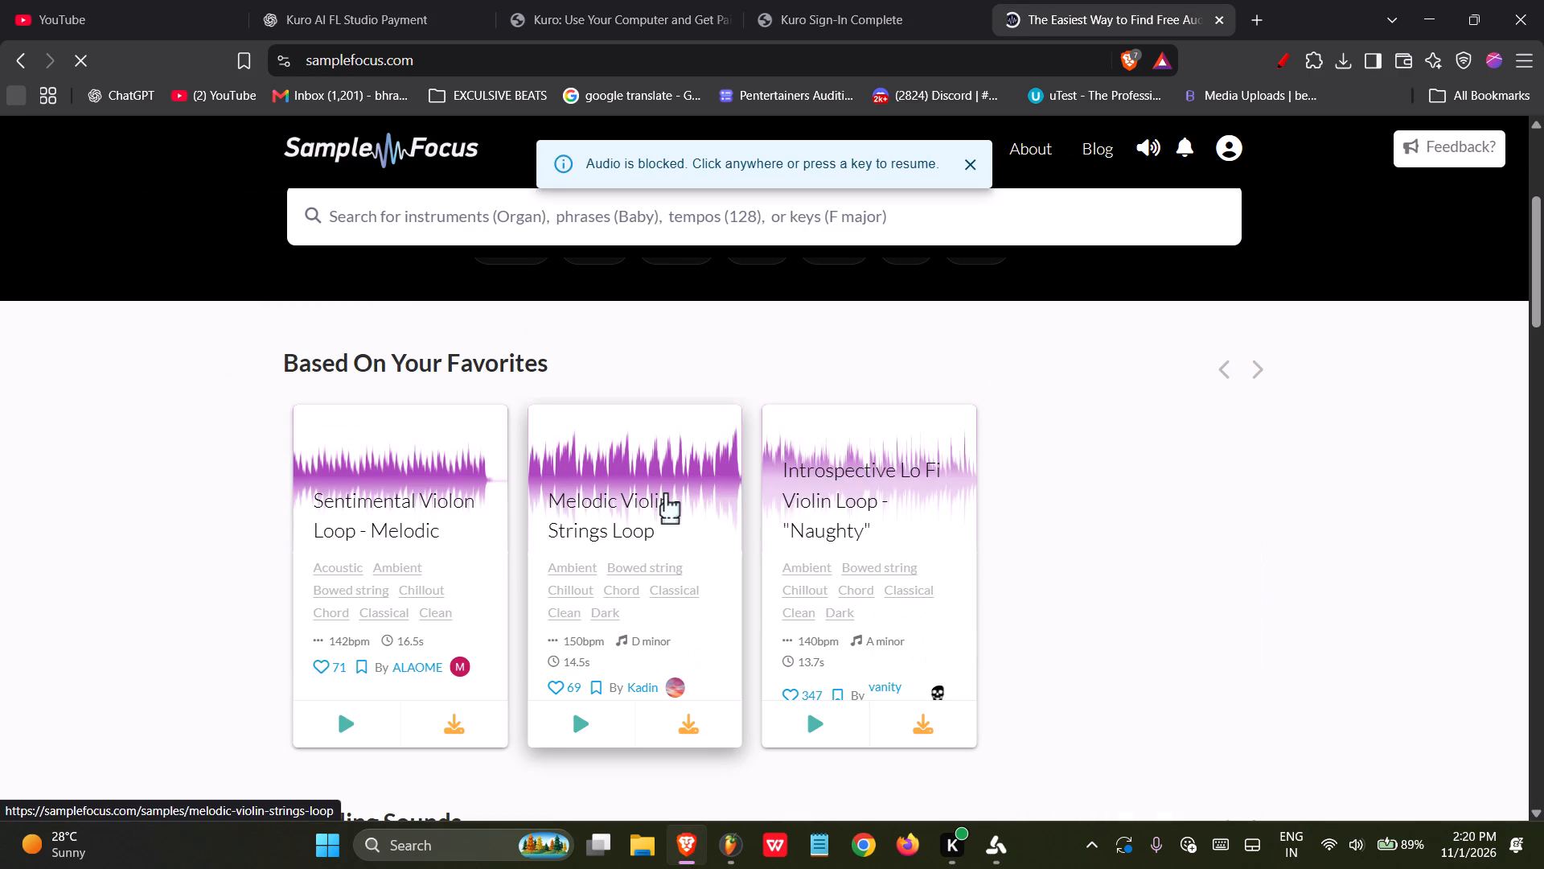
left_click(190, 587)
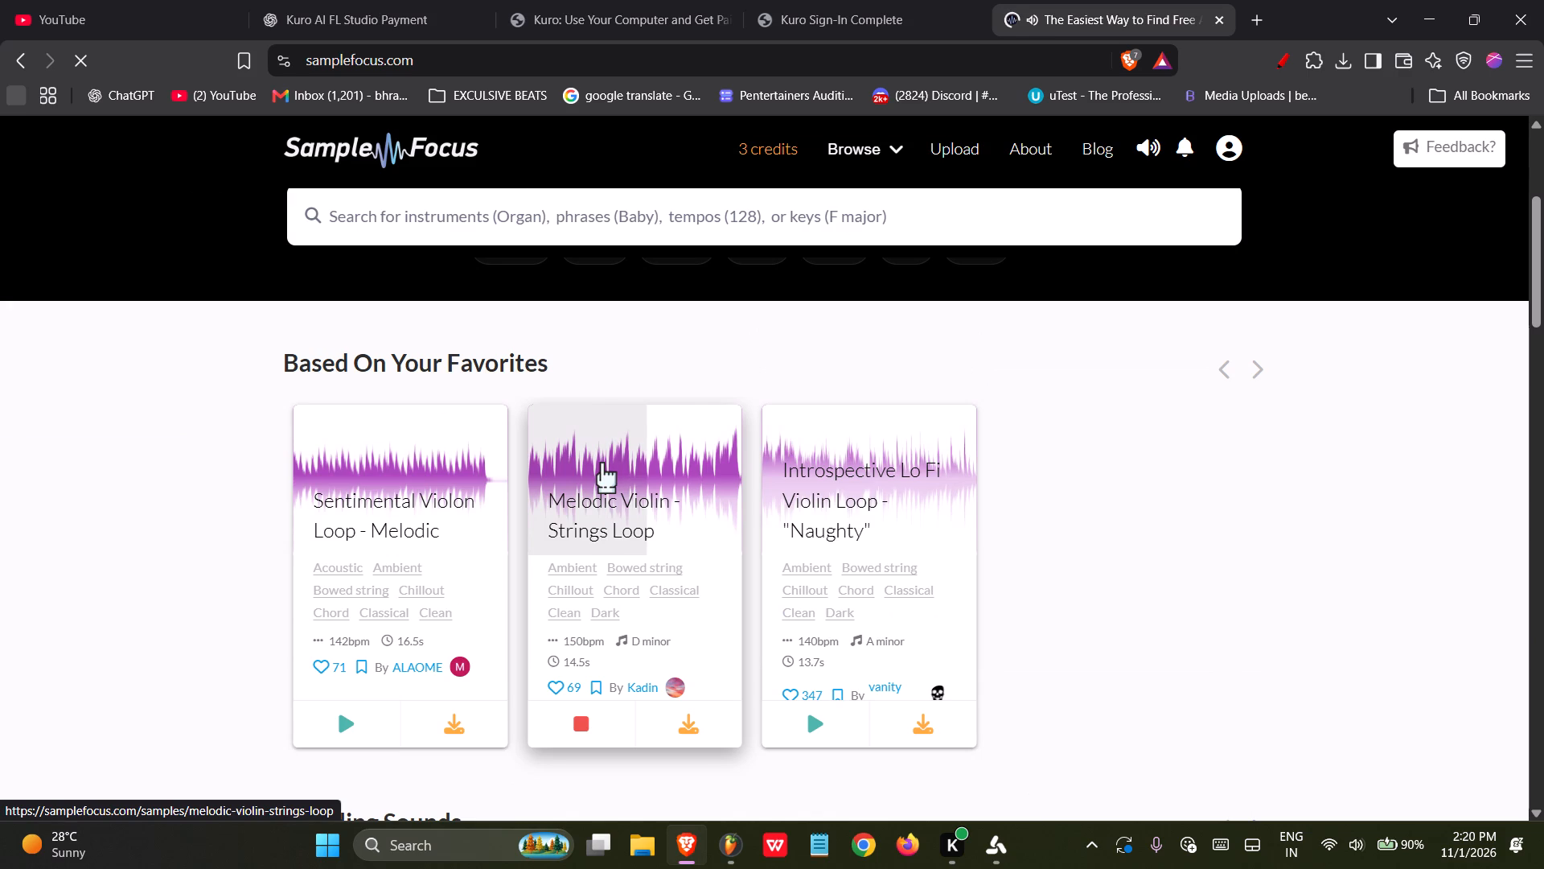
scroll(634, 447, "down", 7)
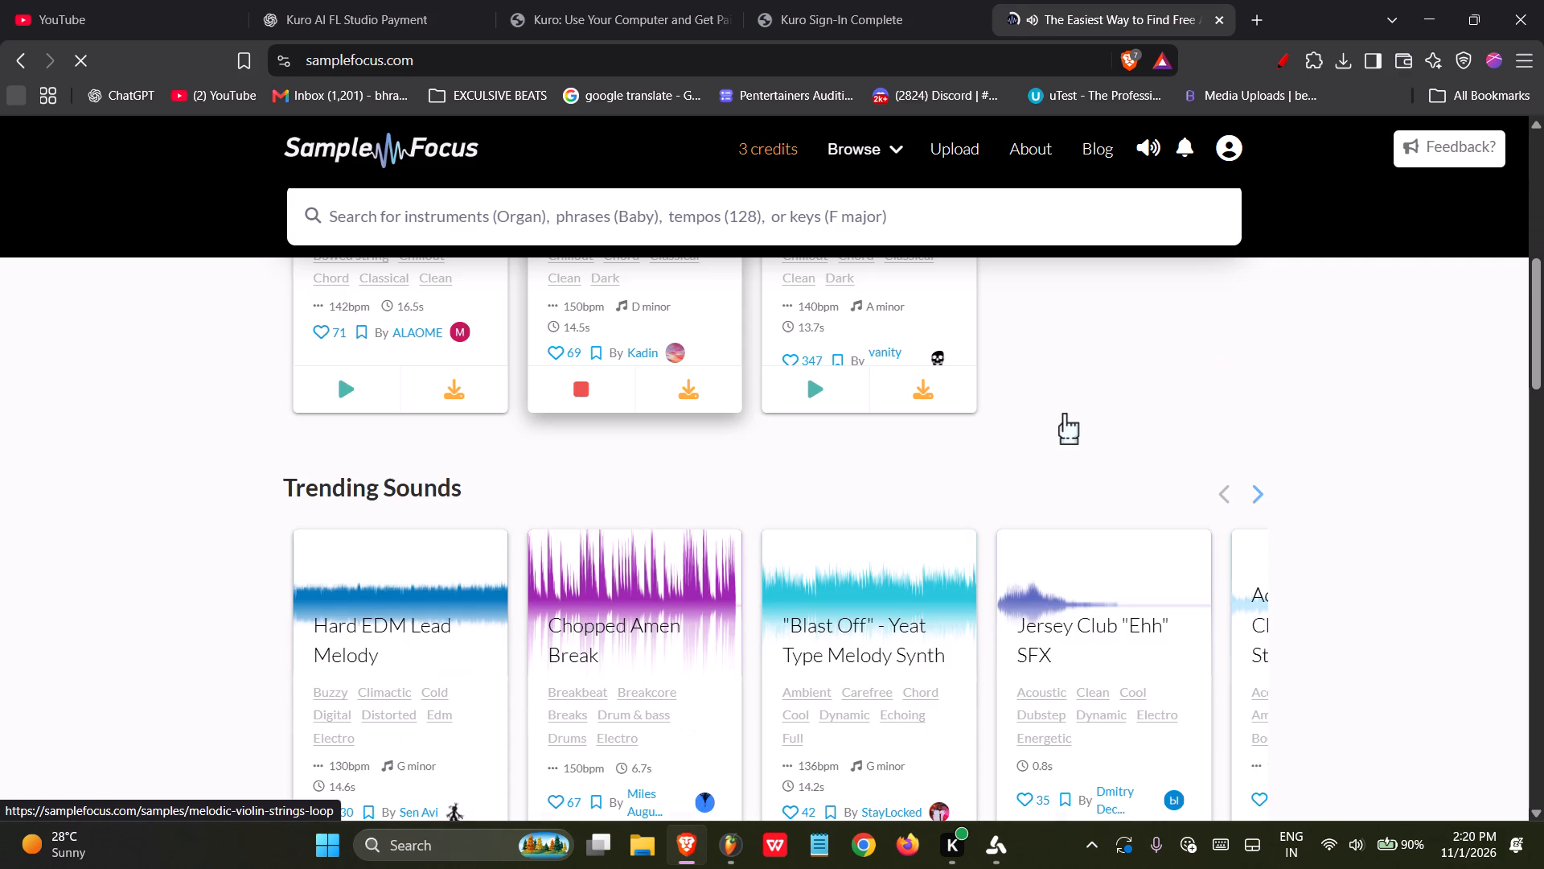
scroll(639, 414, "down", 1)
scroll(360, 404, "down", 6)
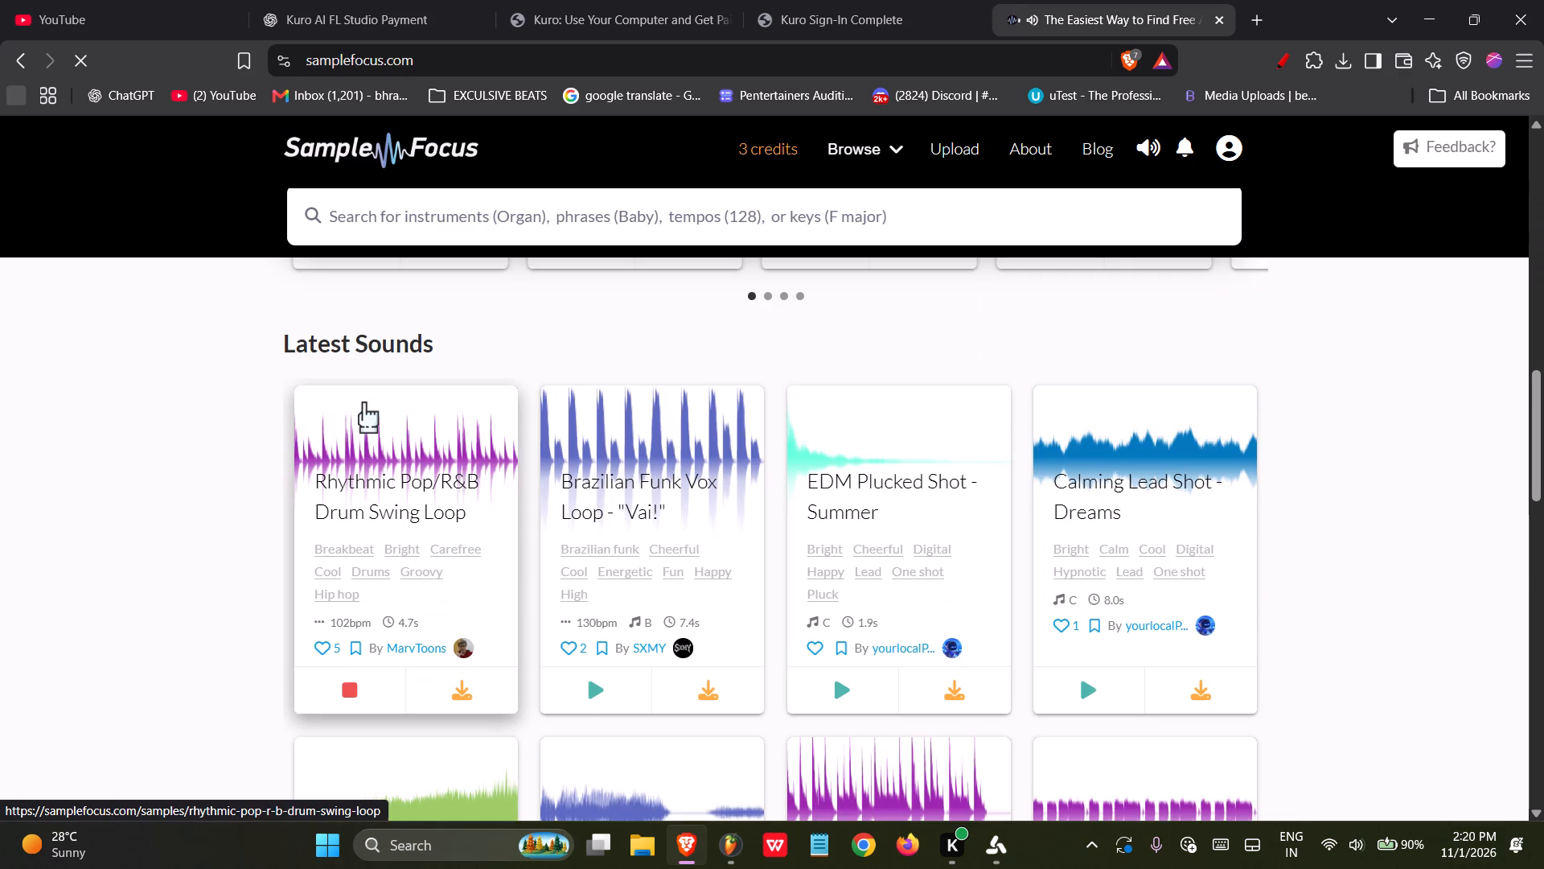
scroll(239, 368, "down", 6)
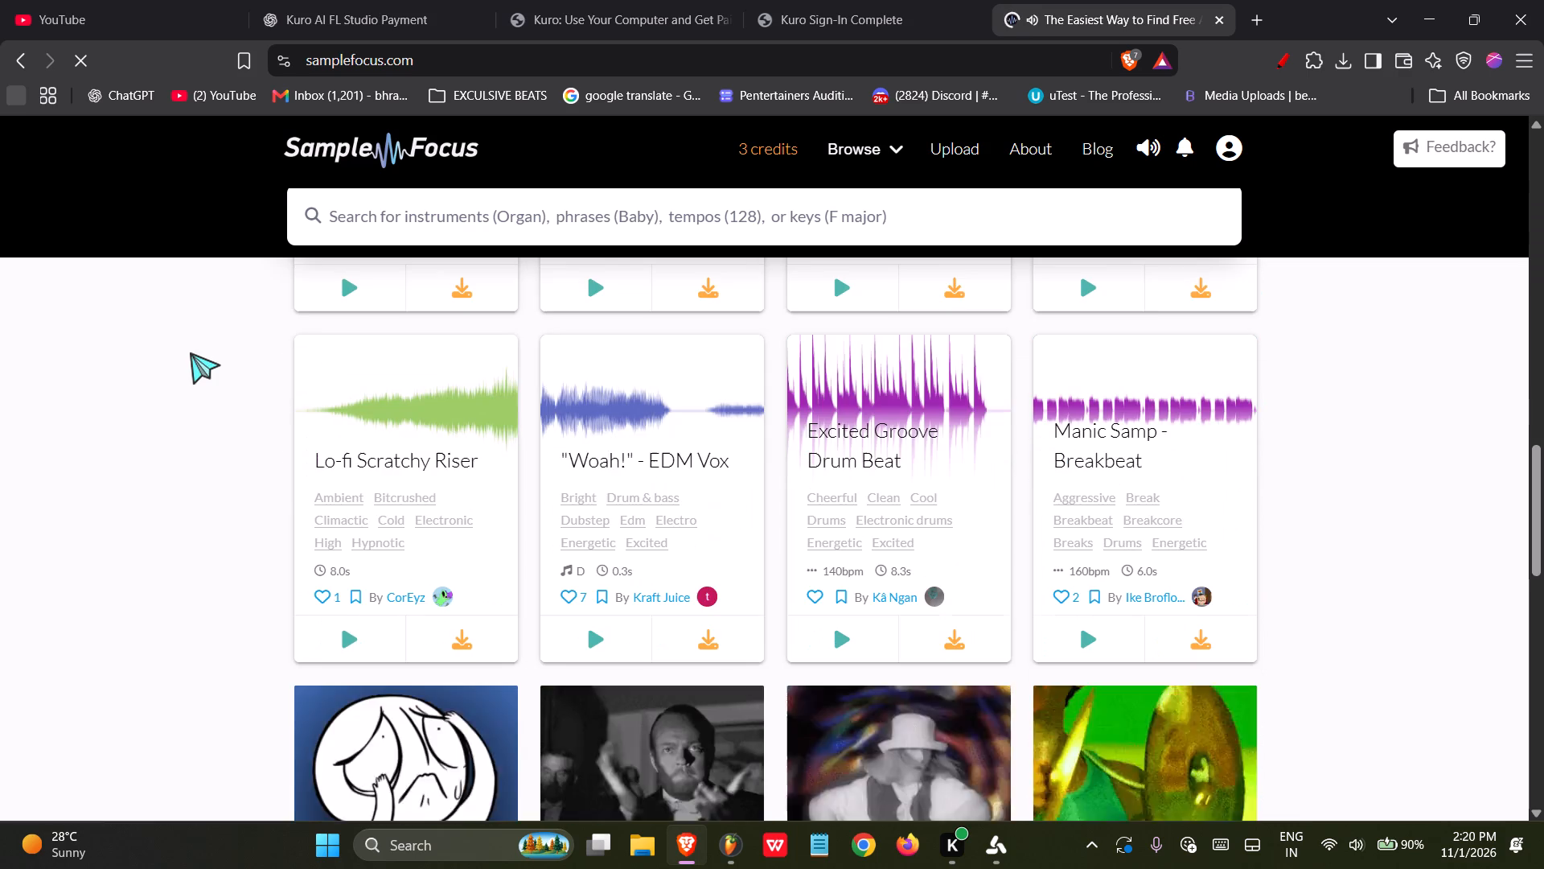
scroll(190, 352, "down", 13)
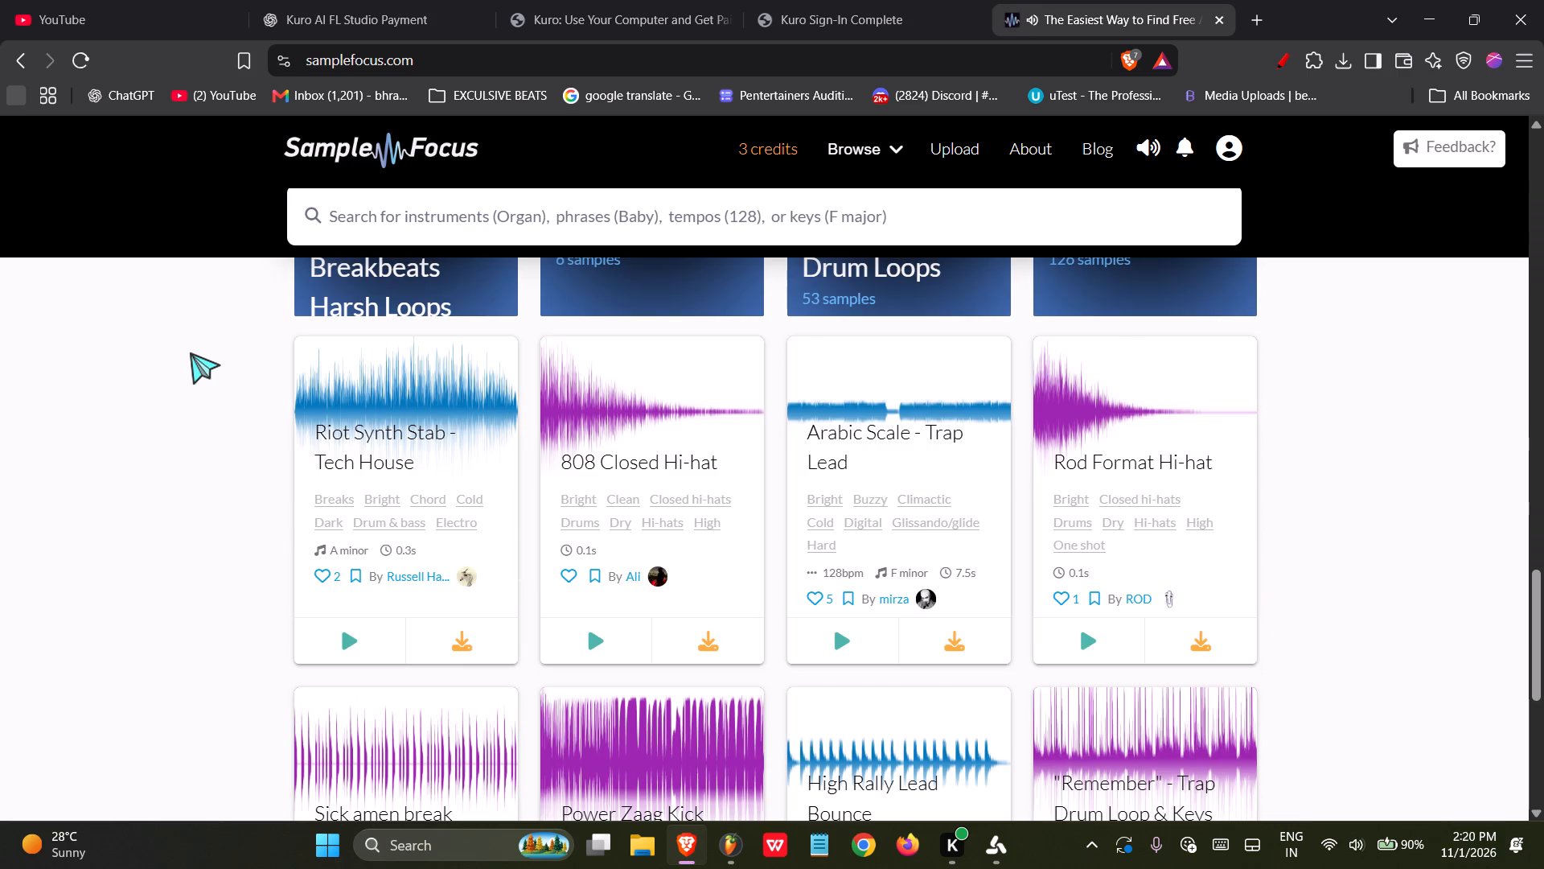
scroll(190, 352, "down", 2)
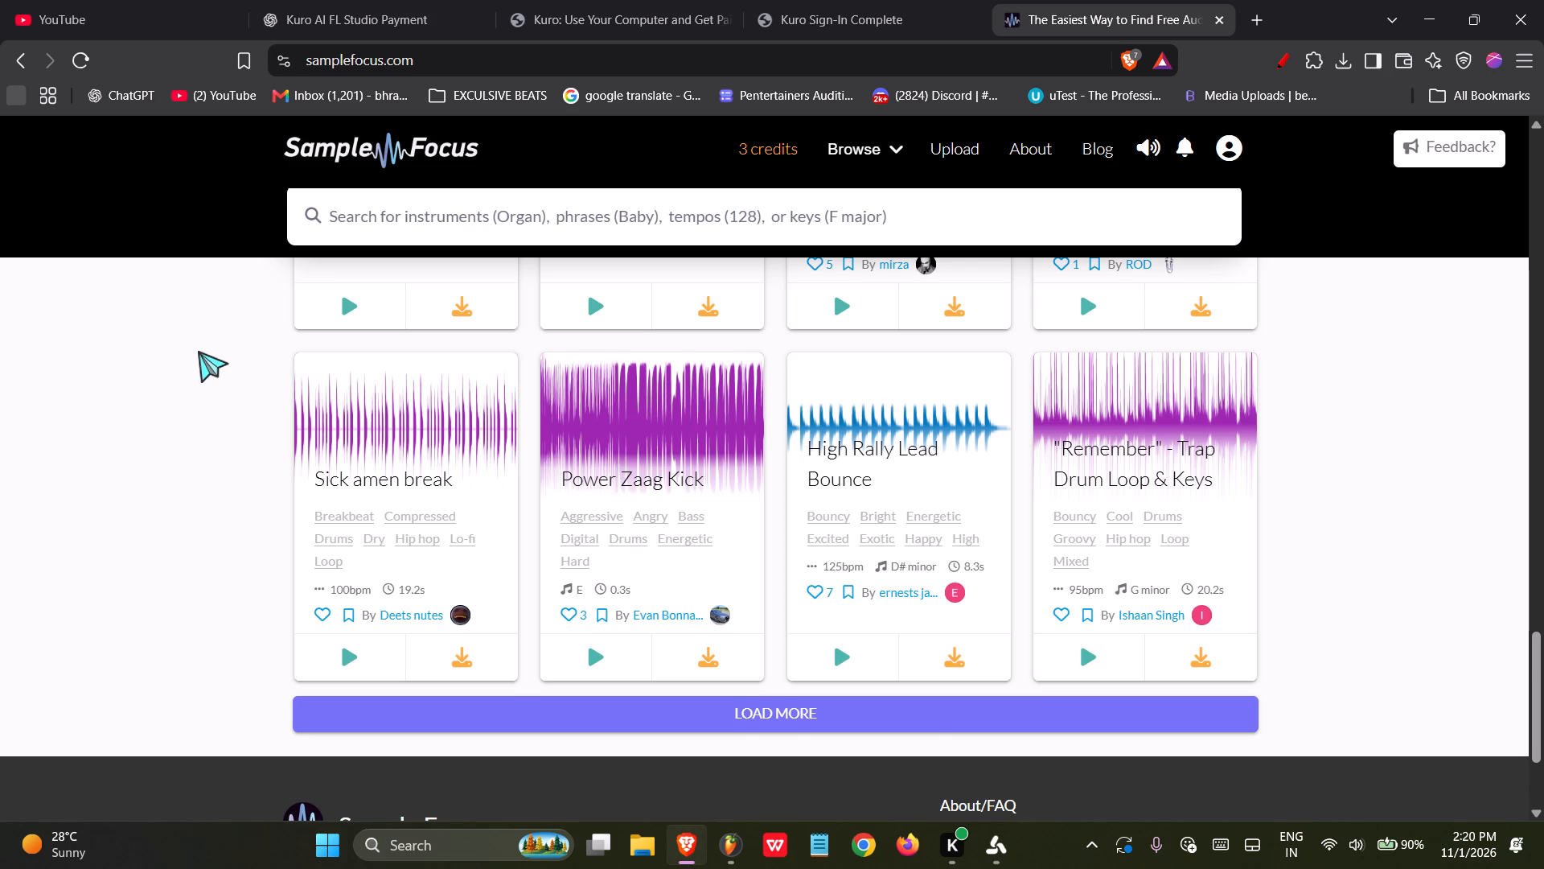
Load more of the latest sounds and look through them, auditioning the Juice WRLD type beat with piano intro.
scroll(198, 351, "down", 6)
left_click(481, 509)
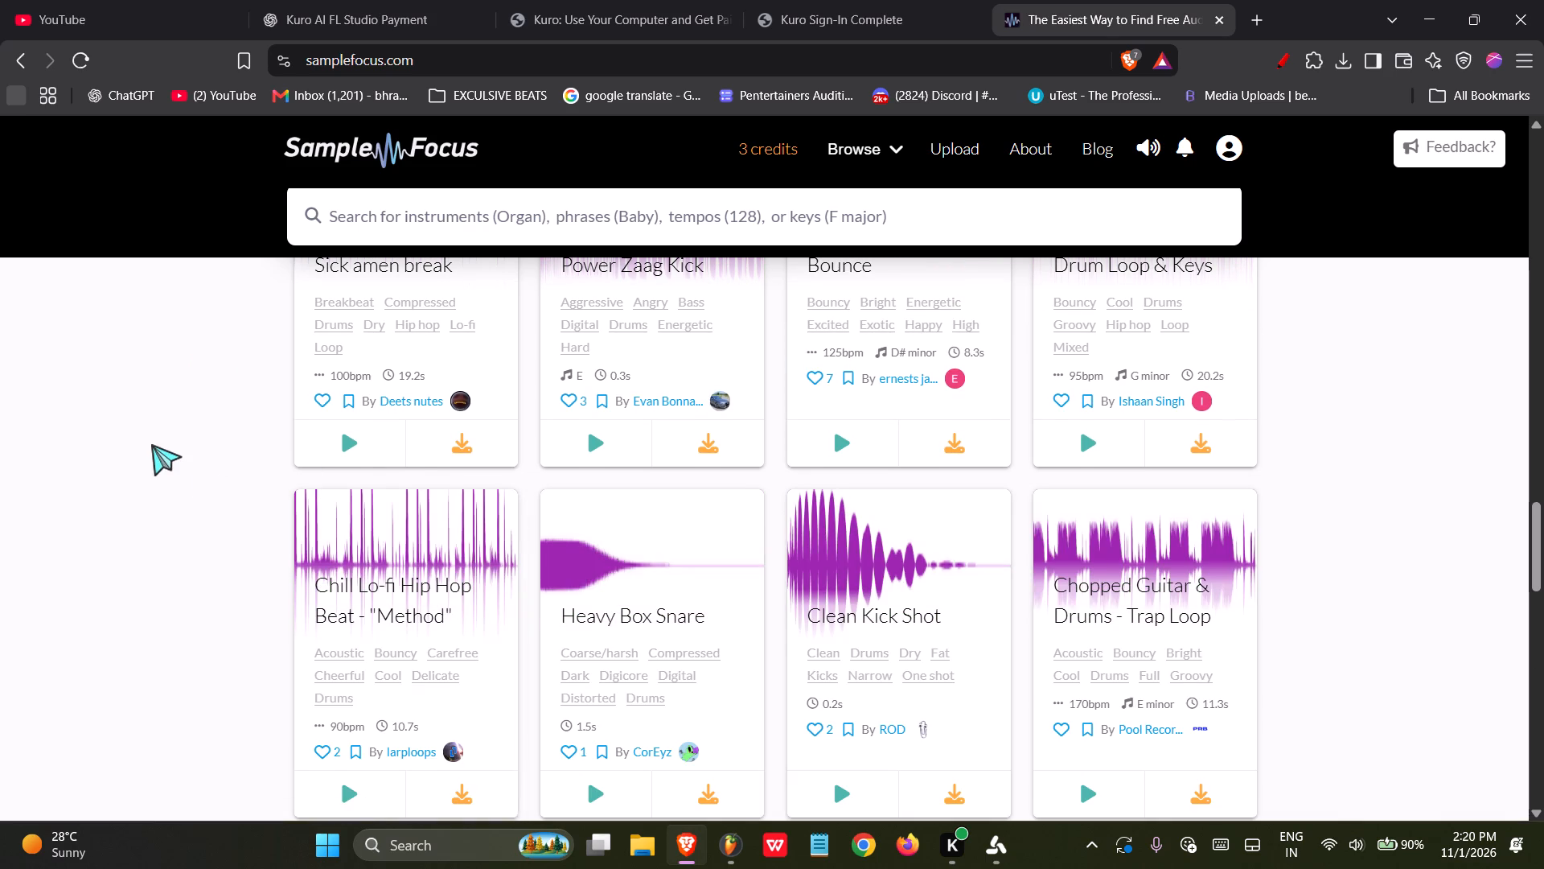
scroll(151, 444, "down", 11)
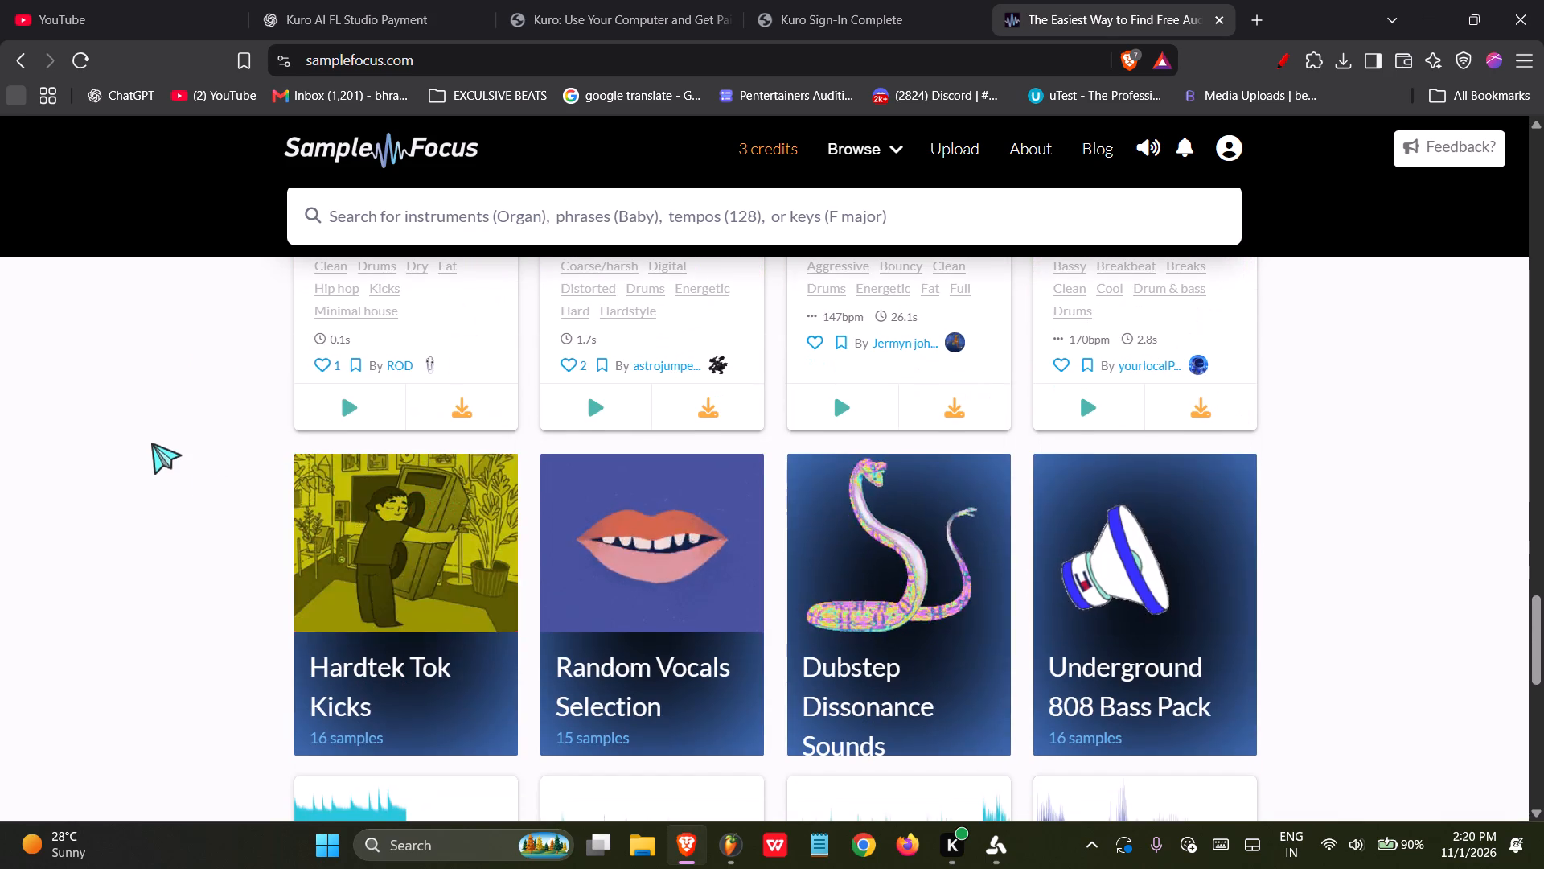
scroll(151, 443, "down", 9)
scroll(158, 439, "up", 5)
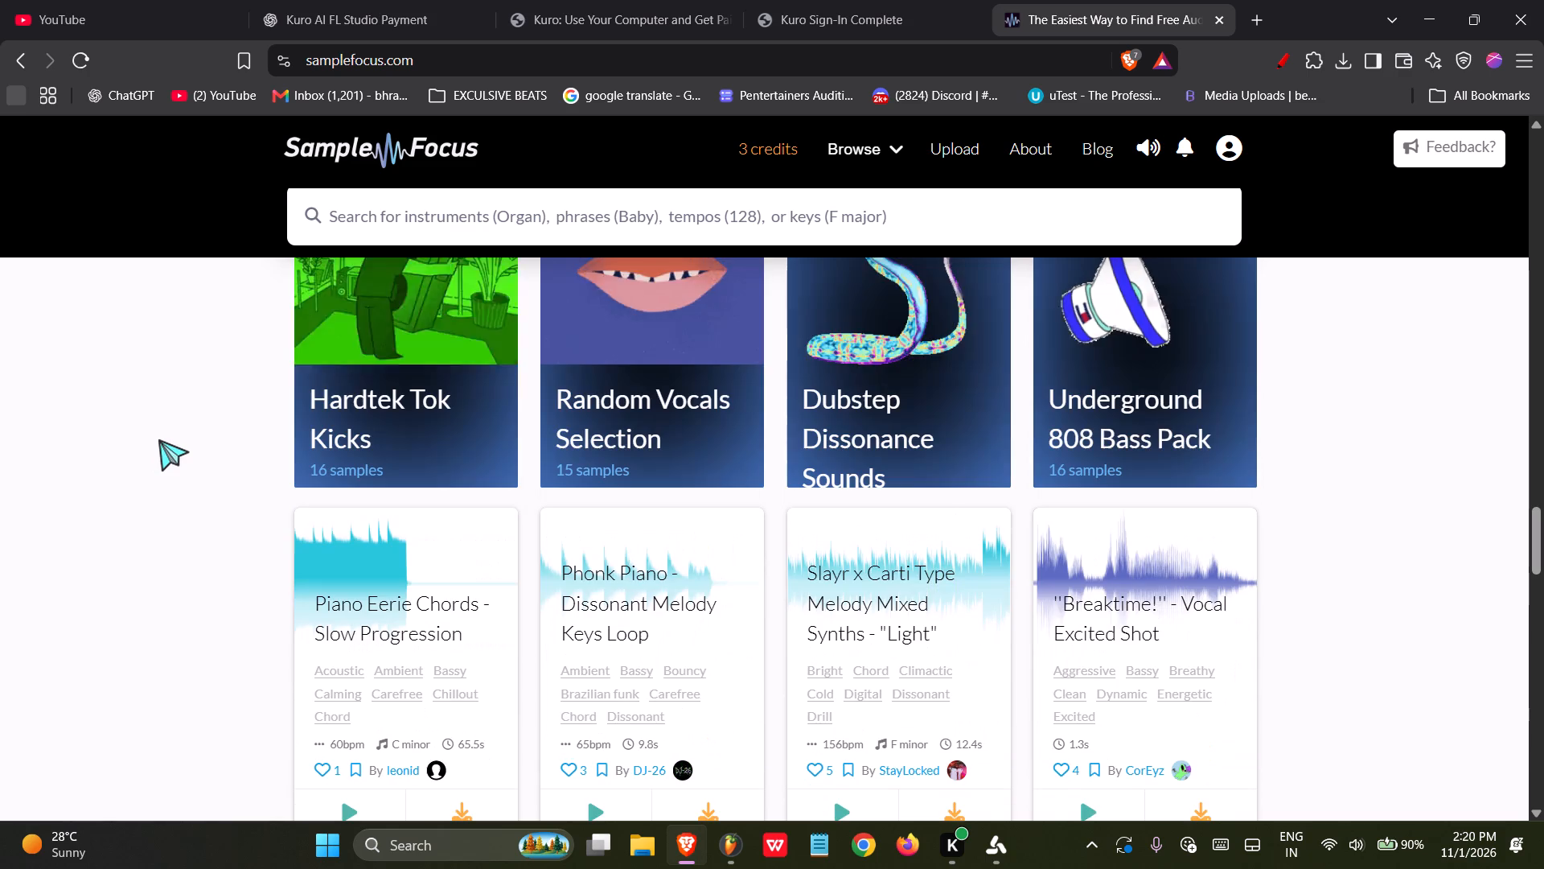
scroll(158, 439, "down", 5)
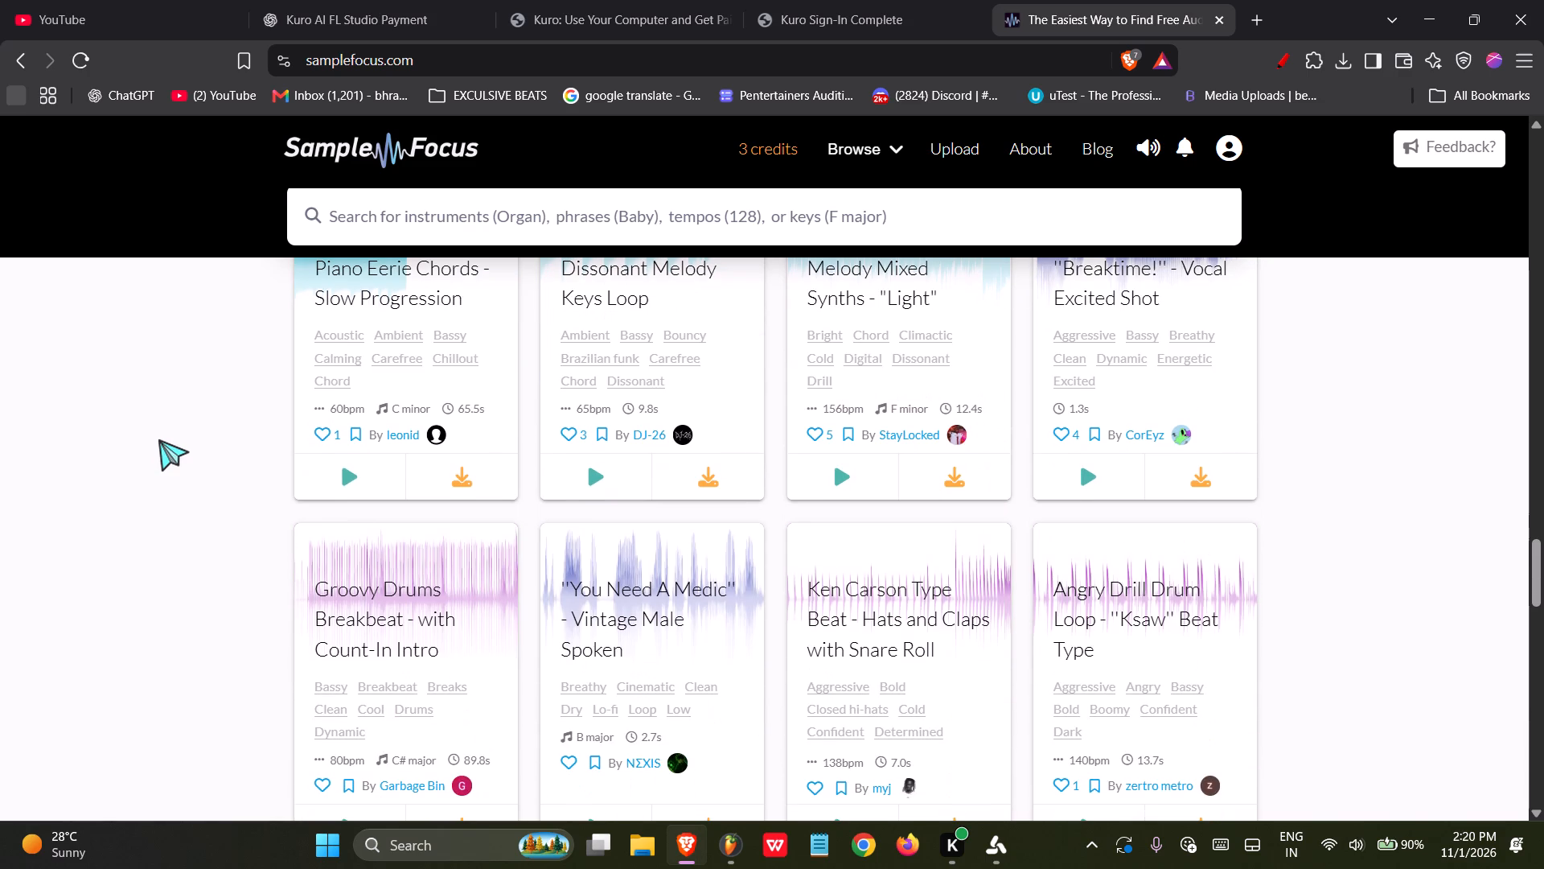
scroll(161, 439, "down", 4)
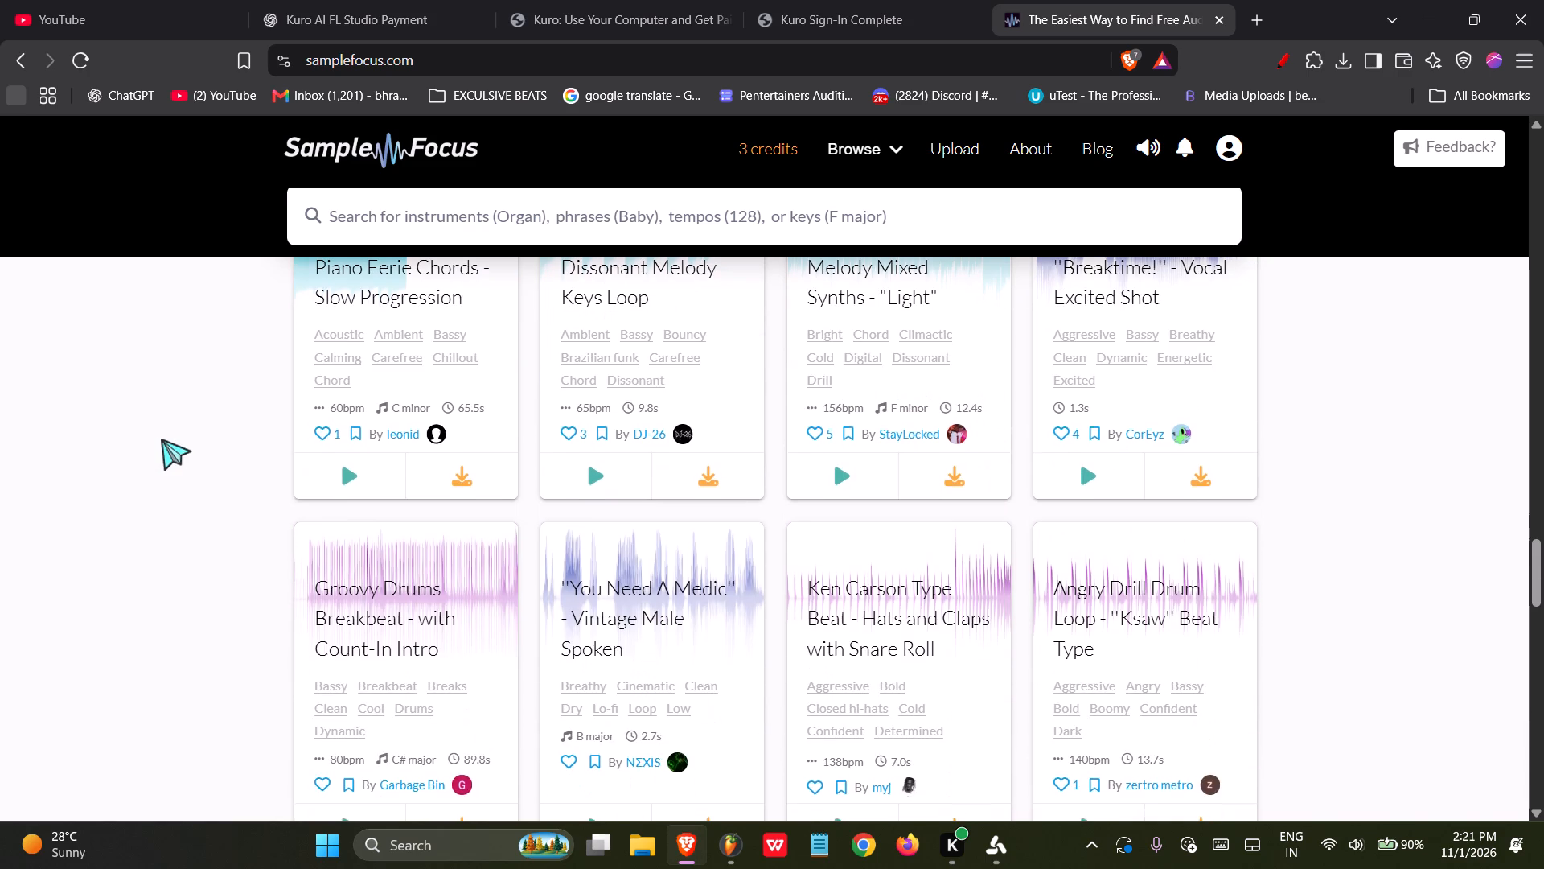
scroll(161, 439, "down", 2)
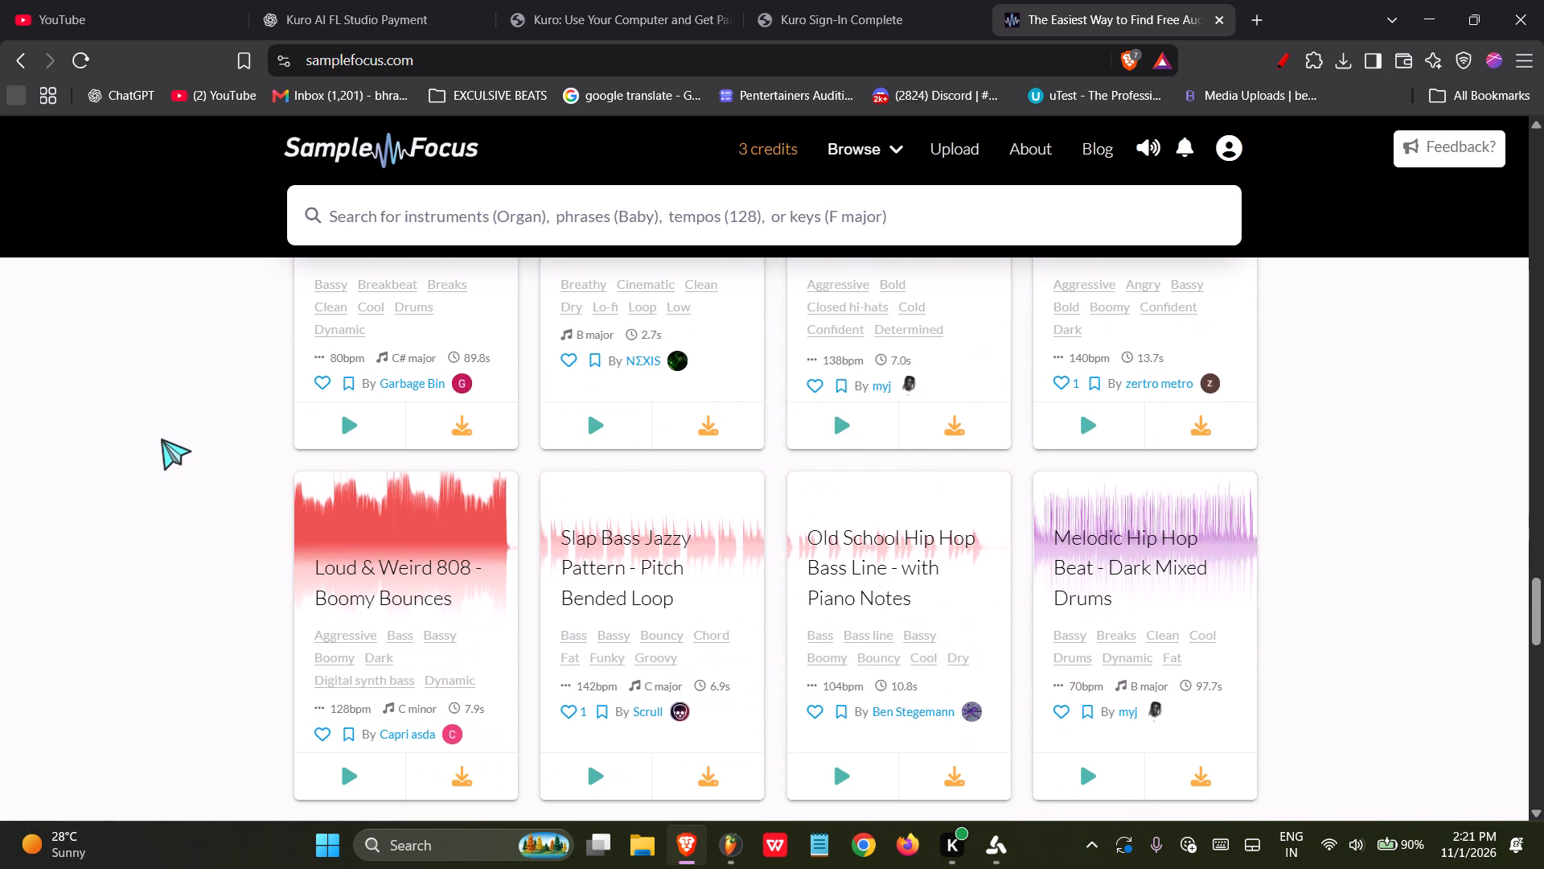
scroll(161, 439, "down", 5)
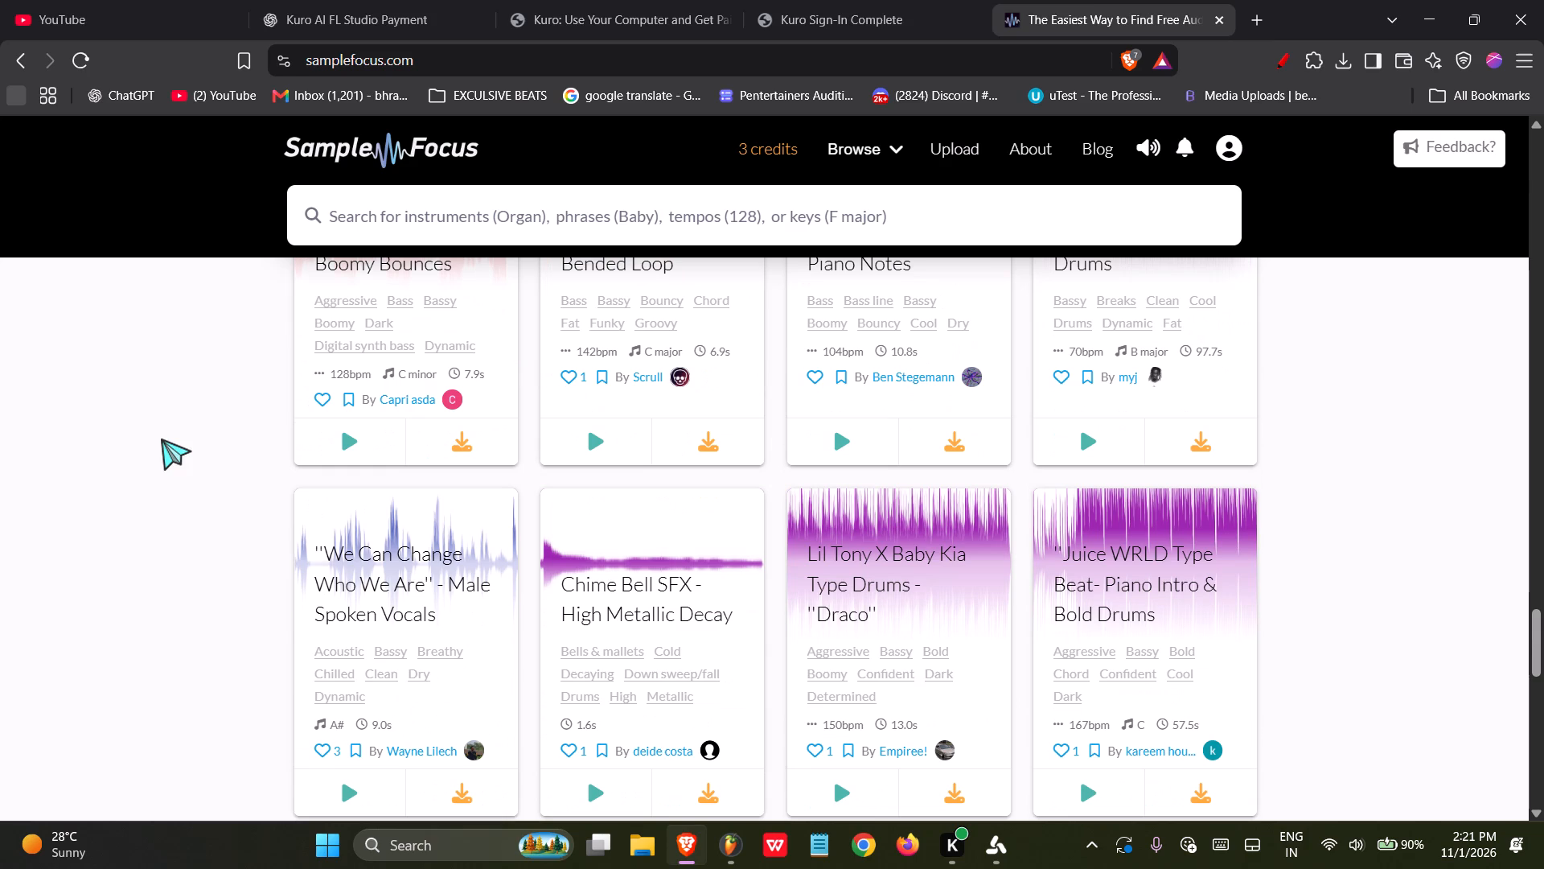
scroll(207, 434, "down", 2)
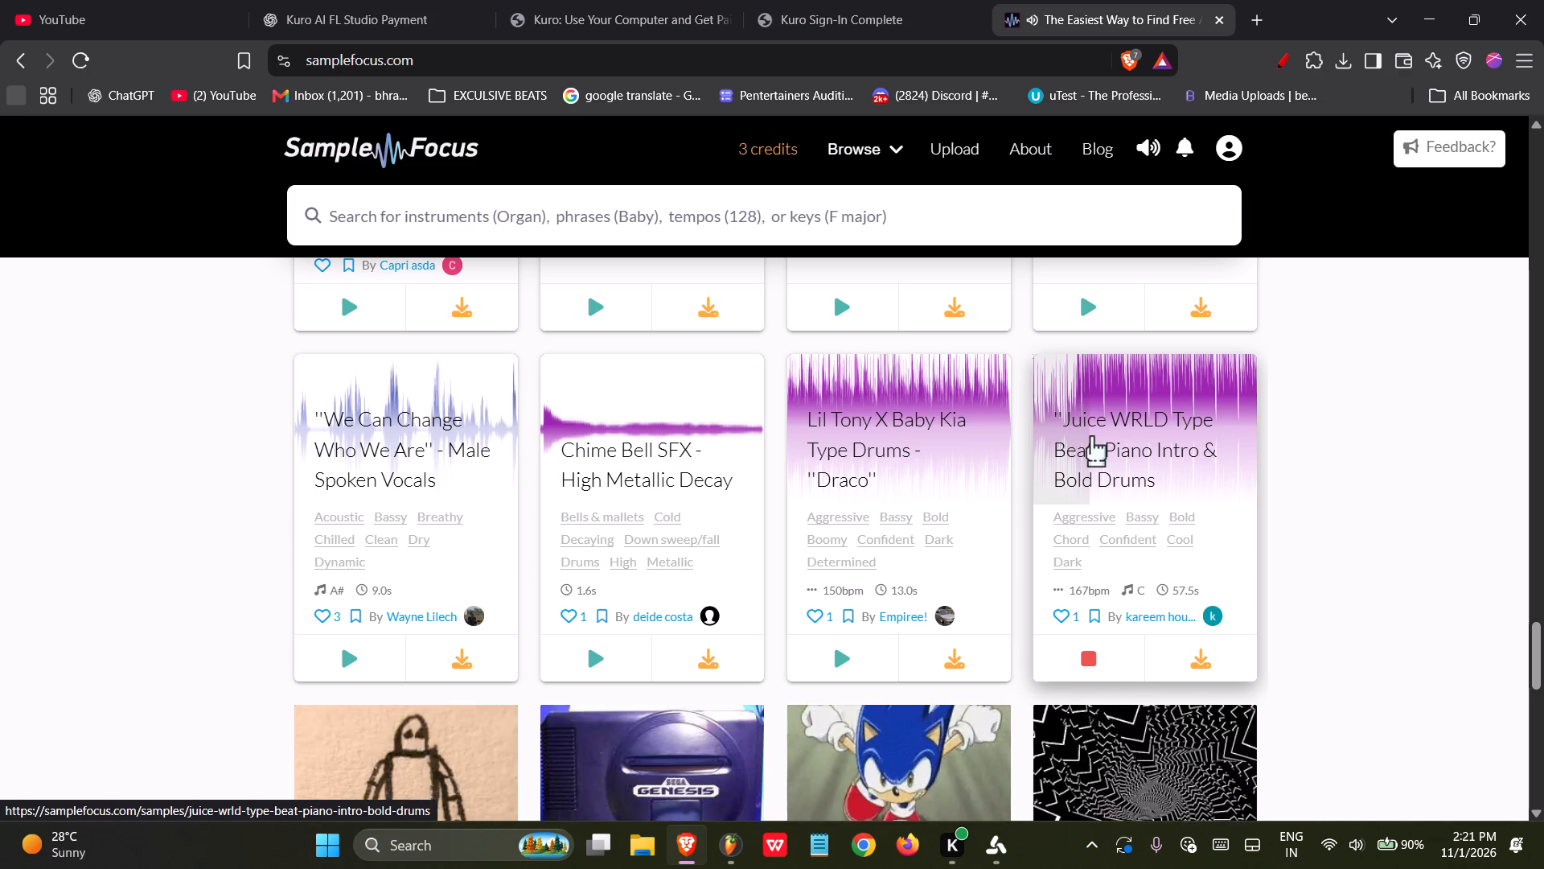
Search the Sample Focus library for "piano juice wrld".
left_click(812, 221)
type("piano juice wrld")
key("Return")
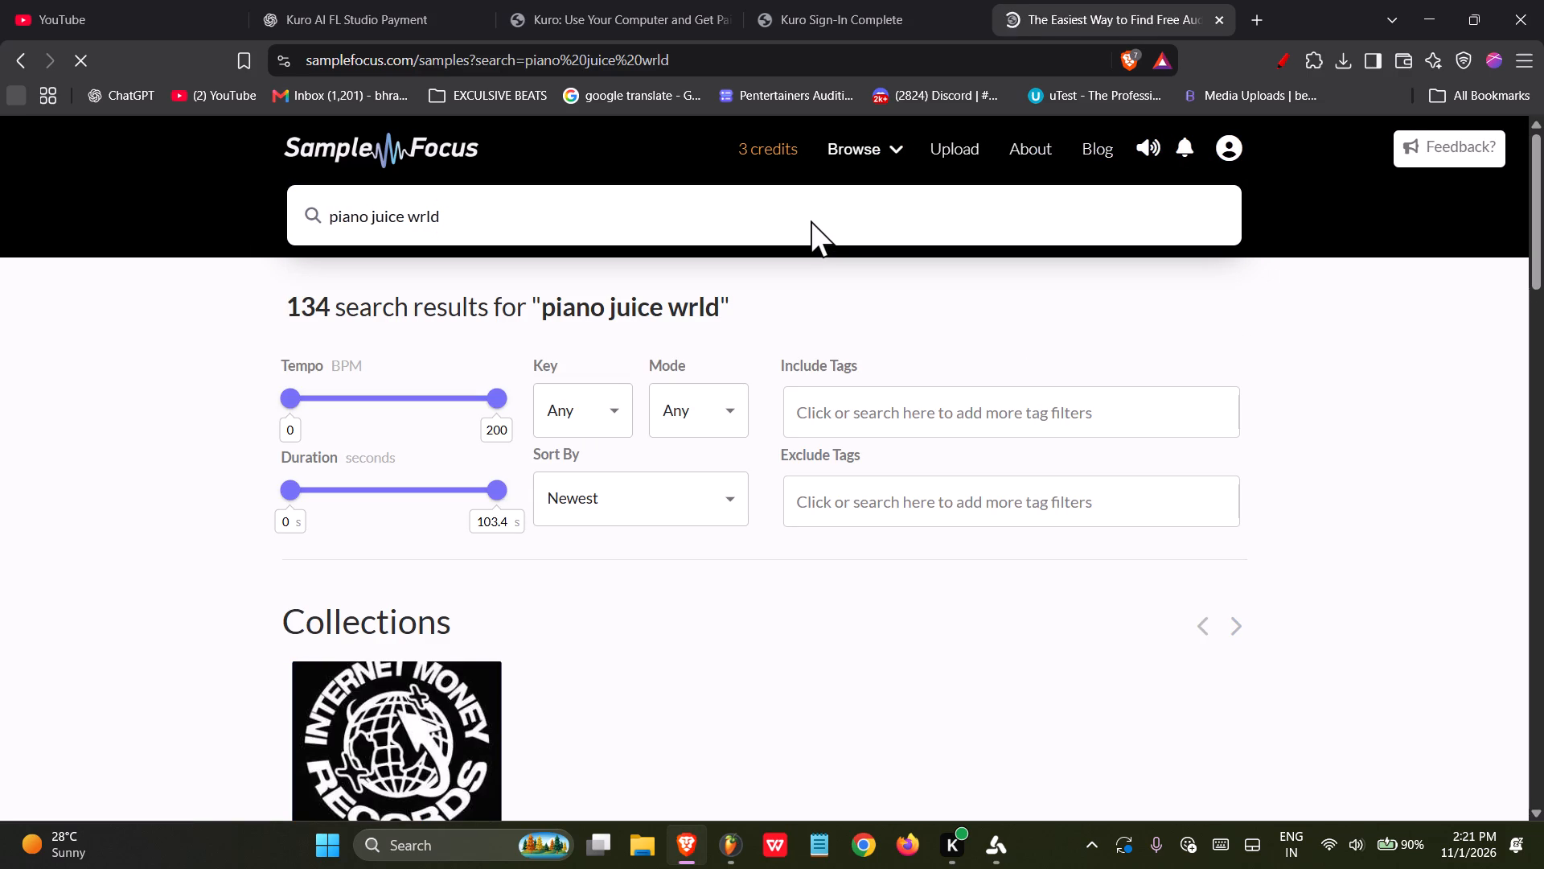
Preview the piano melodies, download "Juice WRLD type Sad Piano Melody - Heartbroken", and close the Sample Focus page.
scroll(778, 259, "down", 5)
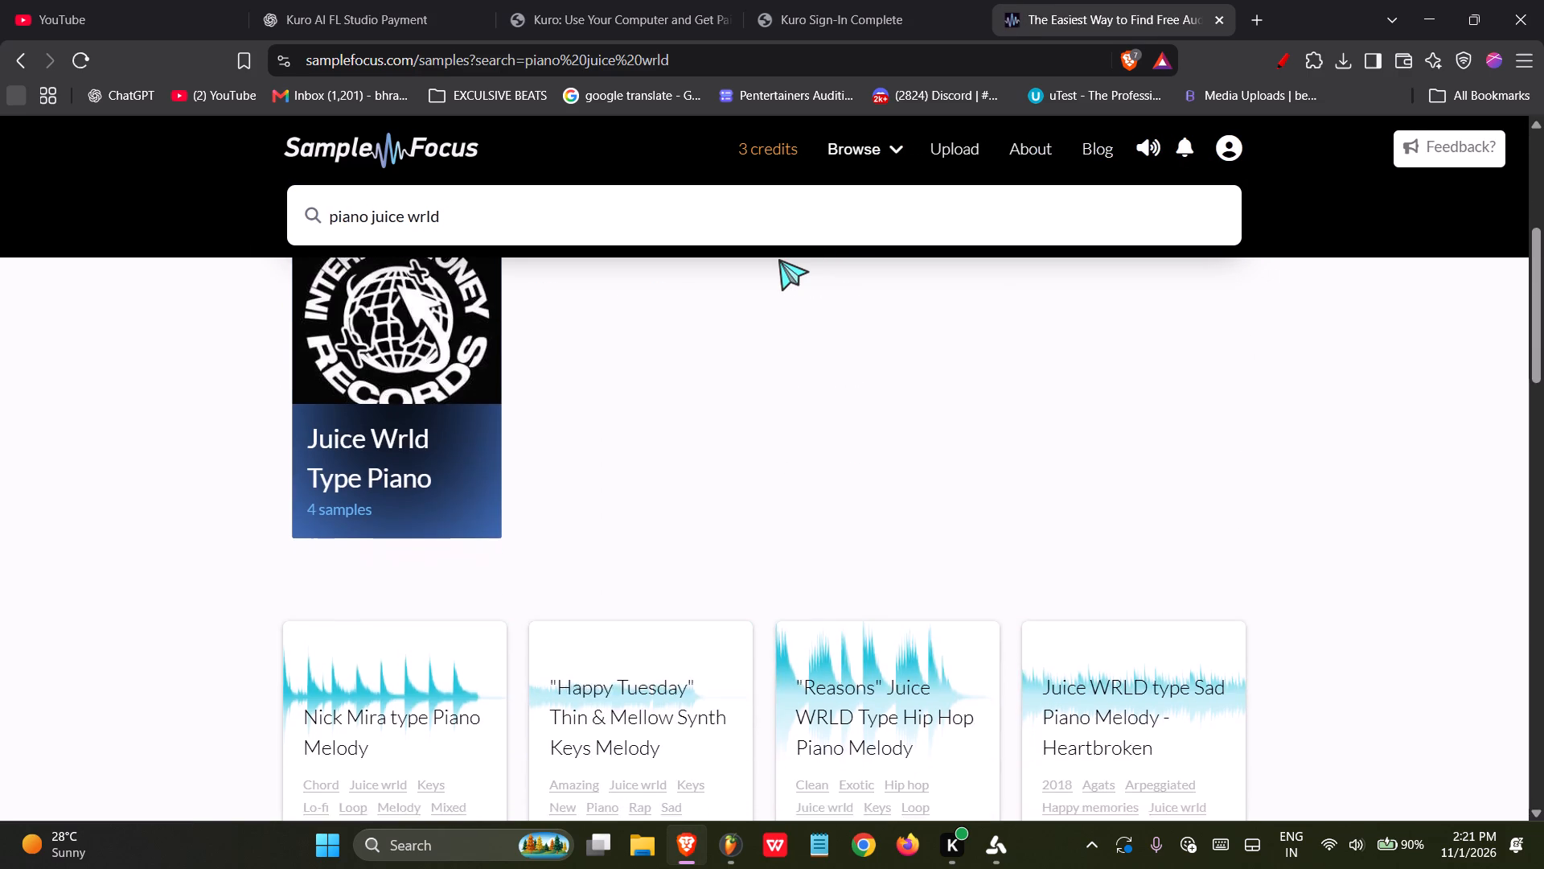
scroll(778, 259, "down", 1)
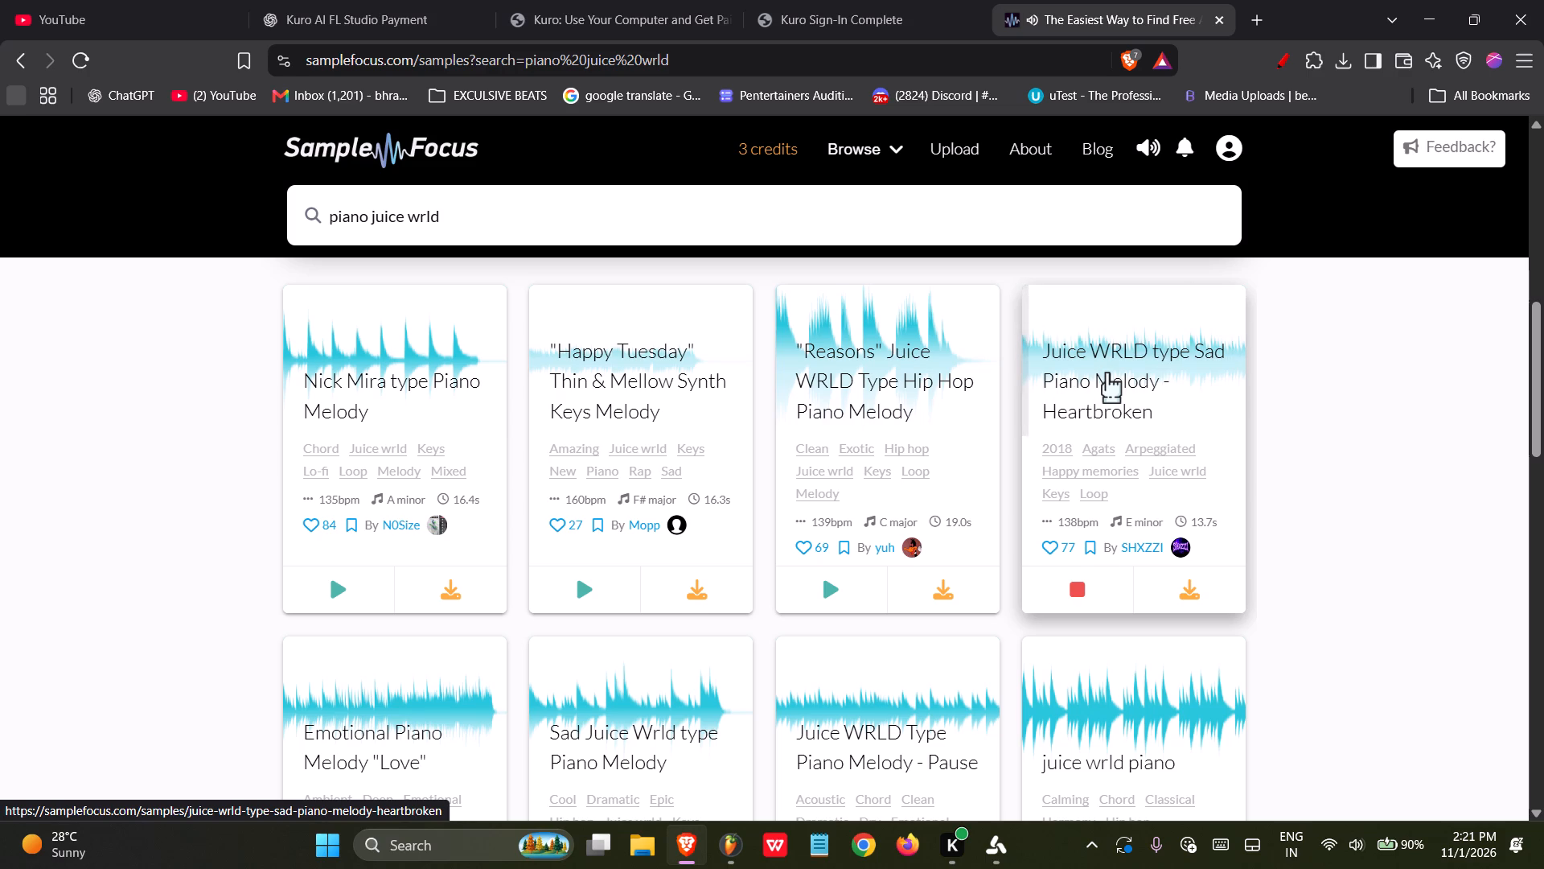
scroll(1107, 372, "down", 1)
left_click(1176, 512)
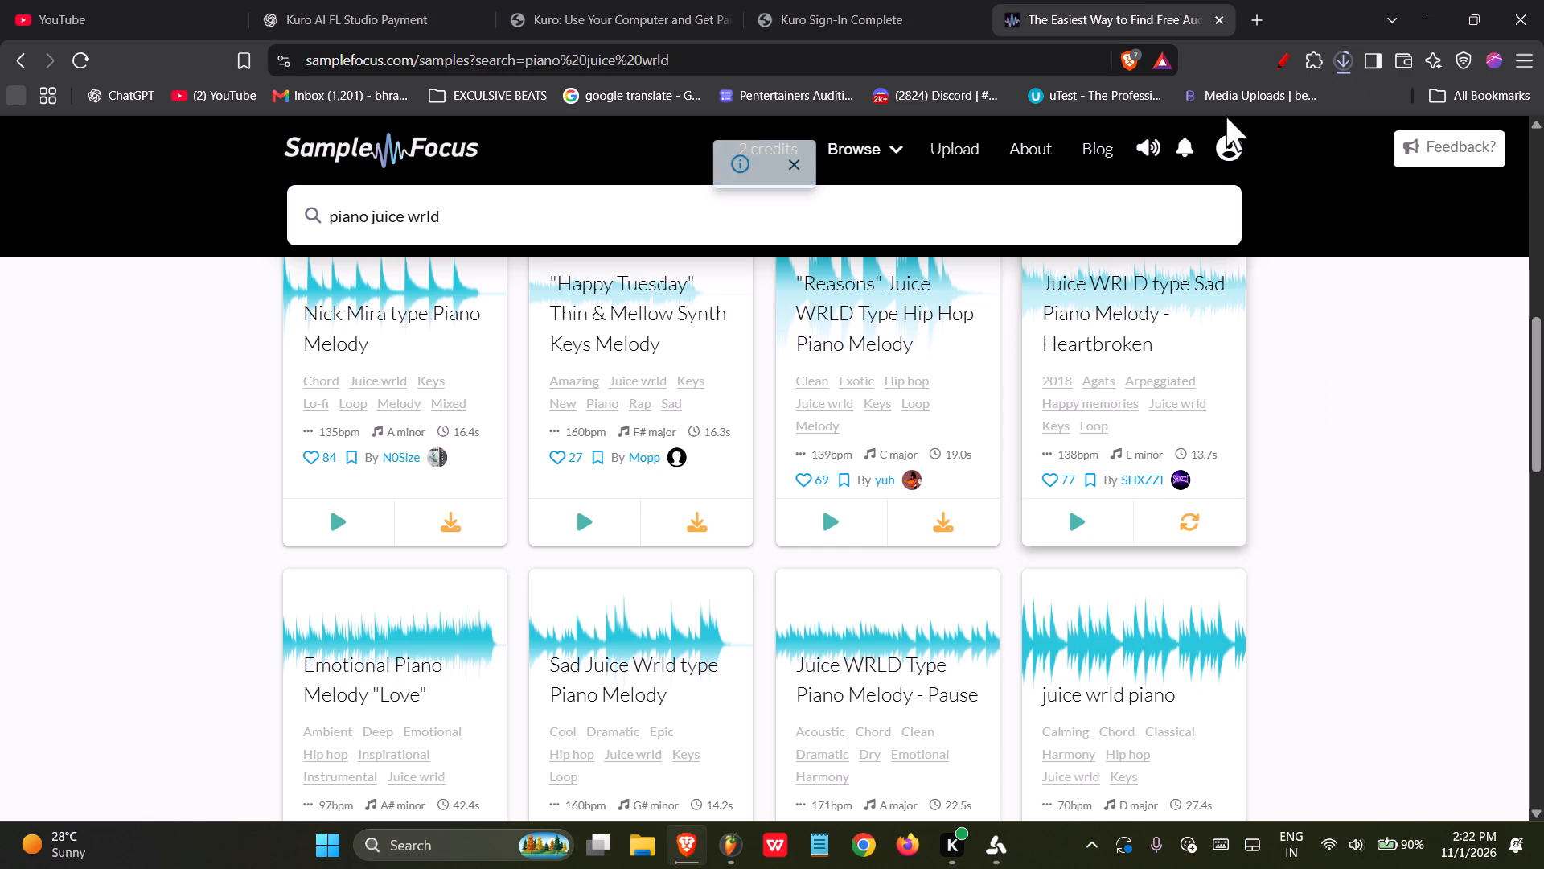
left_click(1218, 19)
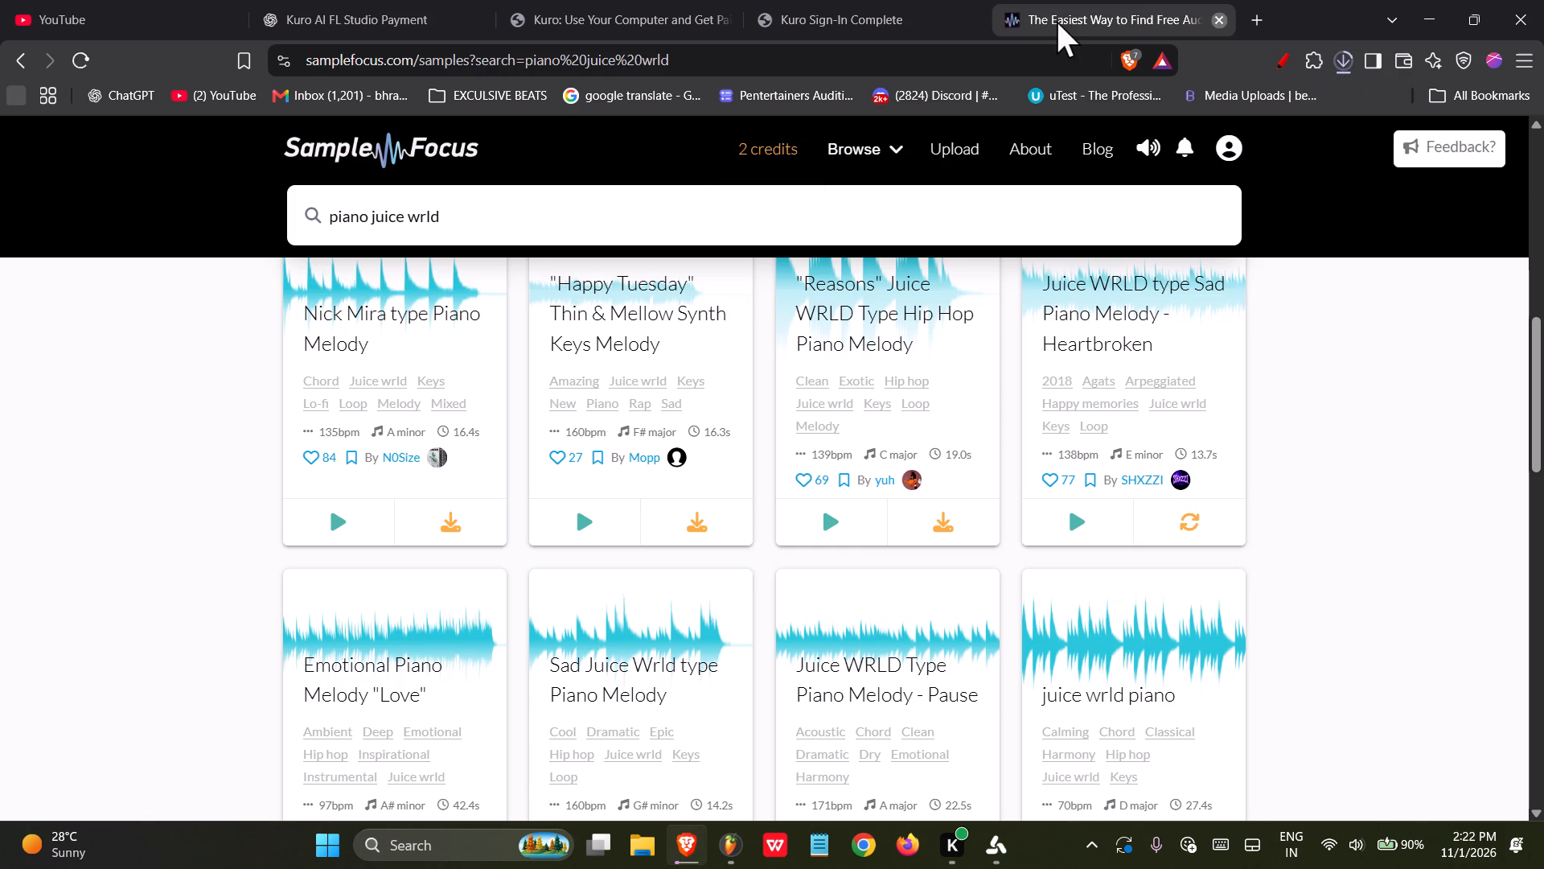